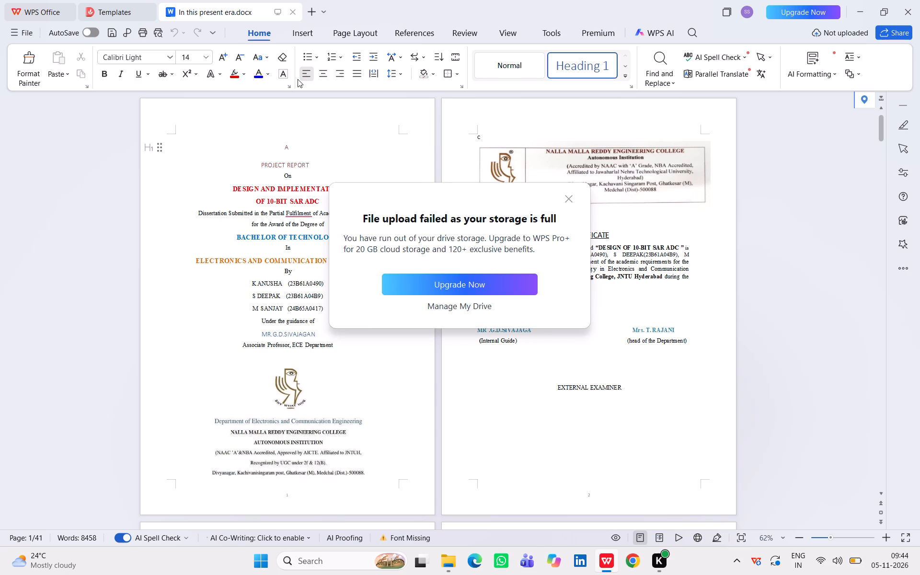
Open the WPS Drive file list through the storage-full notice's drive management option.
left_click(486, 306)
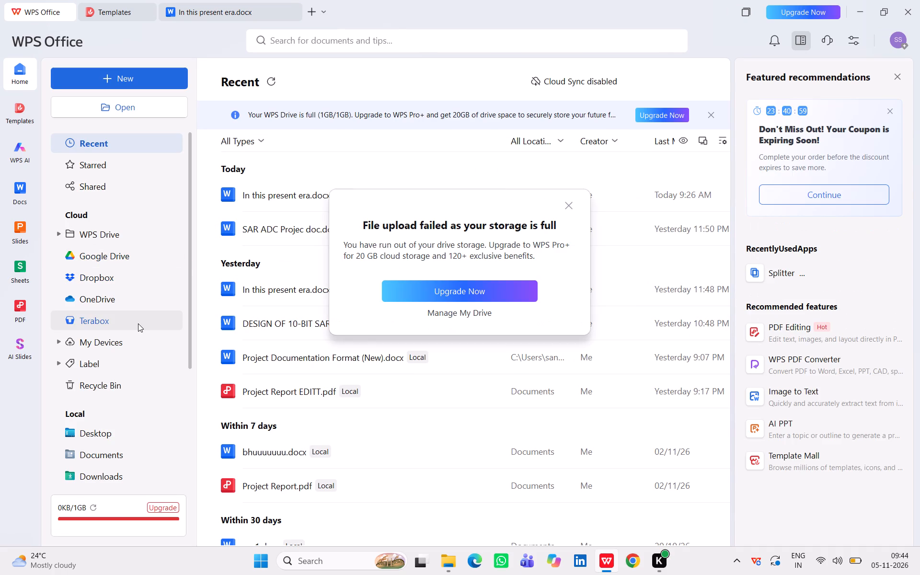
left_click(569, 207)
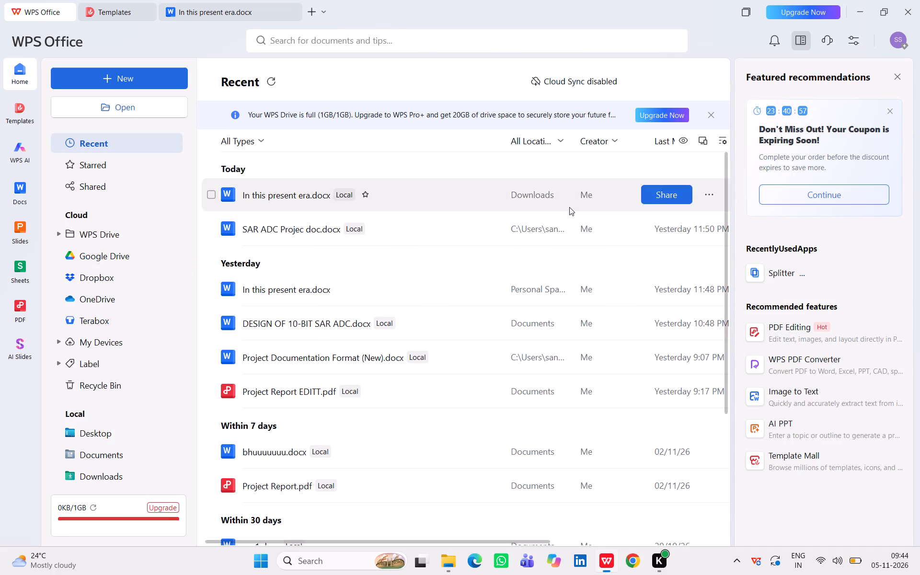
left_click(462, 320)
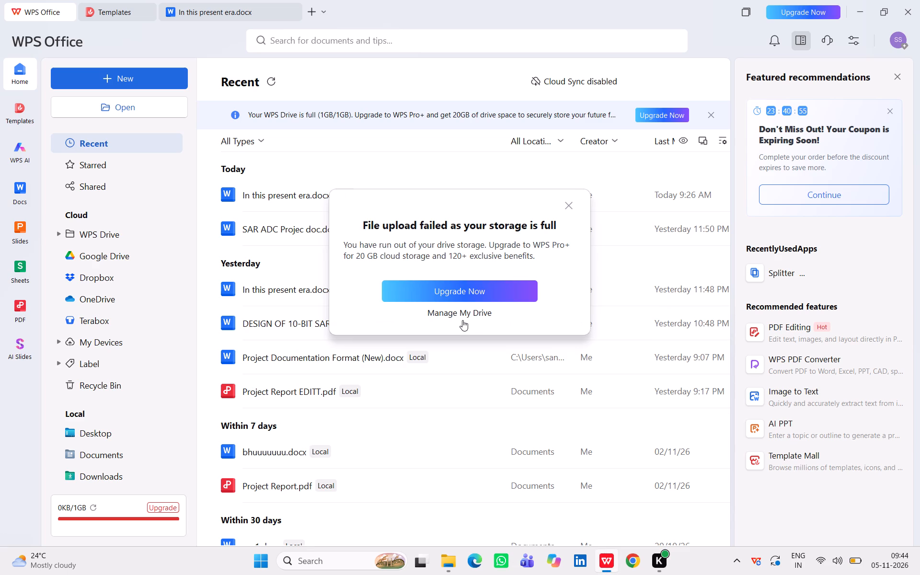
left_click(462, 320)
left_click(462, 320)
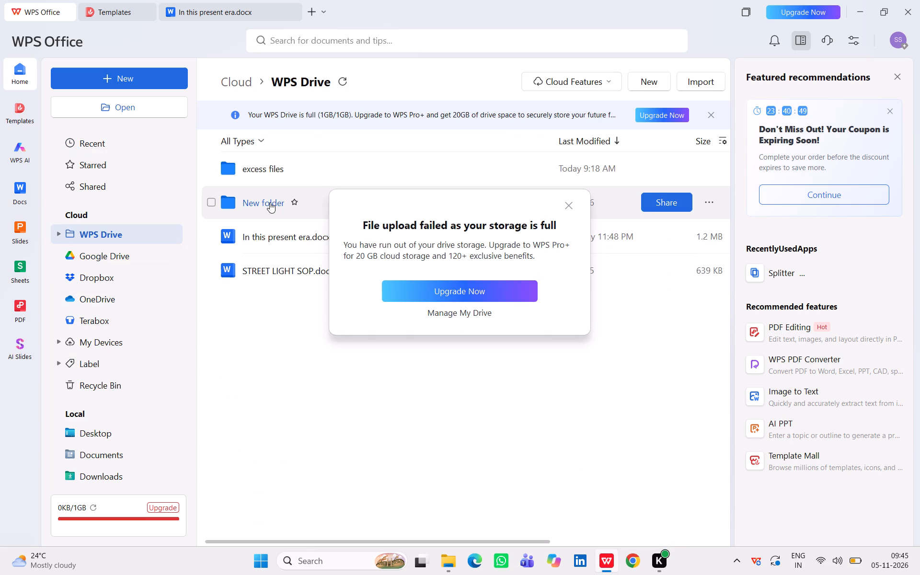
Delete the excess files folder, New folder and STREET LIGHT SOP.docx from WPS Drive, acknowledging the deletion.
left_click(212, 169)
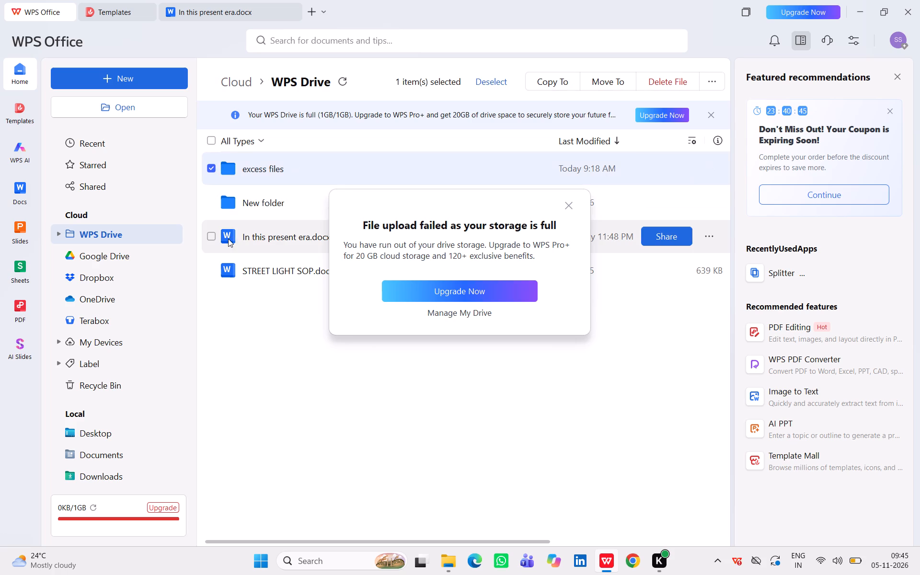
left_click(210, 200)
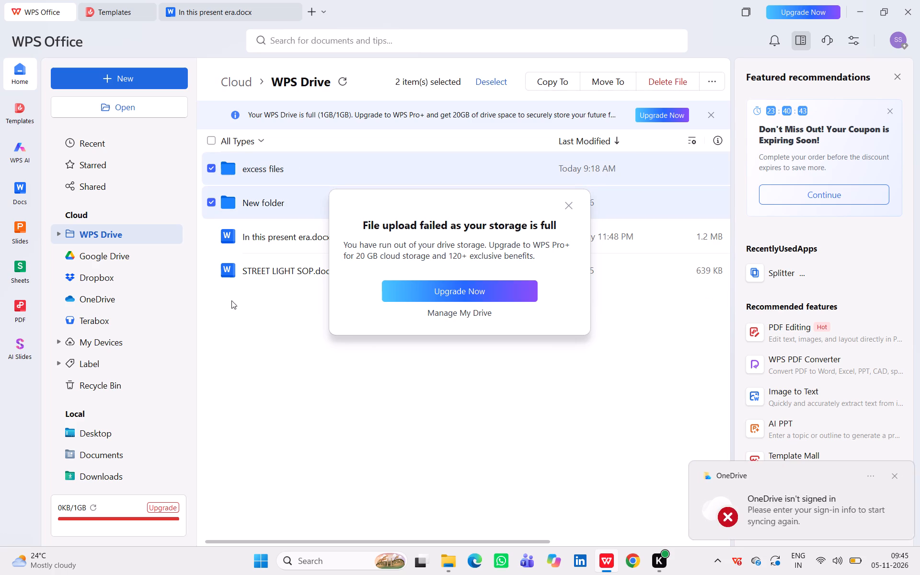
left_click(212, 272)
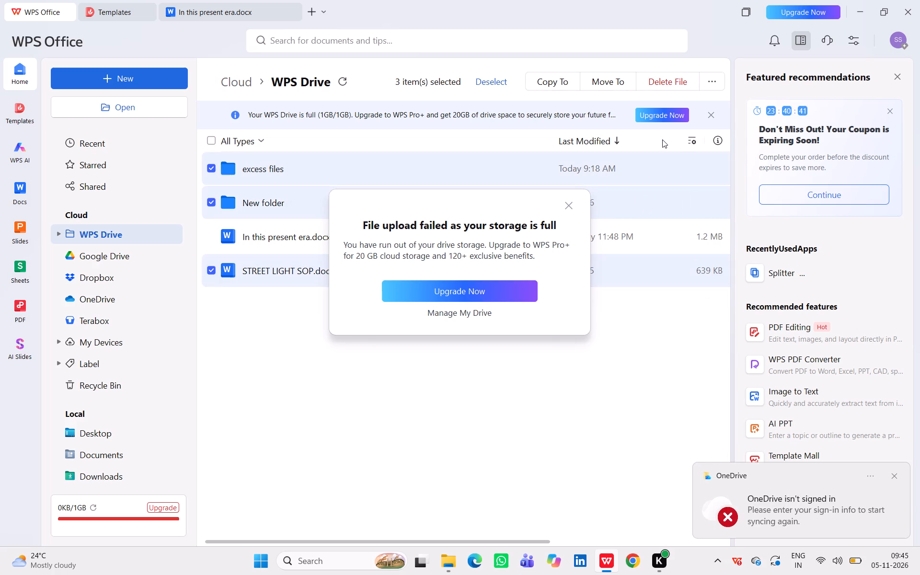
left_click(668, 89)
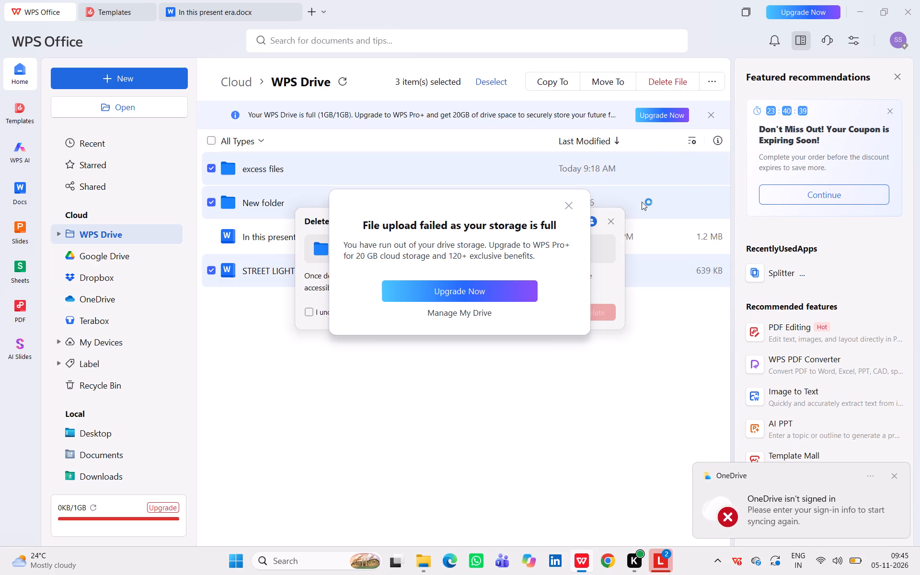
left_click(313, 307)
left_click(604, 314)
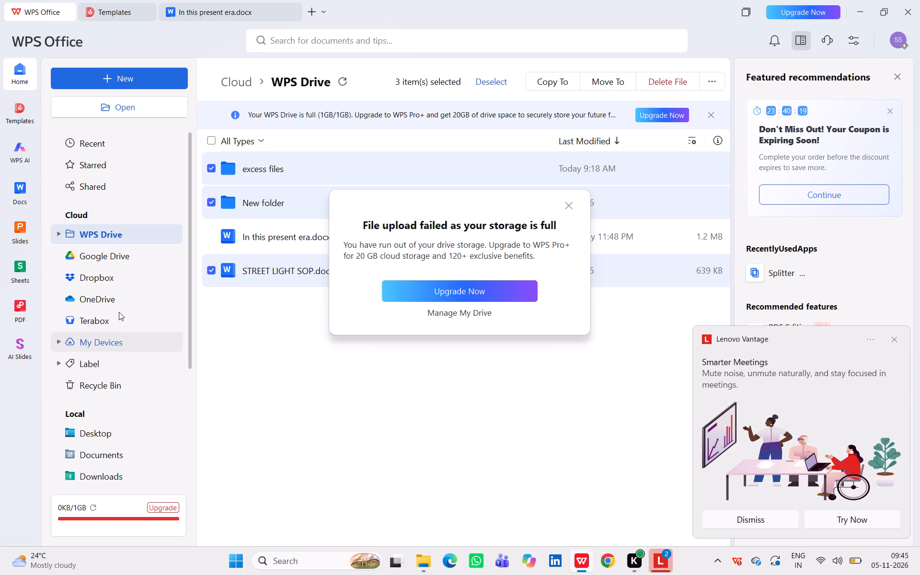
Check the My Devices, Recycle Bin and WPS Drive cloud locations for remaining files.
left_click(112, 340)
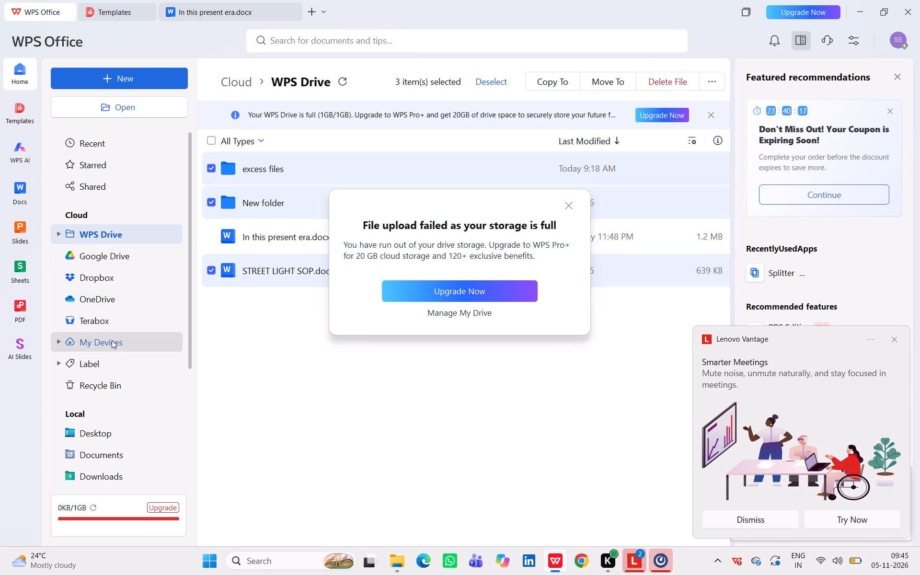
left_click(97, 390)
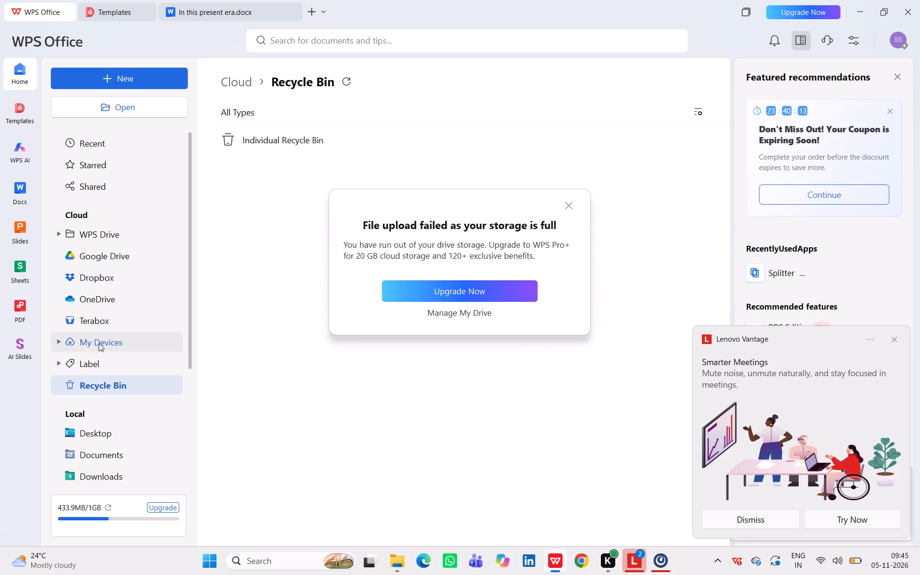
left_click(58, 342)
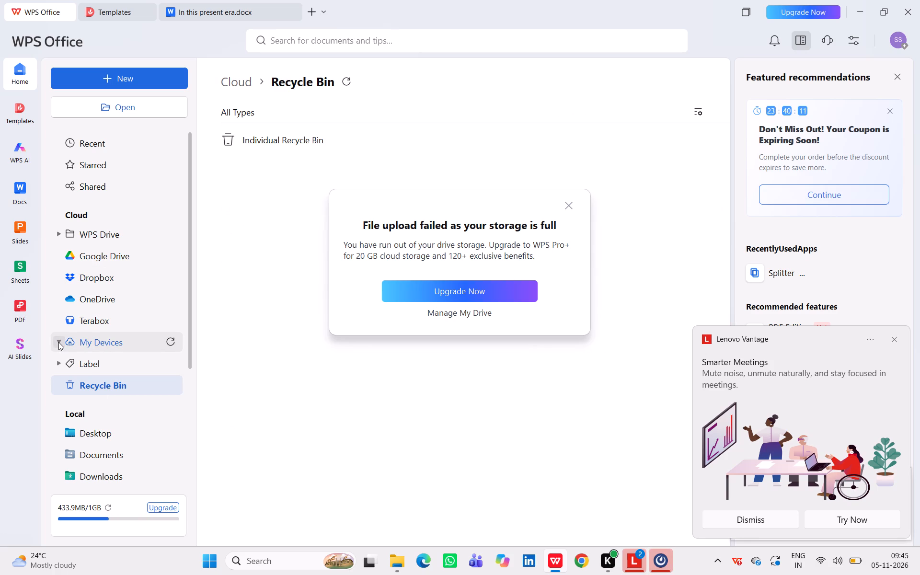
left_click(57, 341)
left_click(104, 243)
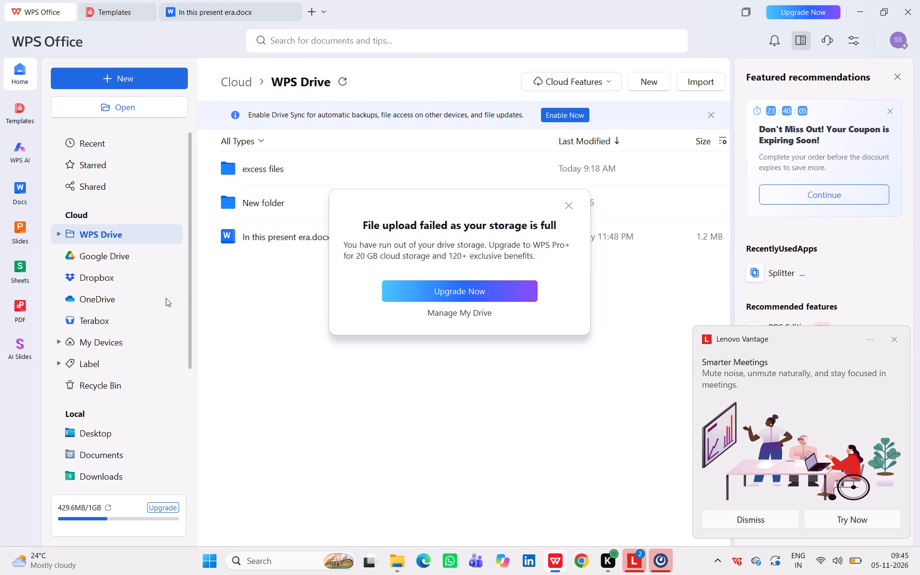
Dismiss the notices and try to delete Step one - HDLBits.html, Swayam Central.lnk and Visual Studio Code.lnk from the local Desktop folder.
left_click(105, 433)
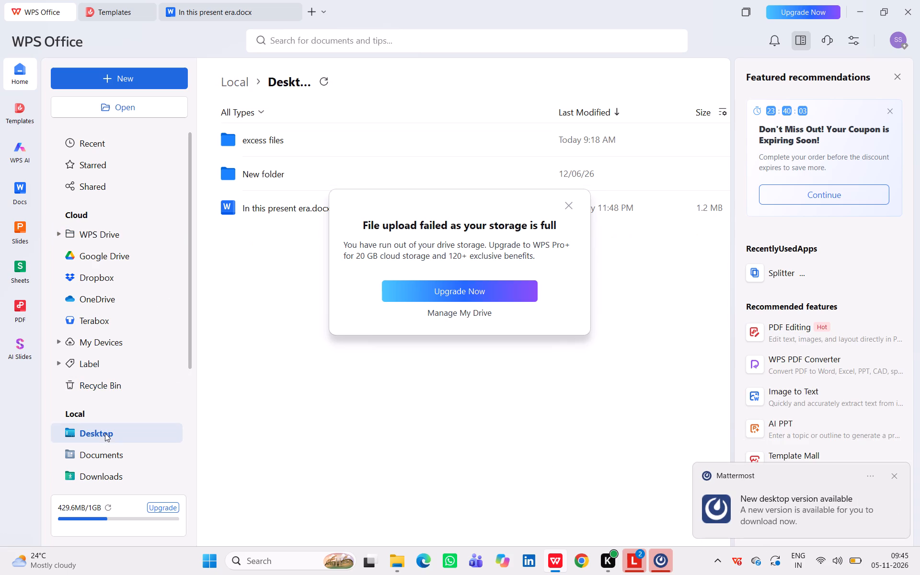
left_click(897, 473)
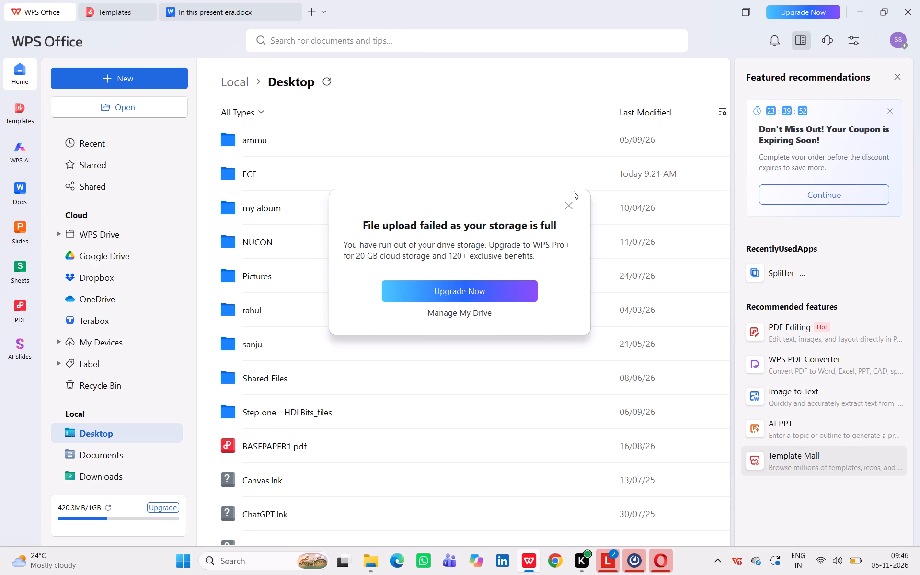
left_click(570, 203)
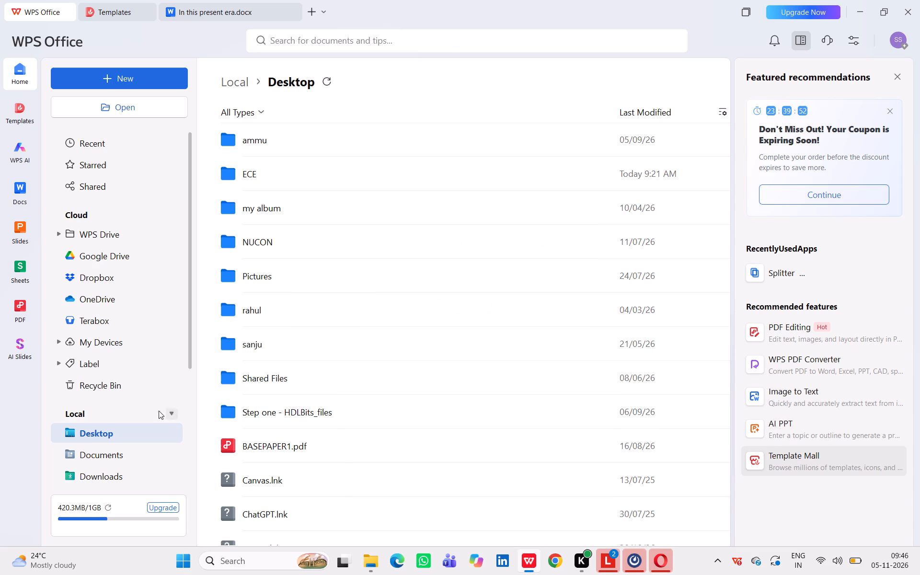
scroll(378, 432, "down", 1)
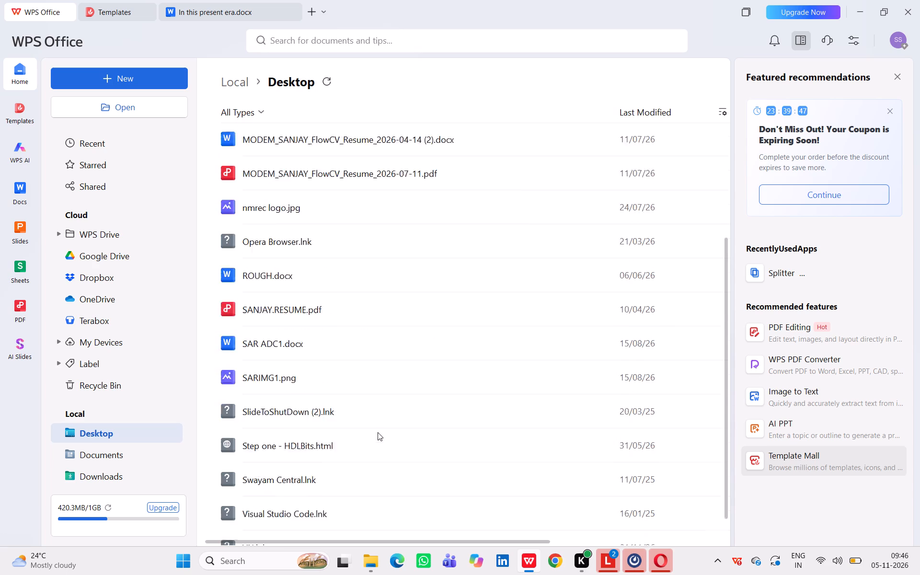
scroll(378, 432, "down", 5)
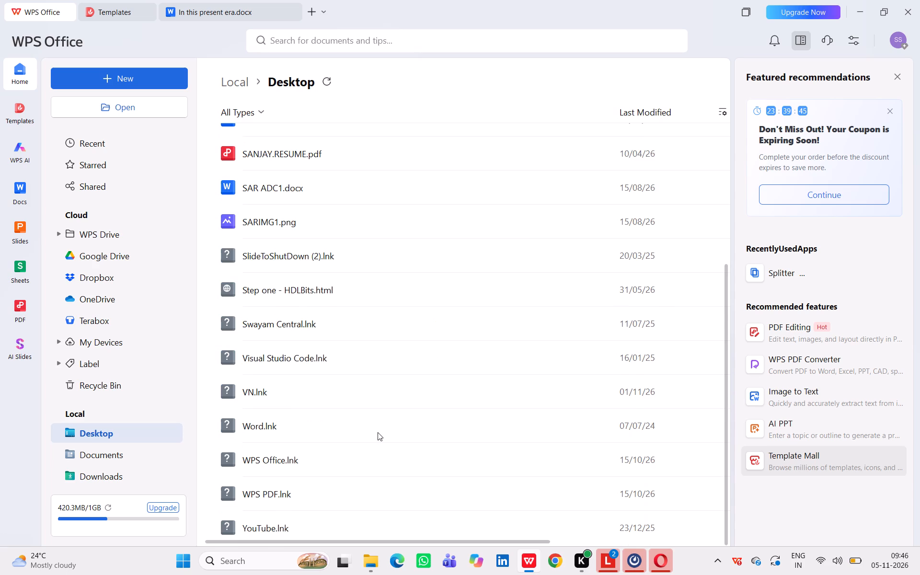
left_click(207, 325)
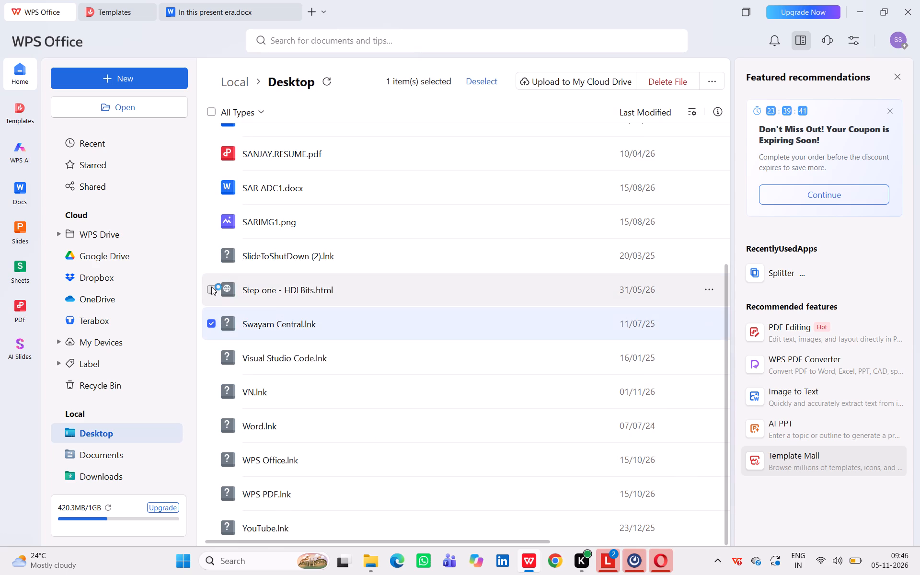
left_click(211, 287)
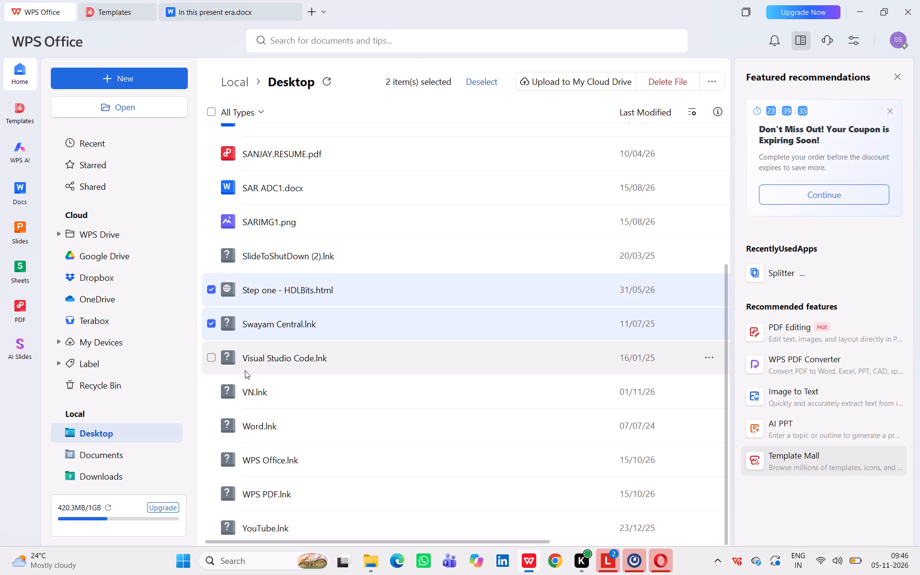
left_click(208, 355)
left_click(673, 83)
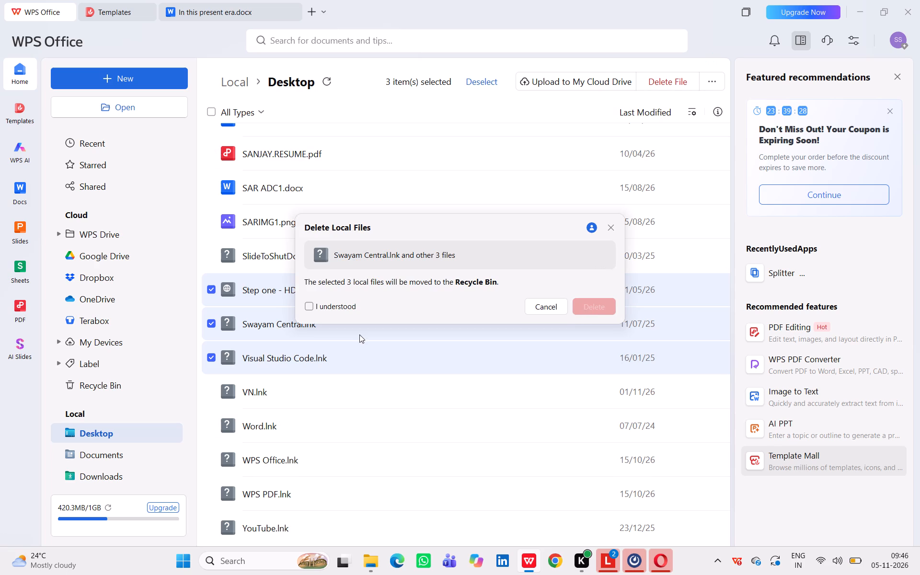
left_click(306, 302)
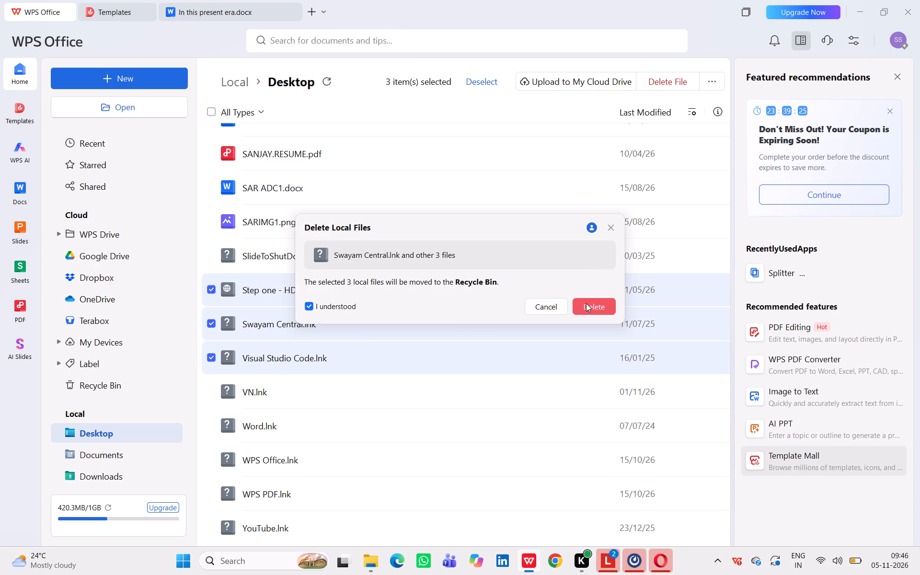
left_click(586, 303)
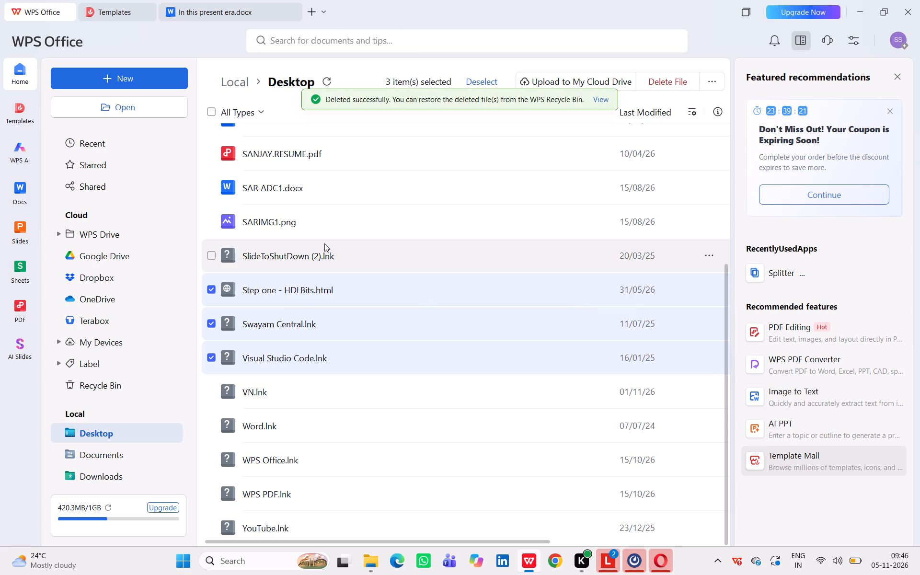
Retry deleting the three selected files from the local Desktop folder, acknowledging the move to the Recycle Bin.
left_click(662, 78)
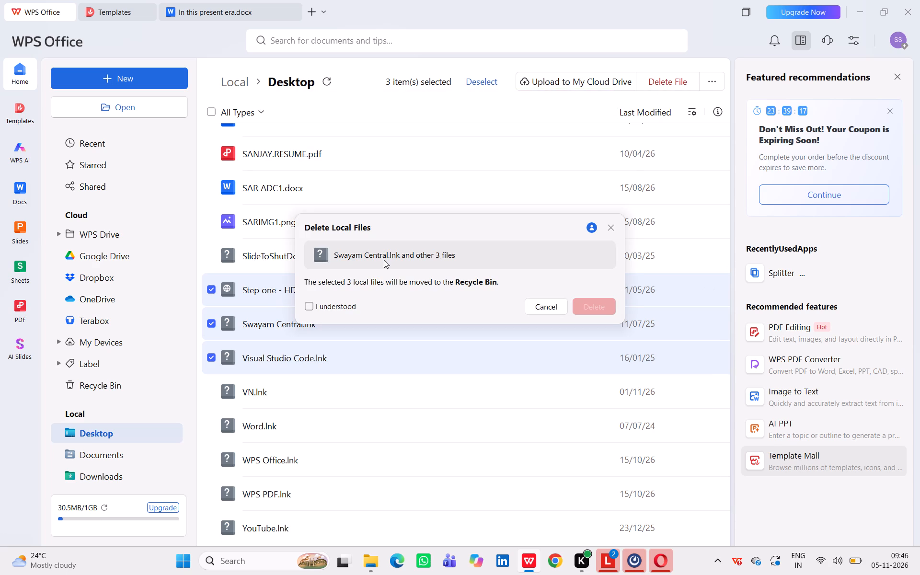
left_click(309, 310)
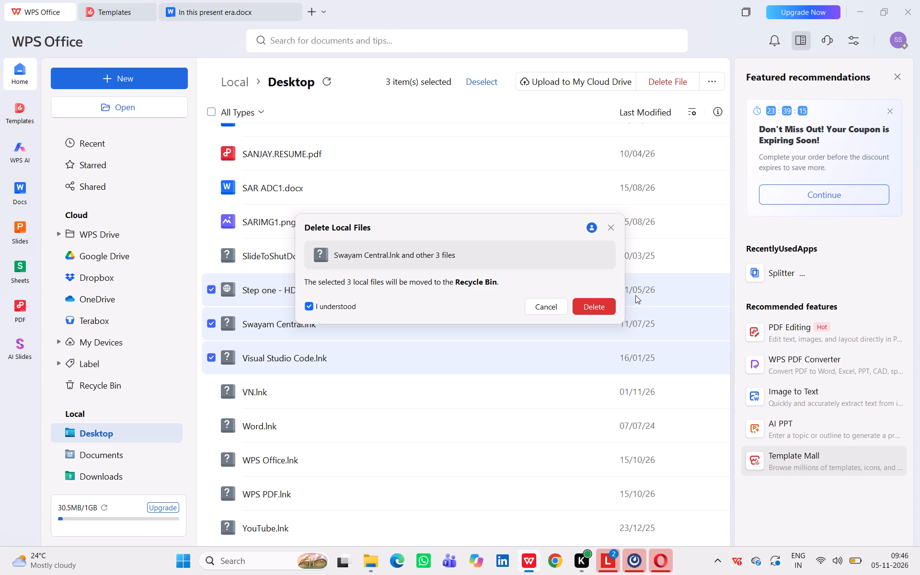
left_click(590, 303)
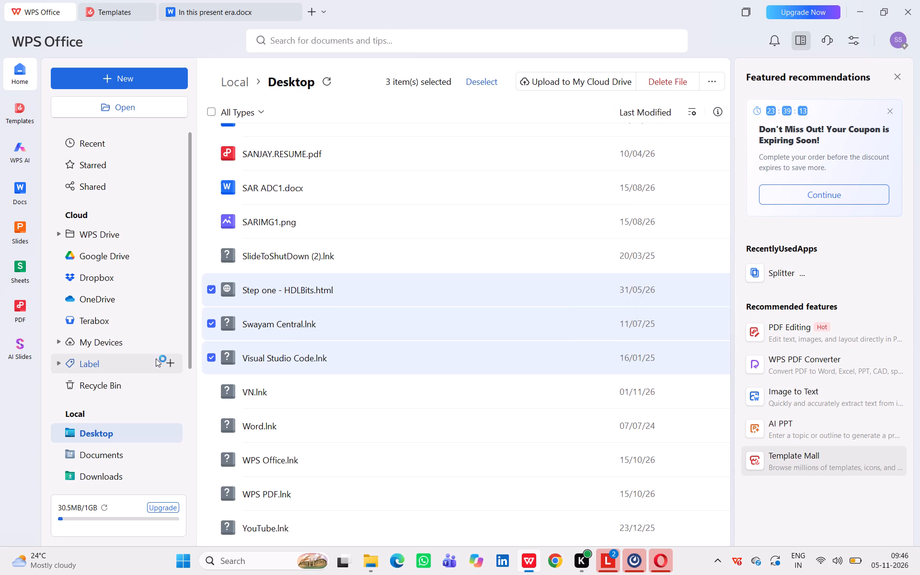
Check the local Documents folder and return to the In this present era.docx document.
left_click(116, 460)
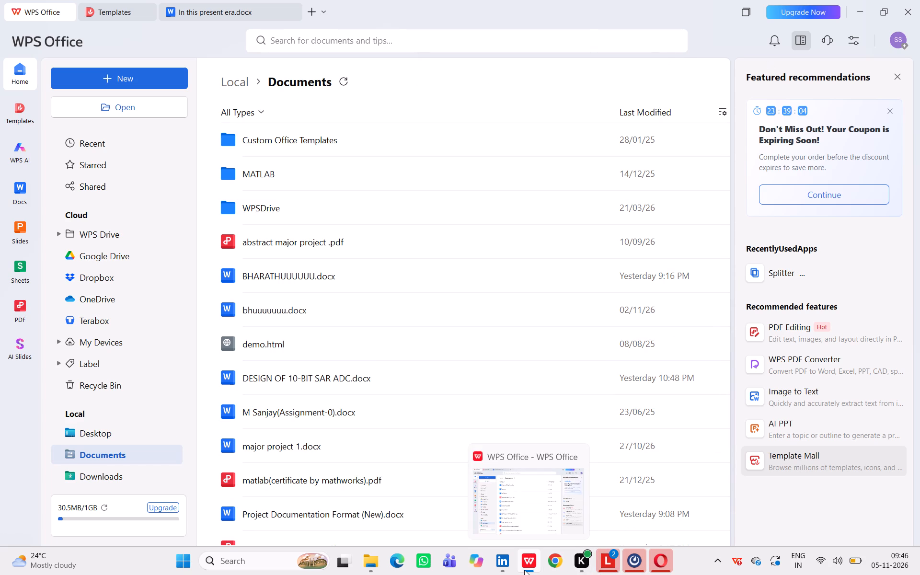
left_click(545, 472)
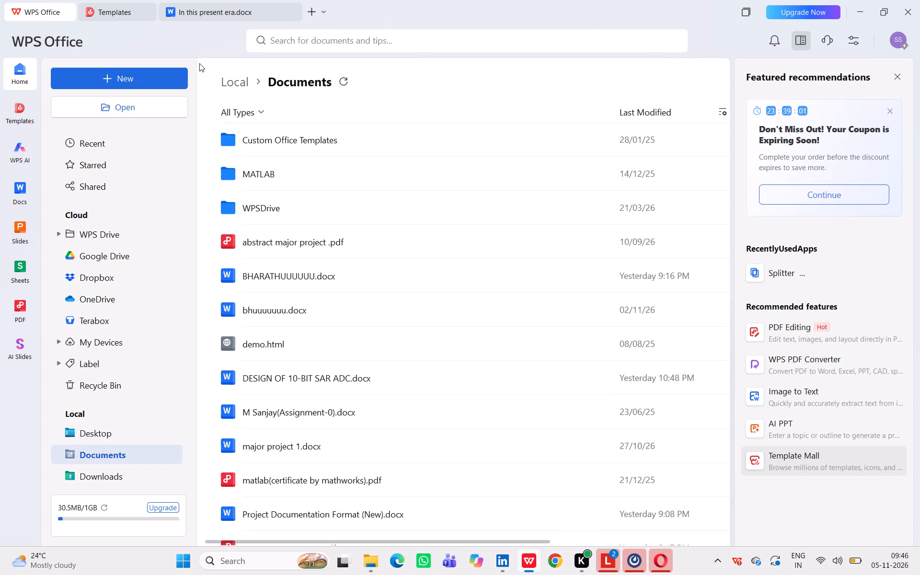
left_click(246, 7)
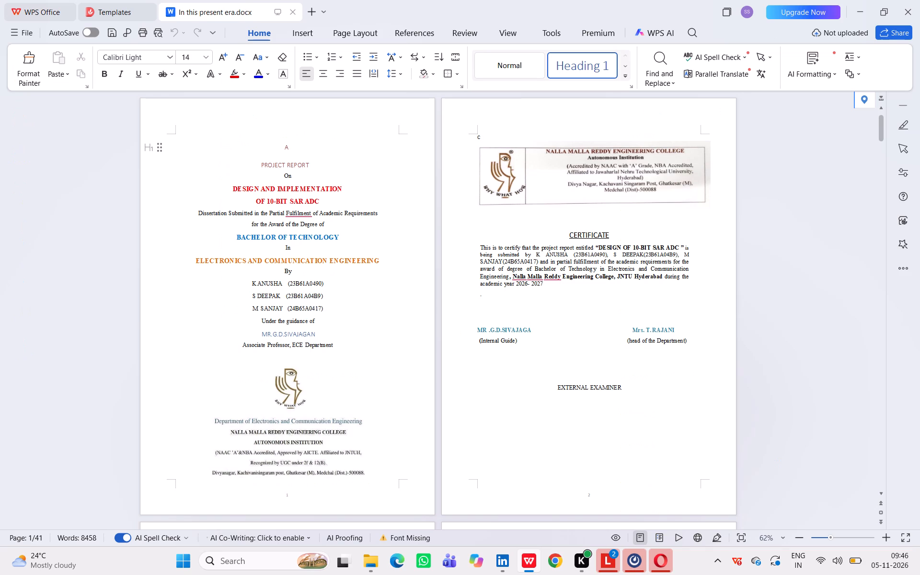
Open the page border settings for the project report document.
left_click(357, 29)
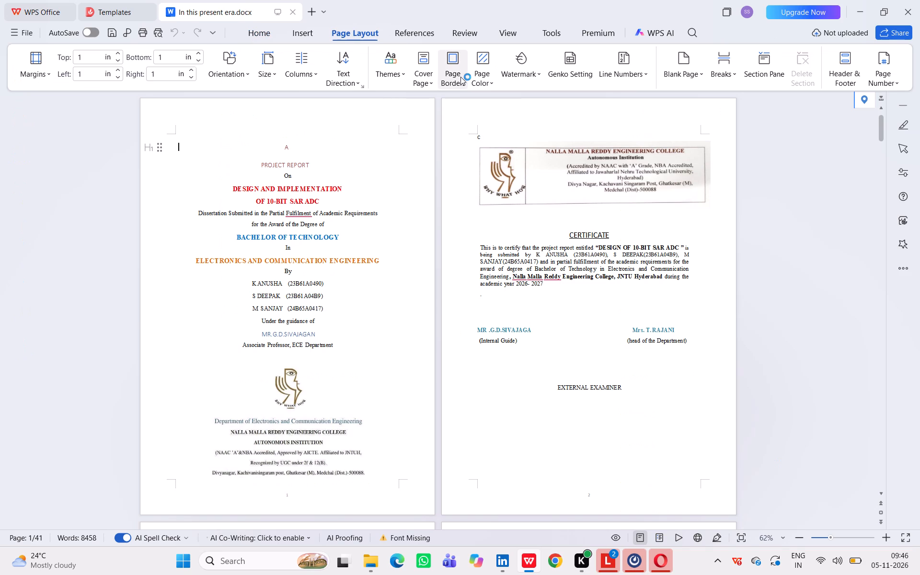
left_click(458, 64)
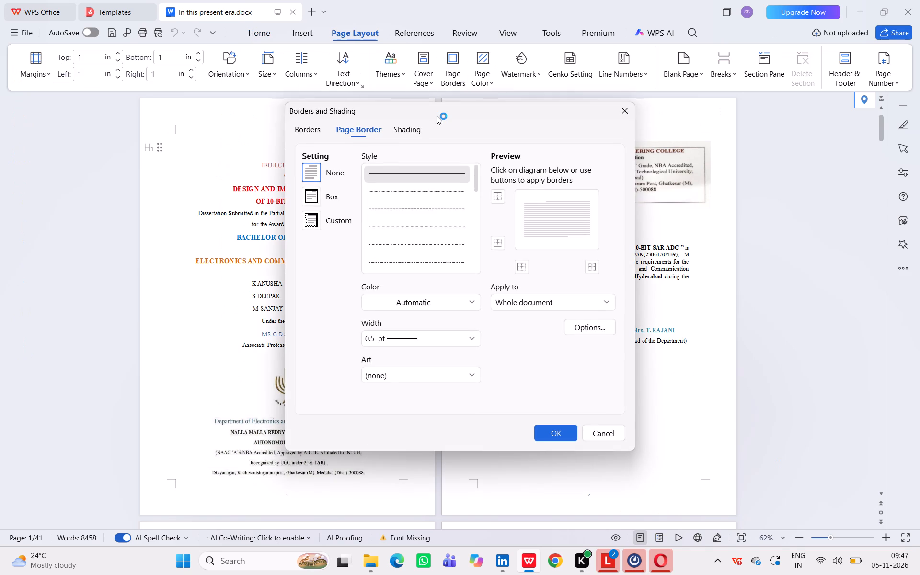
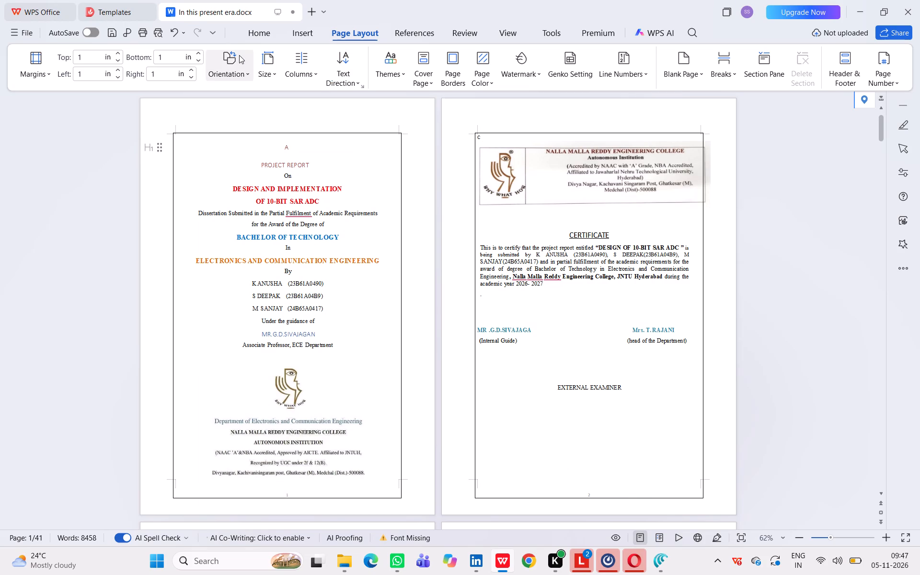
Set the report's top page margin to 0.6 in.
left_click(117, 54)
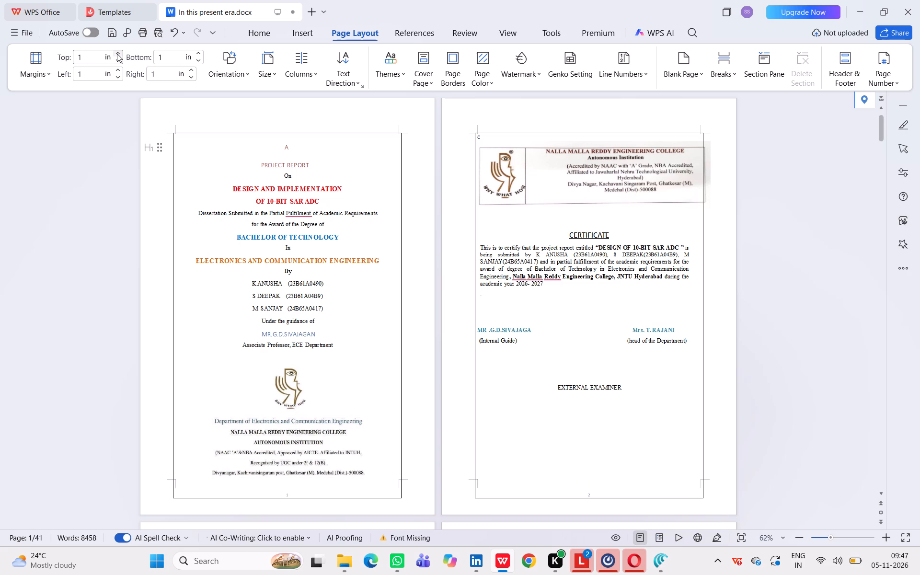
left_click(117, 54)
left_click(117, 63)
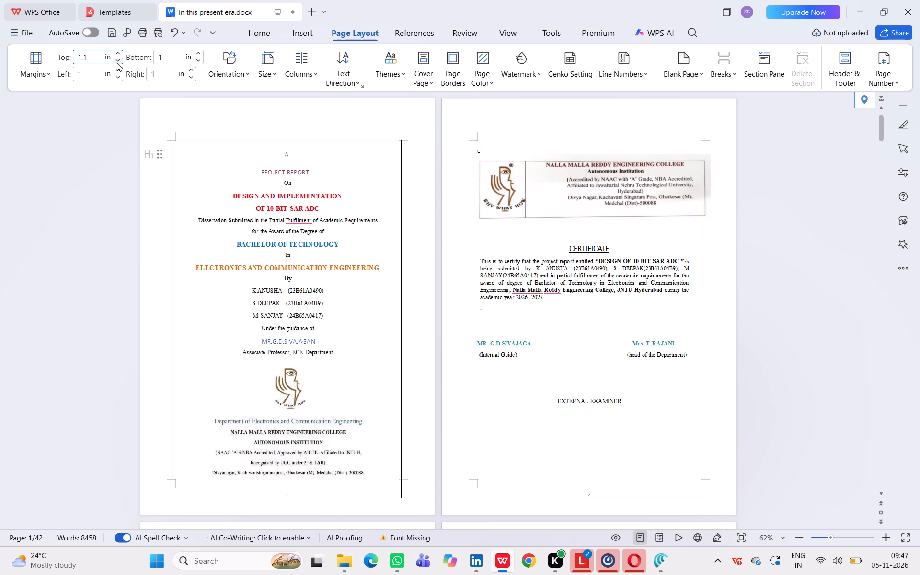
left_click(117, 63)
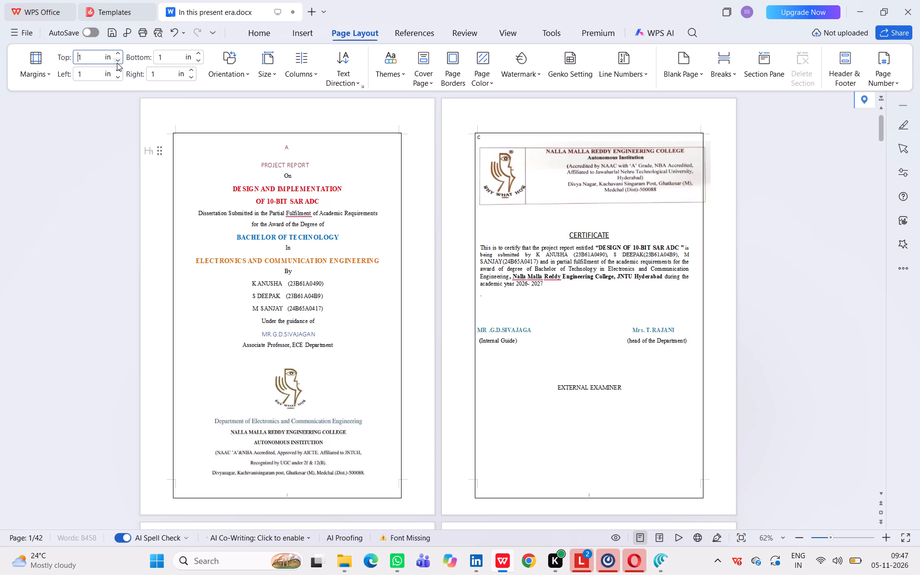
left_click(117, 63)
left_click(117, 63)
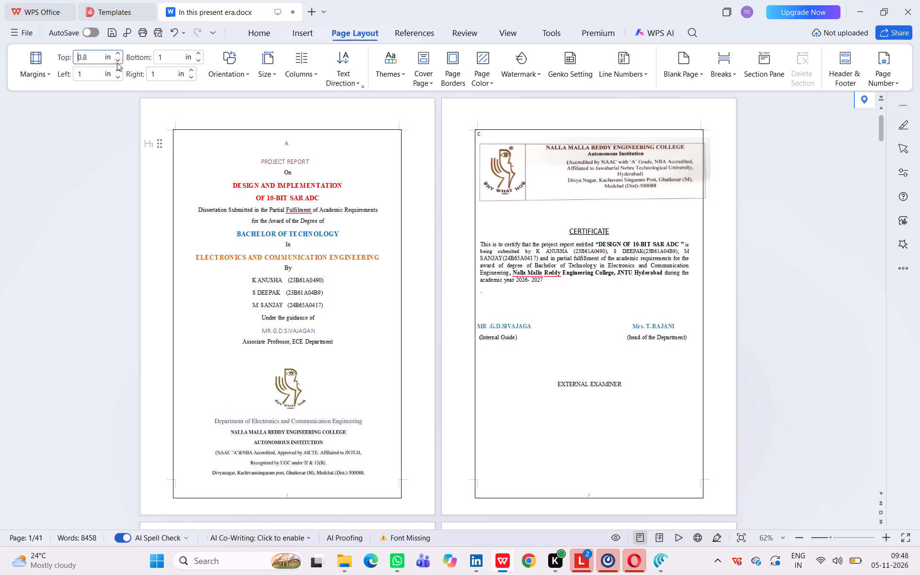
left_click(117, 63)
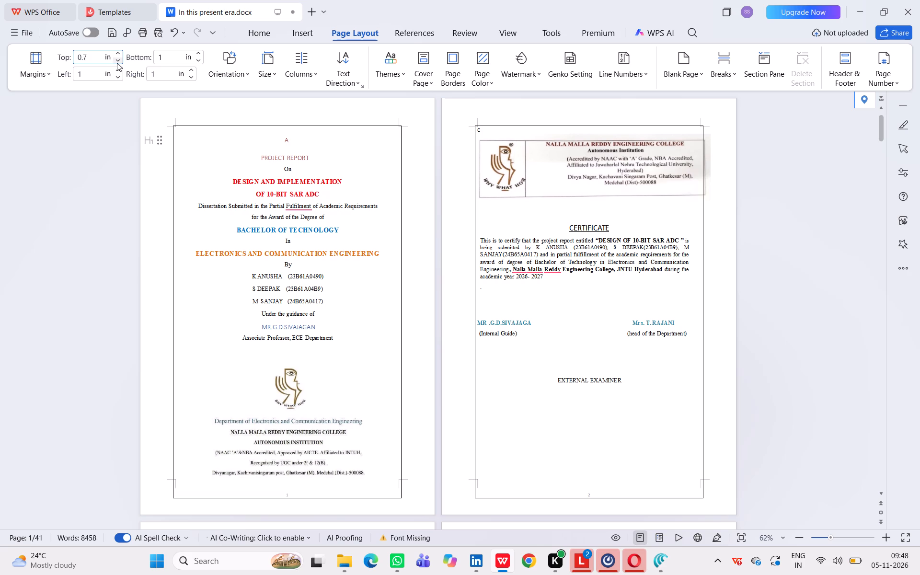
left_click(117, 63)
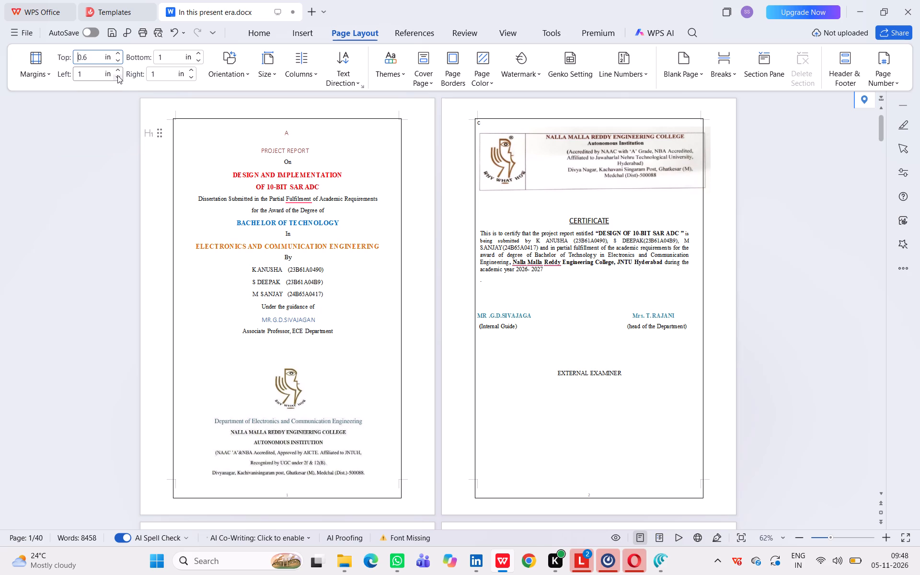
Set the report's left page margin to 0.6 in.
left_click(117, 75)
left_click(117, 75)
triple_click(117, 75)
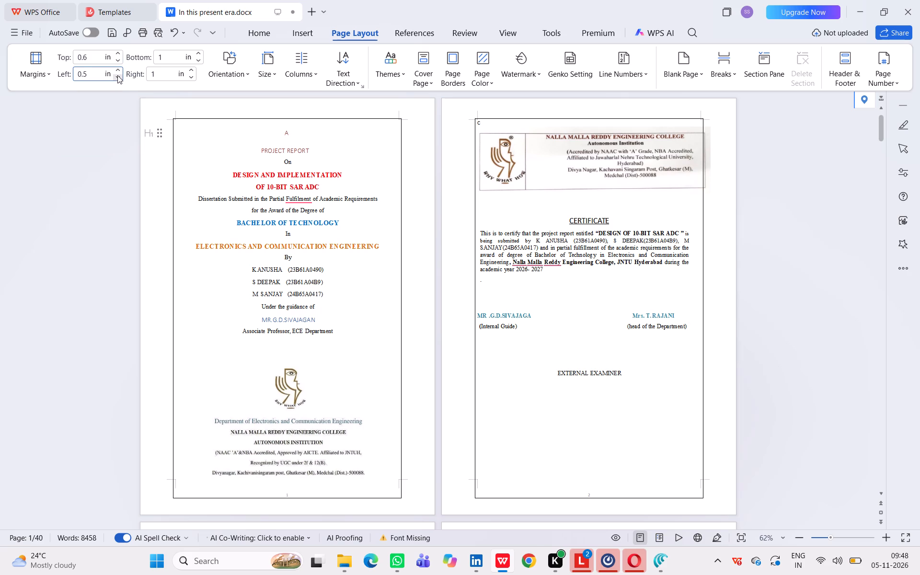
triple_click(117, 75)
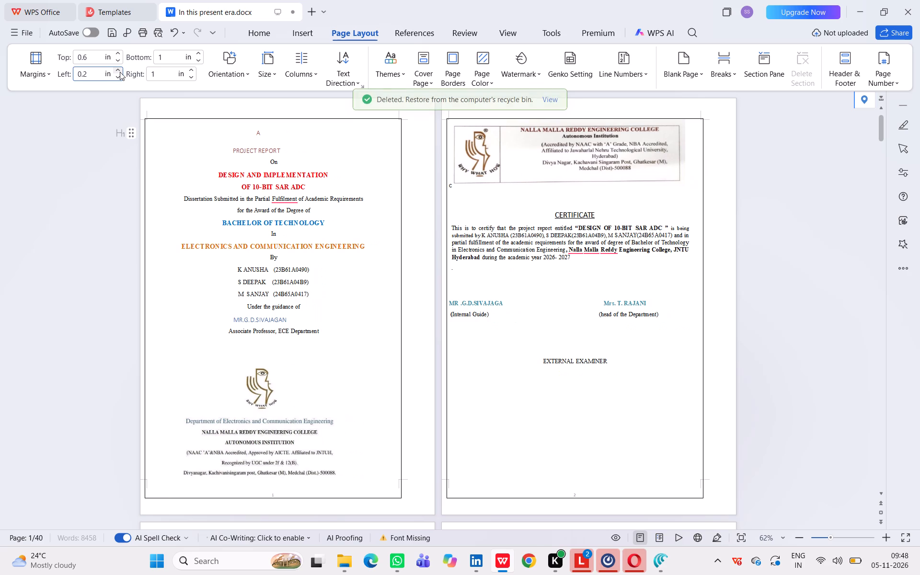
left_click(117, 68)
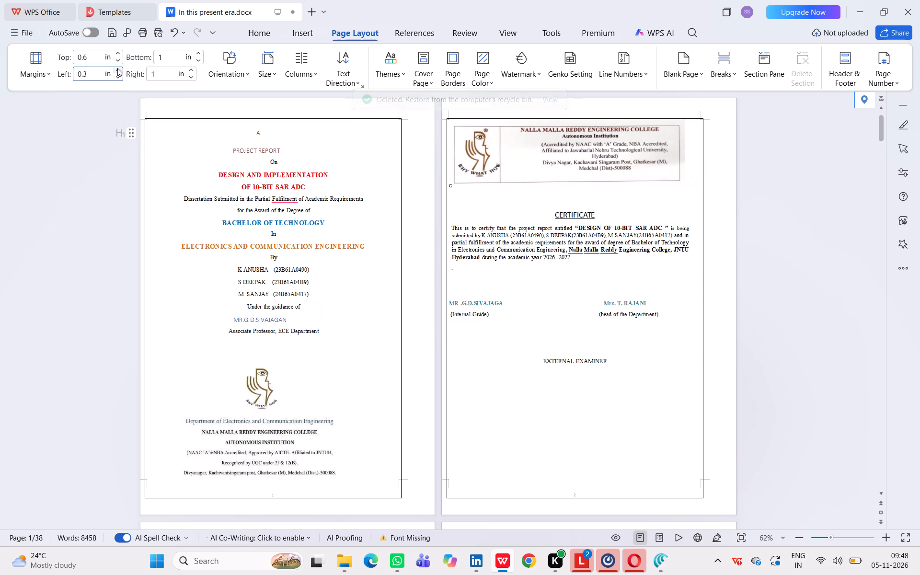
left_click(117, 68)
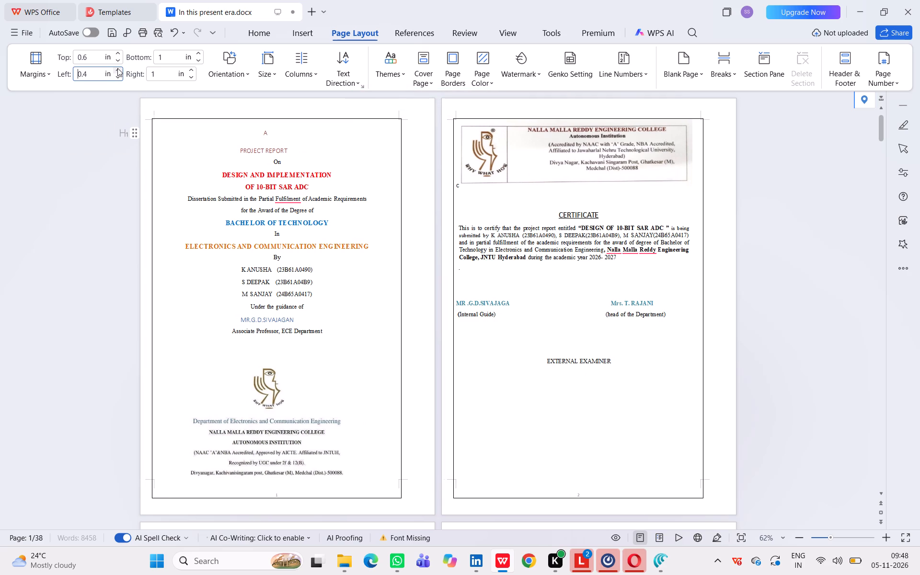
left_click(117, 68)
left_click(117, 68)
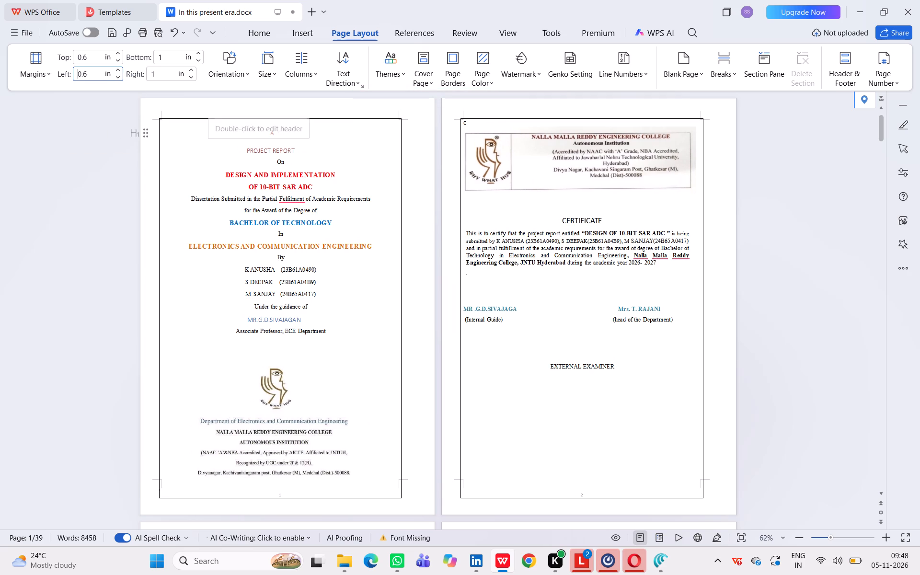
Set the right and bottom page margins to 0.6 in.
left_click(193, 80)
left_click(193, 80)
left_click(193, 80)
left_click(193, 80)
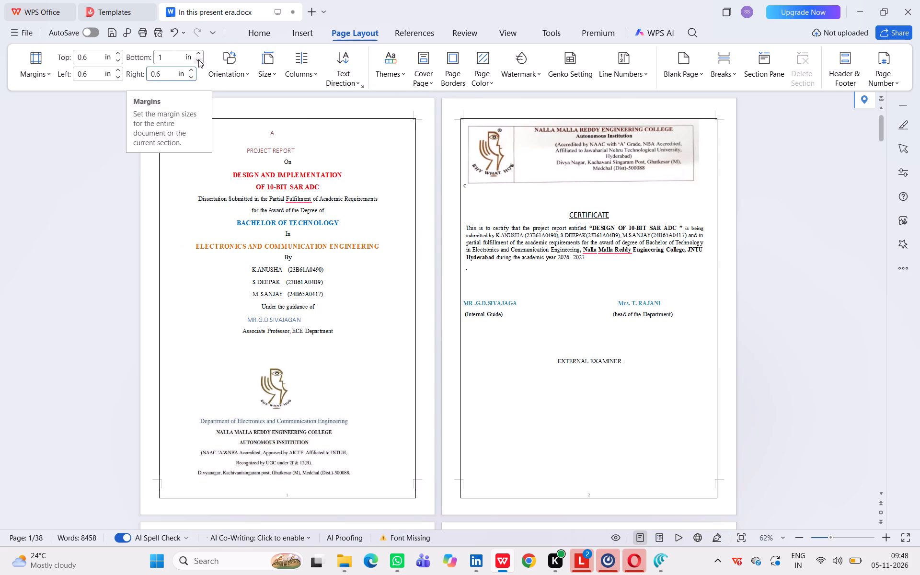
left_click(198, 59)
left_click(198, 59)
double_click(198, 59)
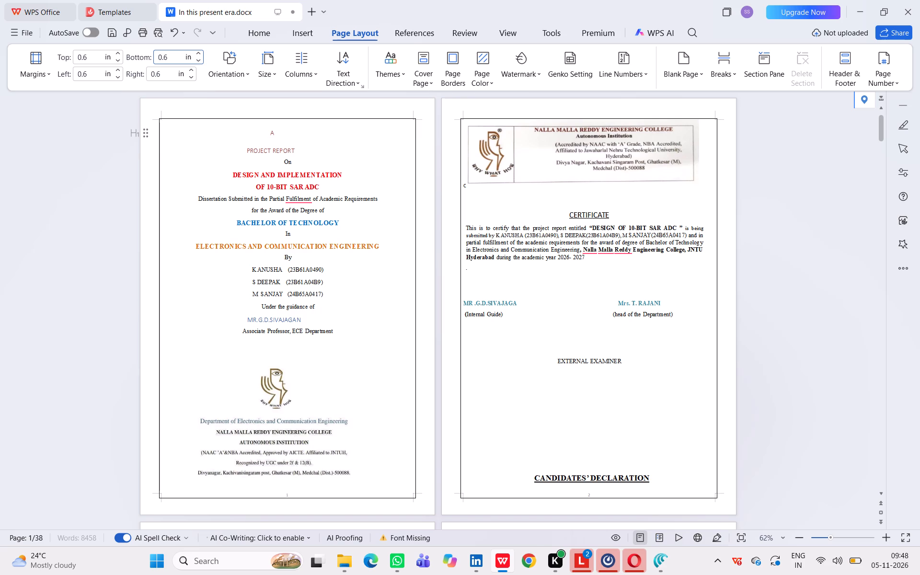
Stretch the college header picture on the certificate page slightly wider towards the right page border.
left_click(562, 146)
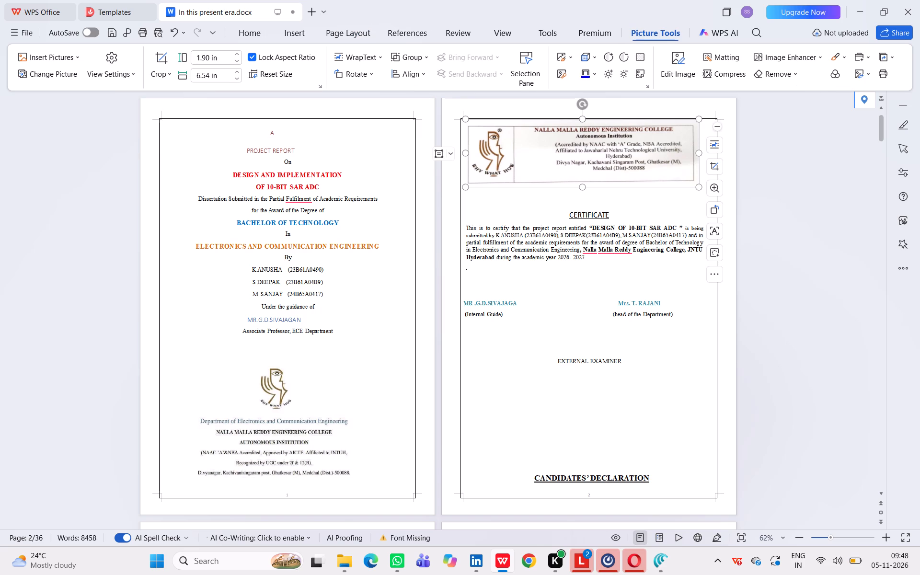
left_click_drag(697, 152, 706, 152)
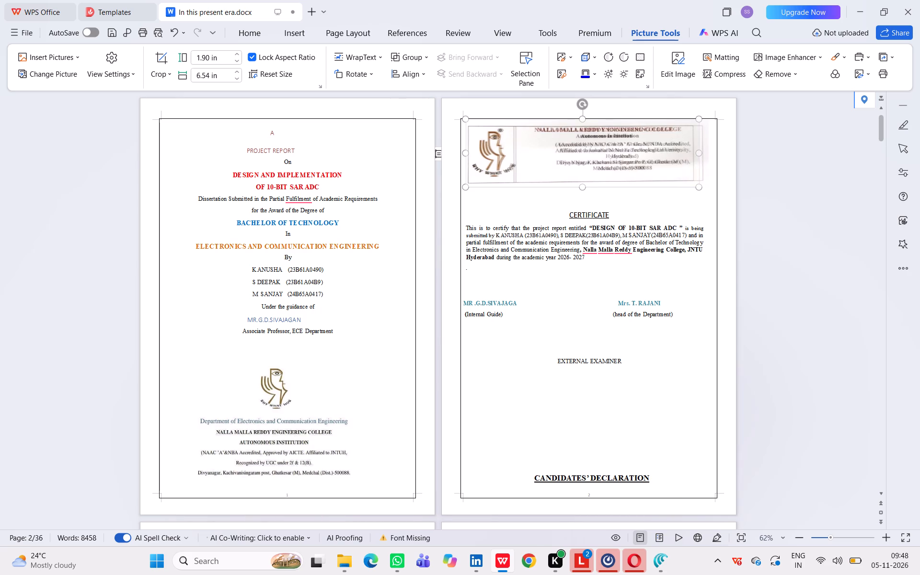
left_click_drag(706, 152, 705, 152)
left_click(662, 321)
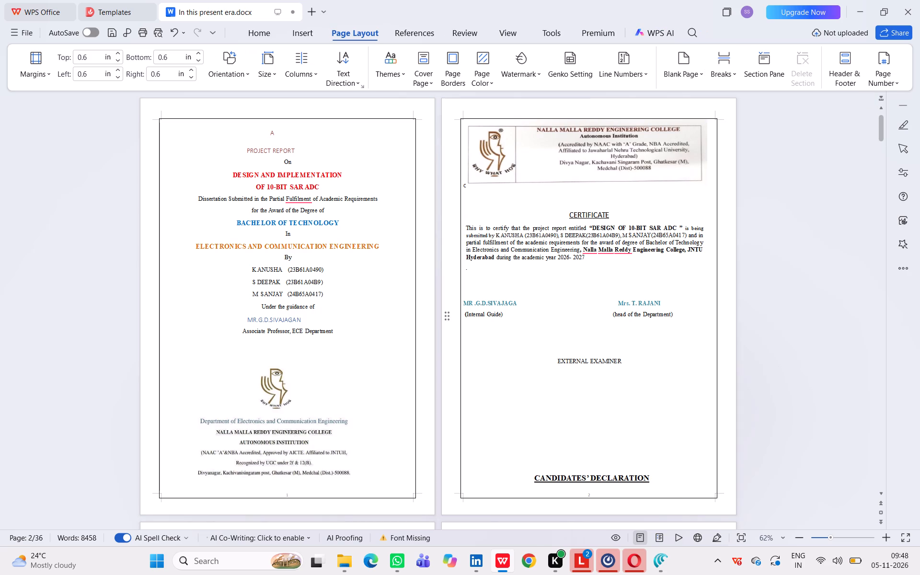
Insert spaces before the department head's name on the certificate page to shift it towards the right border.
left_click(609, 305)
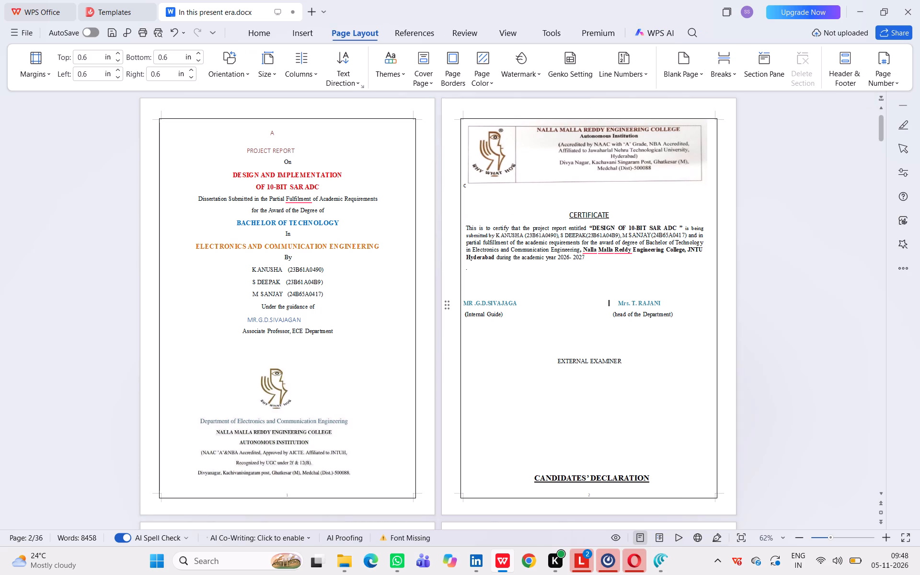
left_click(609, 305)
key("space")
key("space")
key("space")
key("space")
key("space")
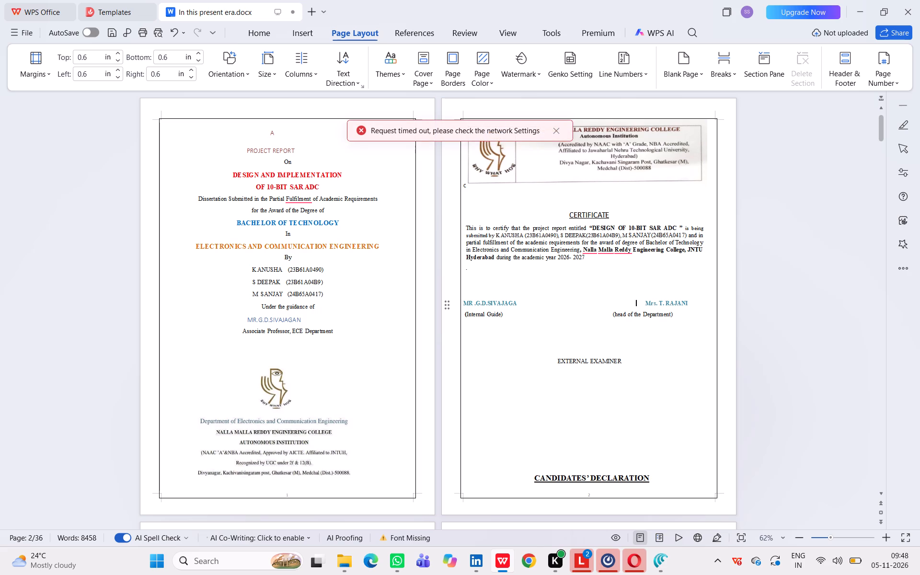
Insert spaces before "(head of the Department)" to line it up beneath the department head's name.
left_click(603, 318)
key("space")
key("space")
key("space")
key("space")
key("space")
key("space")
key("space")
key("space")
key("space")
key("space")
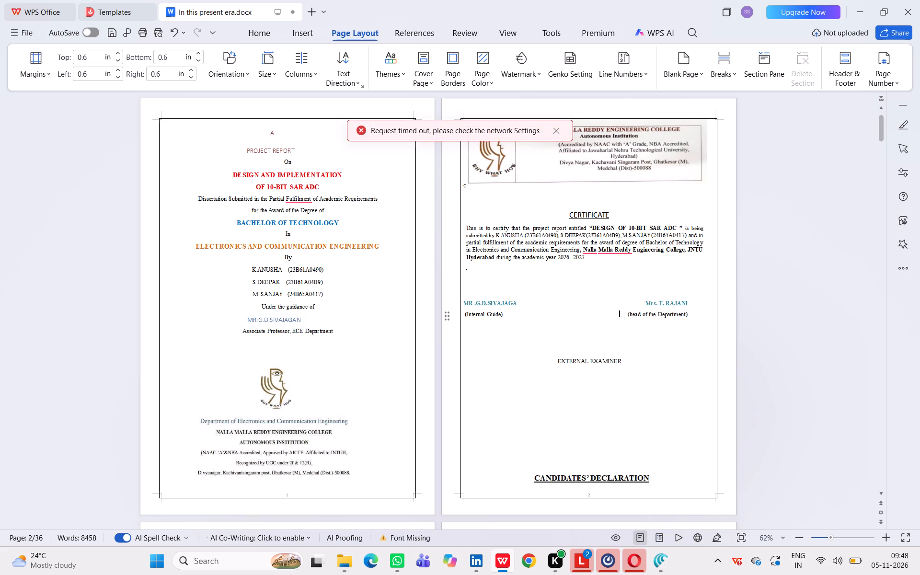
key("space")
key("space")
key("space")
key("space")
key("space")
key("space")
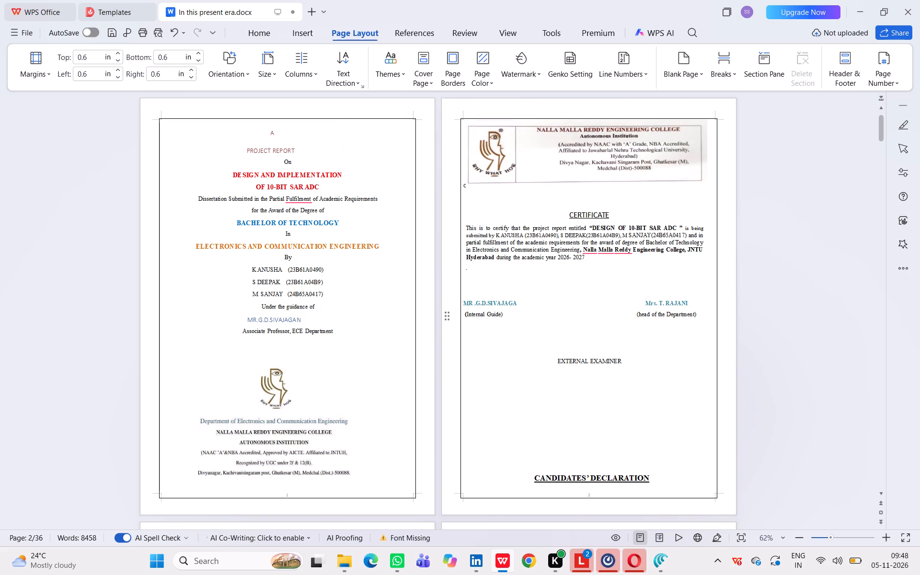
Fine-tune the signature block with two spaces before "(Internal Guide)" and two before the department head's name.
left_click(465, 313)
key("space")
key("space")
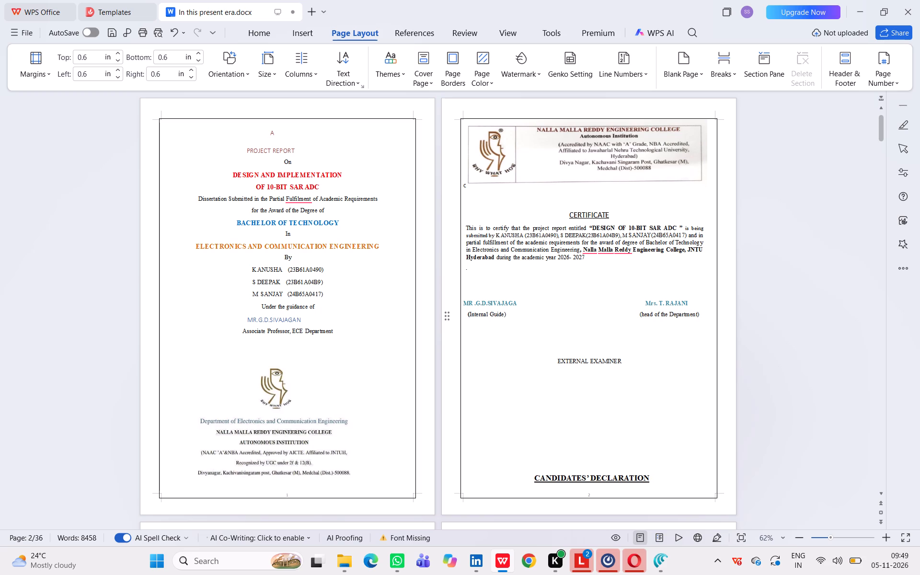
left_click(632, 307)
key("space")
key("space")
Make the CERTIFICATE heading bold.
left_click_drag(611, 214, 564, 207)
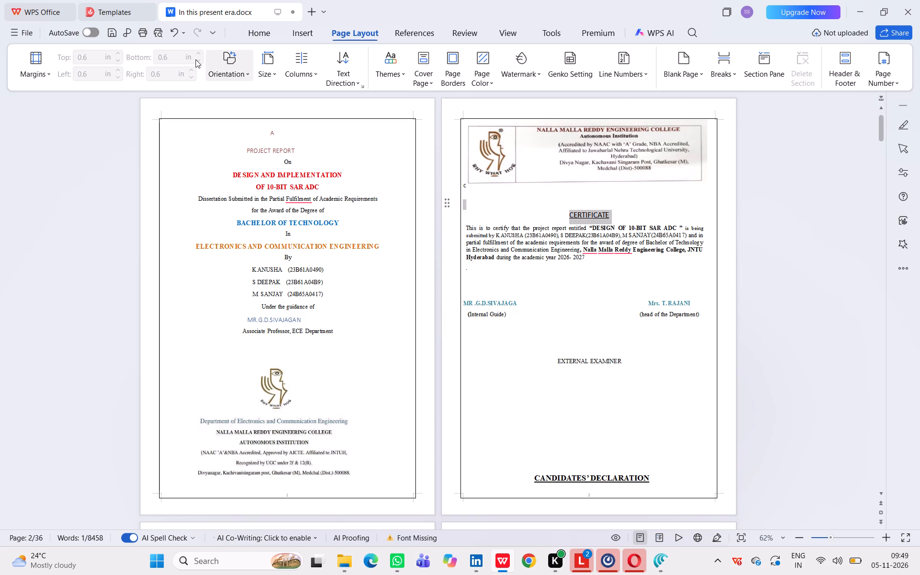
left_click(263, 25)
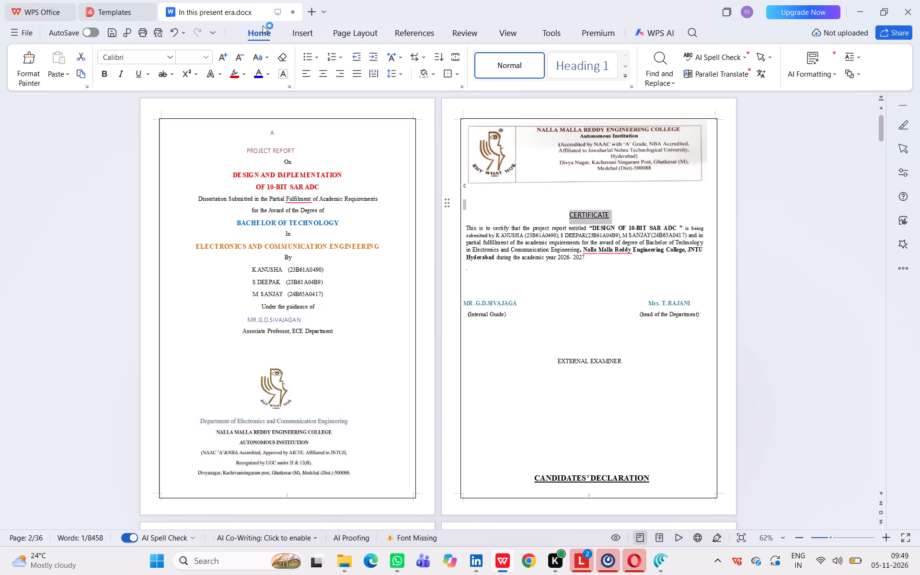
left_click(106, 79)
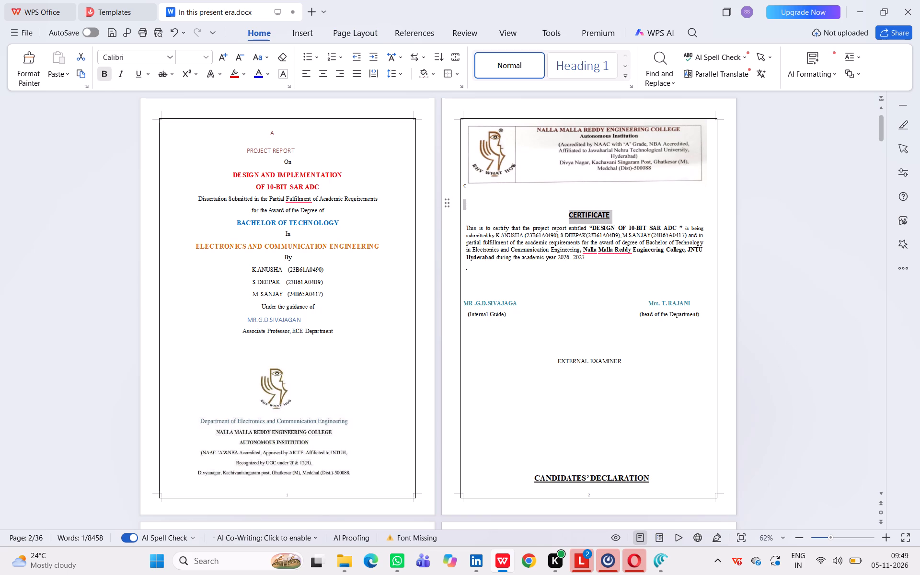
left_click(490, 384)
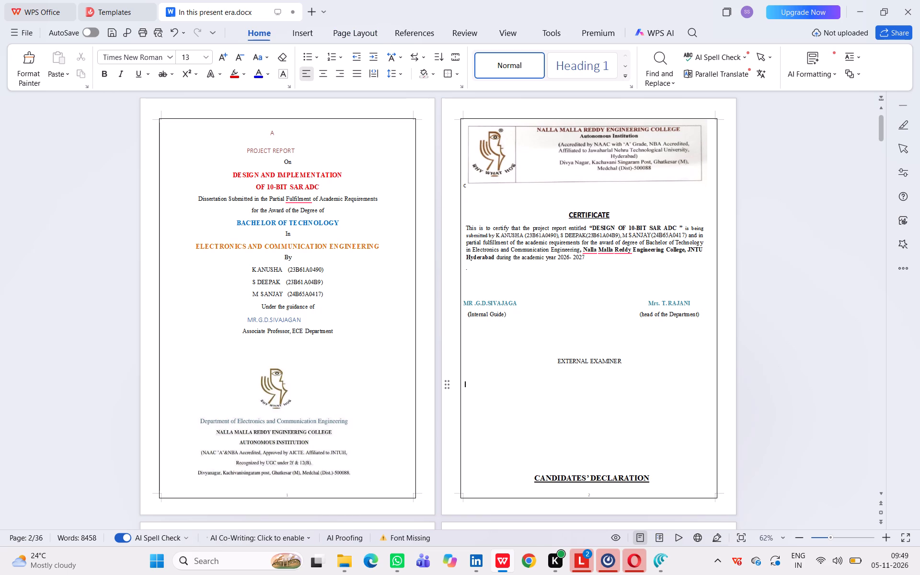
Insert four blank lines before the CANDIDATES' DECLARATION heading to move it below the top border of page 3.
left_click(520, 478)
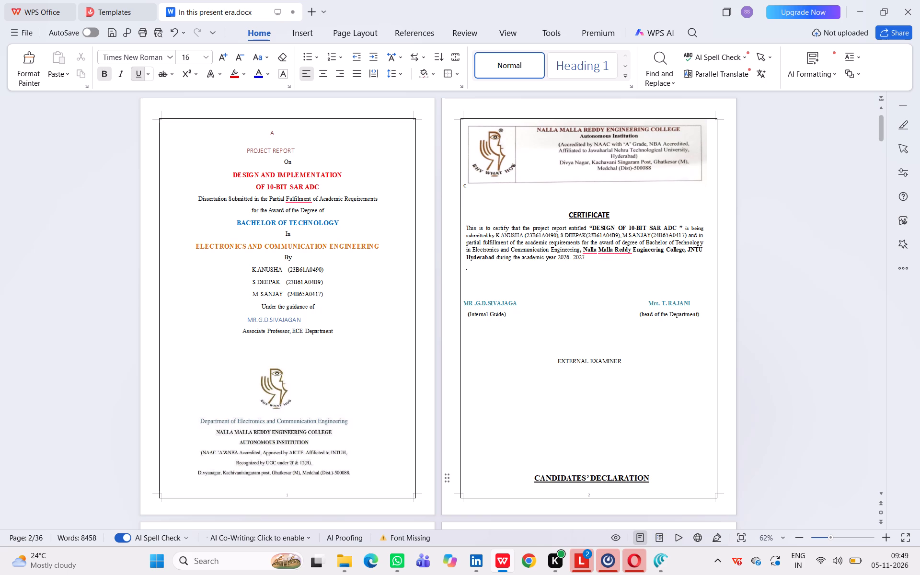
key("Return")
key("Return")
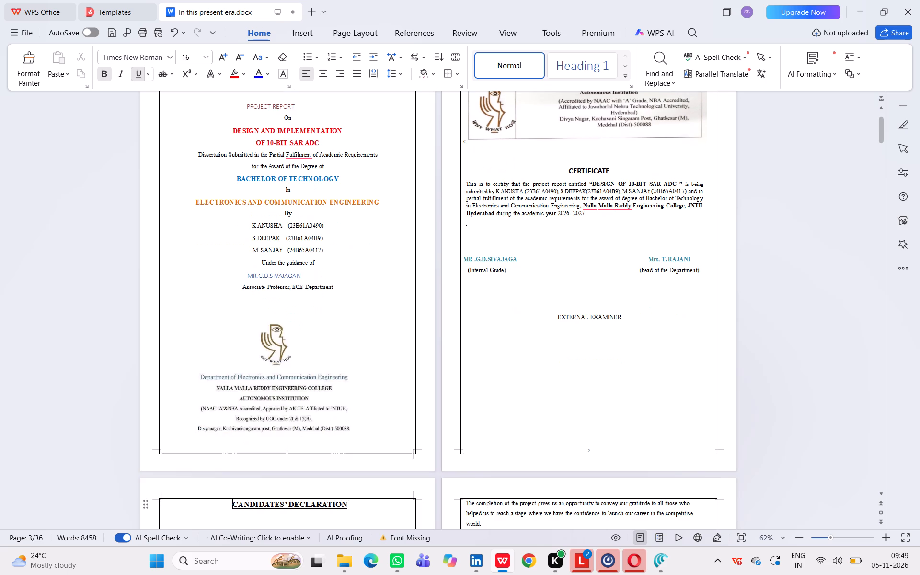
scroll(520, 478, "down", 1)
key("Return")
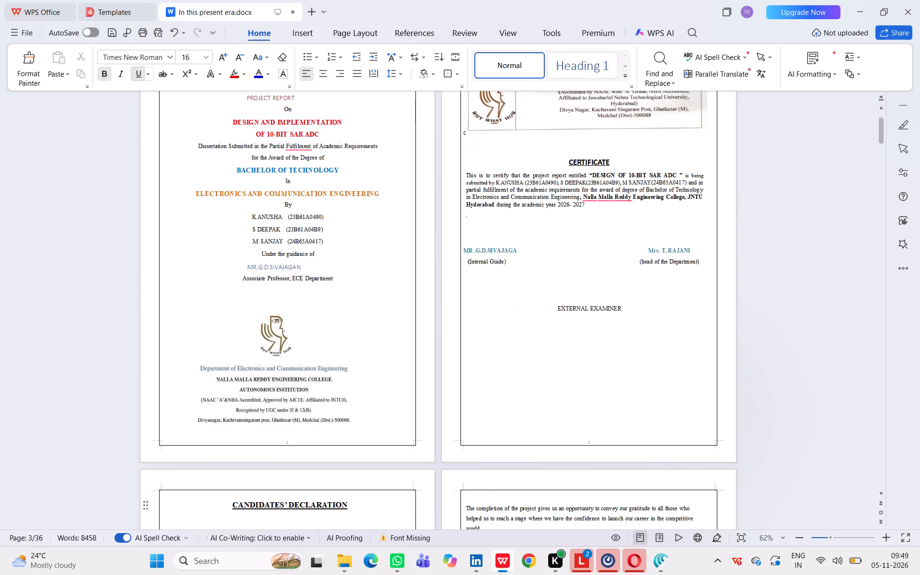
key("Return")
Insert a line break before the ACKNOWLEDGEMENT heading at the bottom of page 3 to move it onto page 4.
scroll(520, 478, "down", 3)
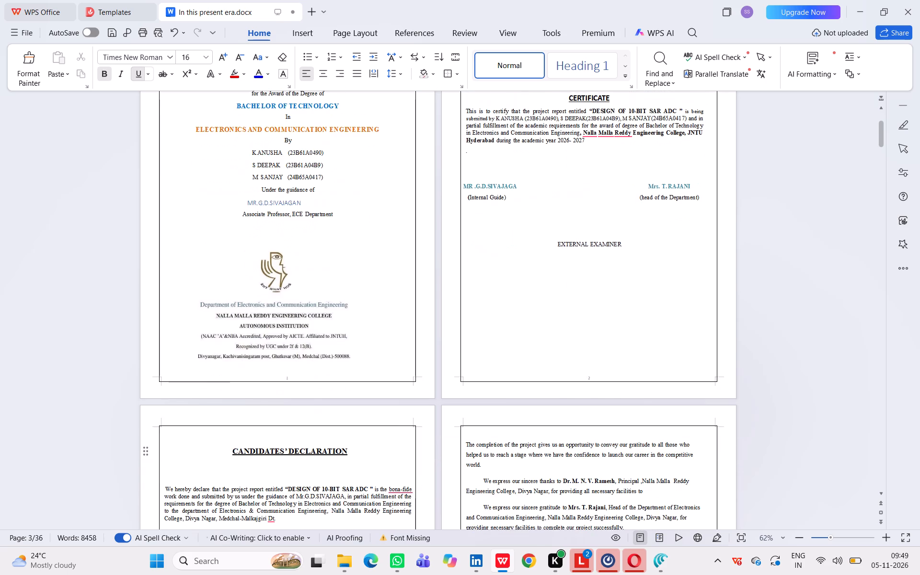
scroll(520, 478, "down", 3)
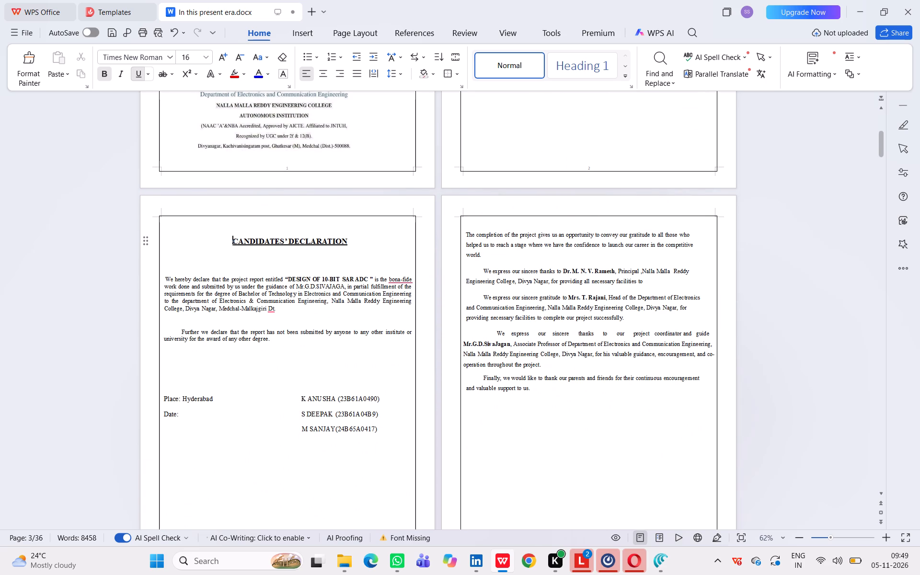
scroll(480, 336, "down", 3)
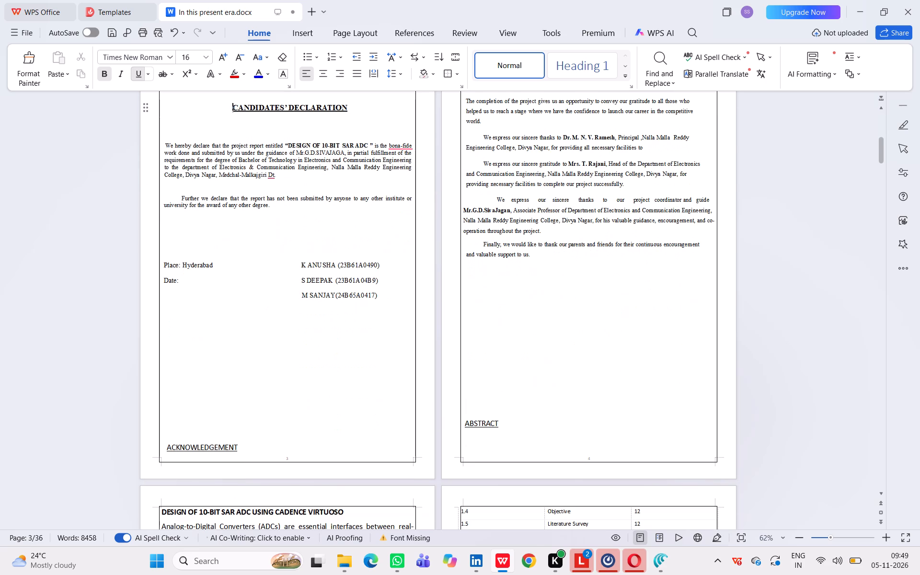
scroll(480, 336, "down", 1)
left_click(165, 446)
key("Return")
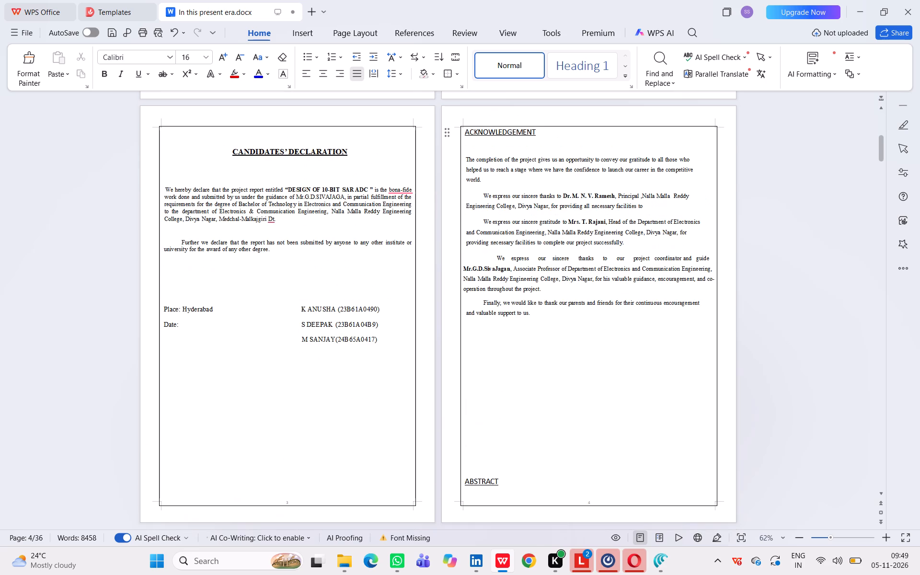
Lower the ACKNOWLEDGEMENT heading by two lines and indent it with spaces towards the centre of the page.
key("space")
key("space")
key("space")
key("space")
key("Return")
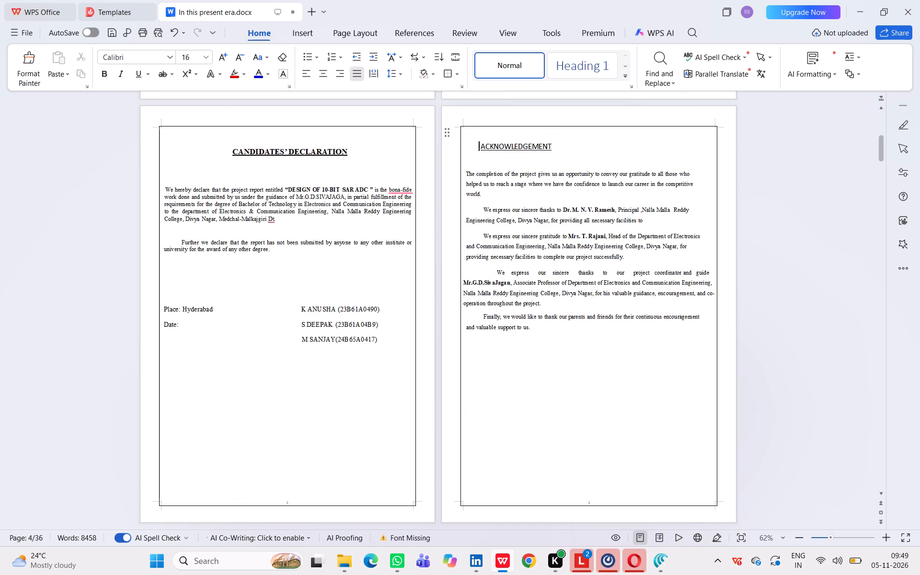
key("Return")
key("space")
key("space")
key("space")
key("space")
key("space")
key("space")
key("space")
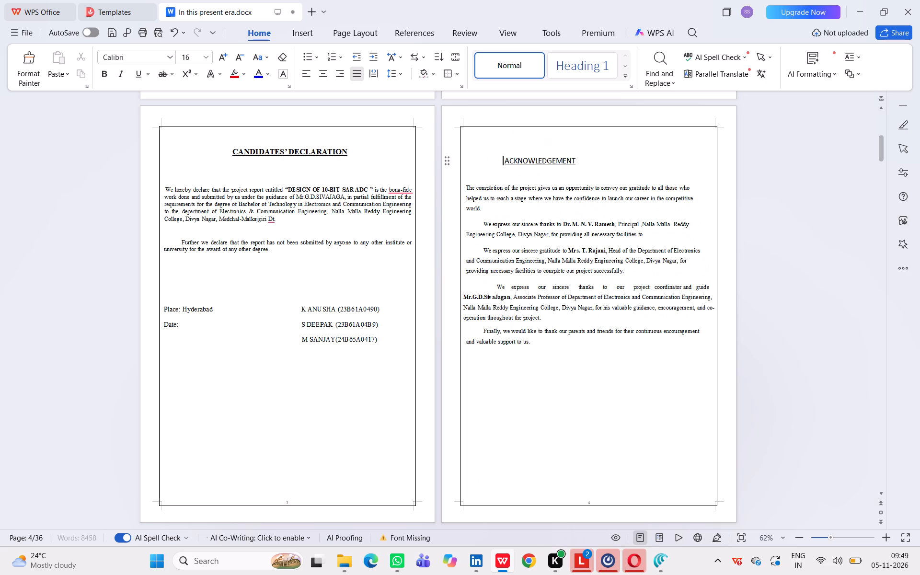
key("space")
key("space")
key("space")
key("space")
key("space")
key("space")
key("space")
key("space")
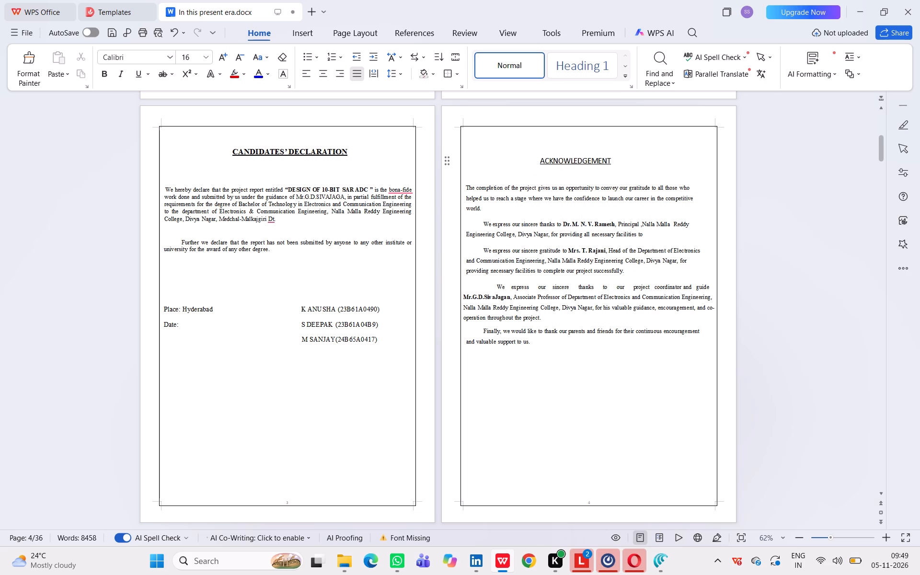
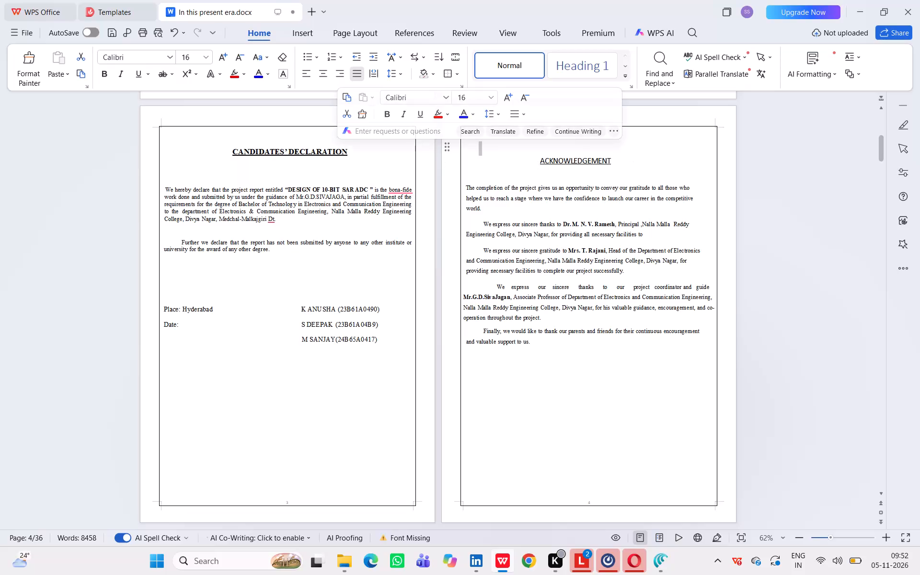
Make the ACKNOWLEDGEMENT heading on page 4 bold.
left_click_drag(613, 158, 536, 163)
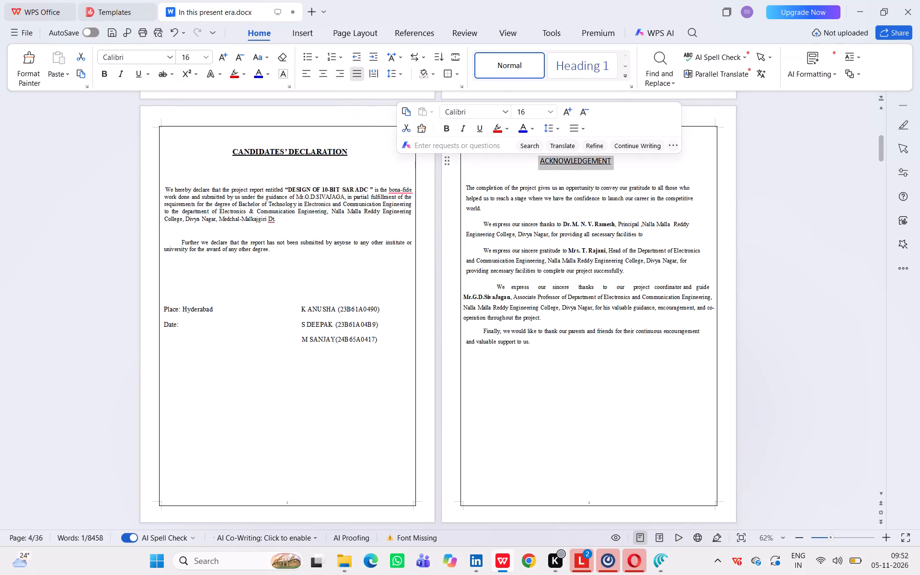
left_click(103, 72)
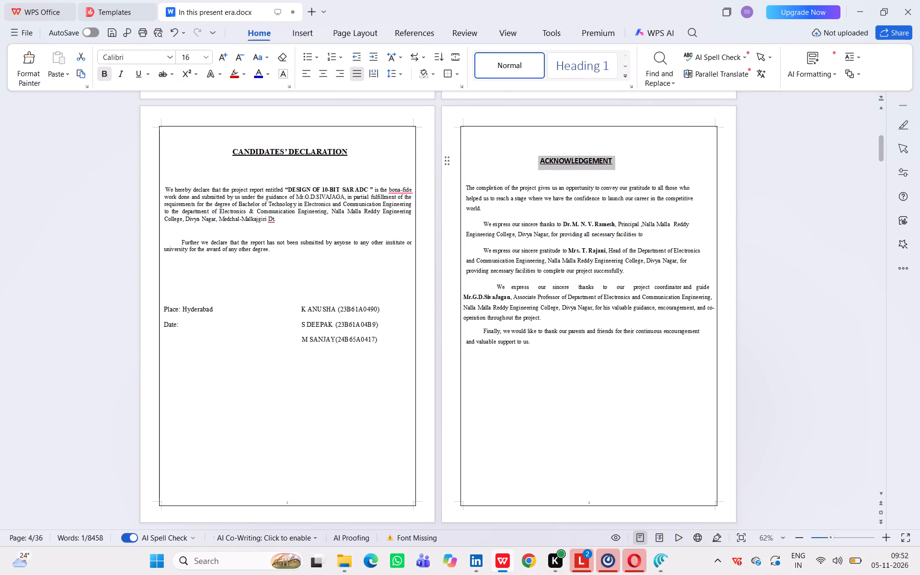
Insert a few more spaces before the ACKNOWLEDGEMENT heading to centre it on the page.
left_click(534, 166)
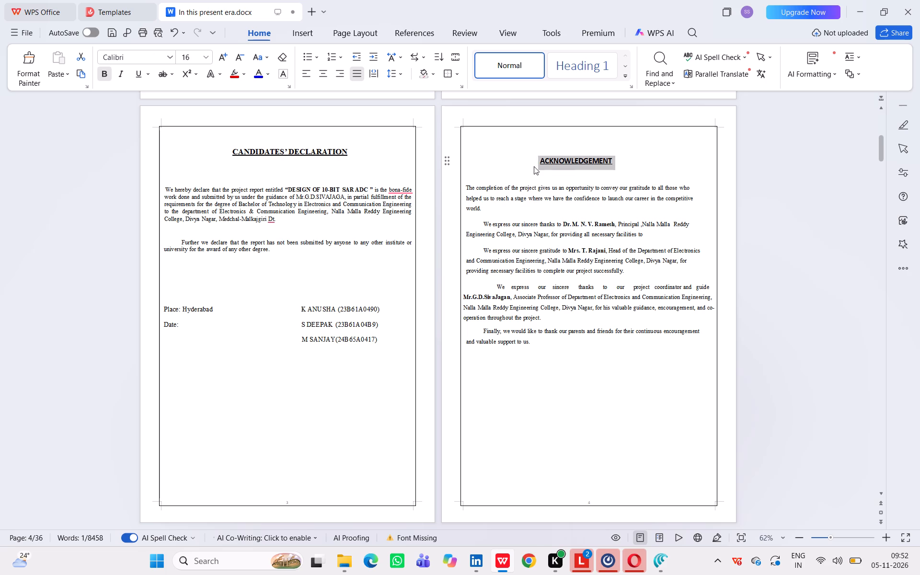
left_click(534, 166)
key("space")
key("space")
key("space")
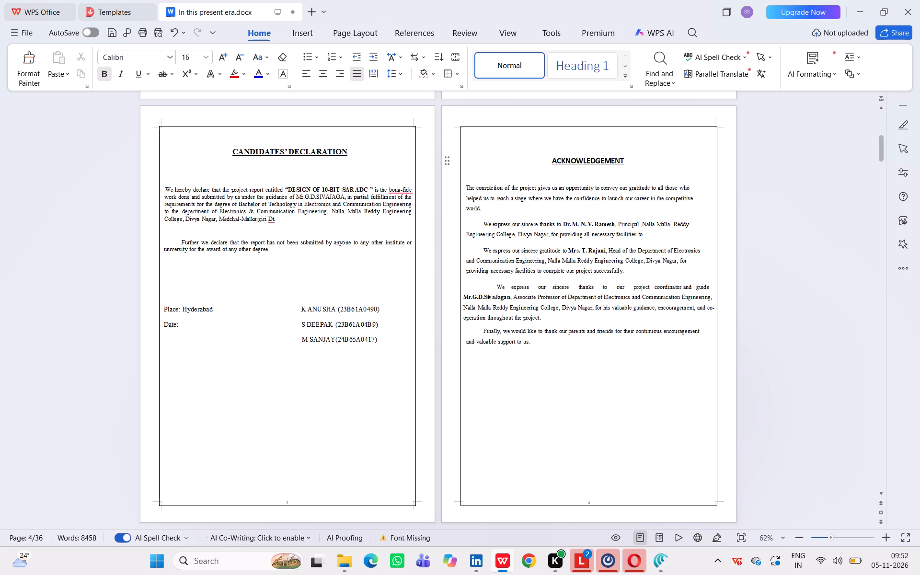
Indent the ABSTRACT heading on page 5 with spaces so it sits near the centre of the page.
scroll(554, 287, "down", 5)
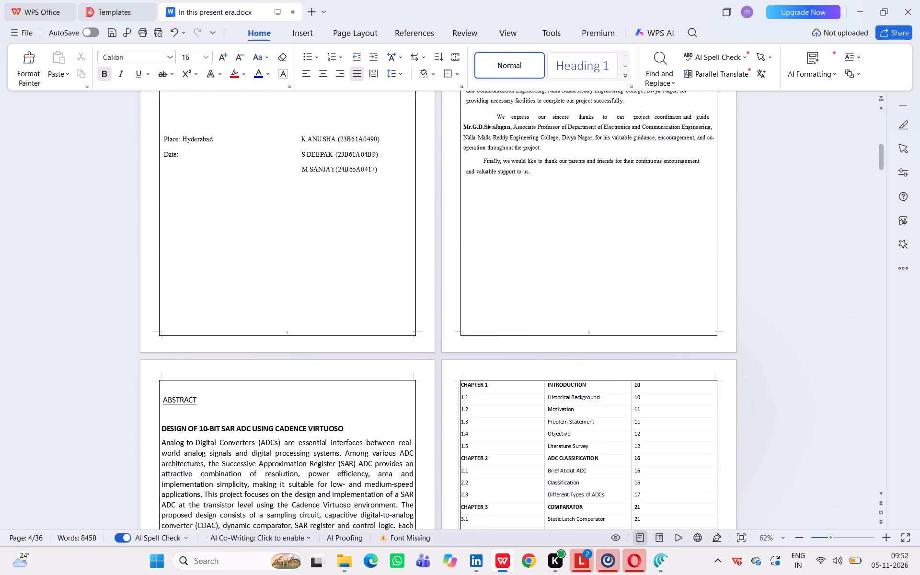
scroll(554, 287, "down", 1)
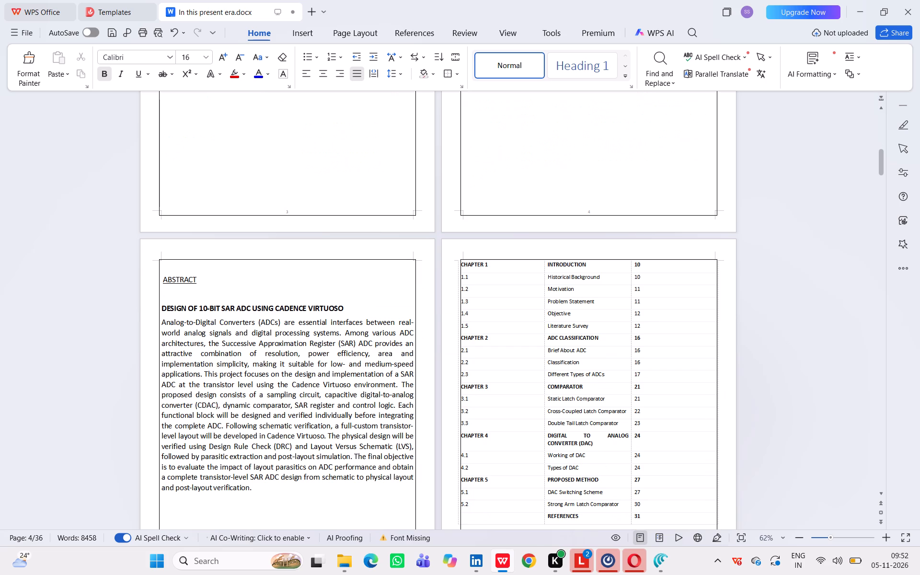
left_click(164, 280)
key("space")
key("space")
key("space")
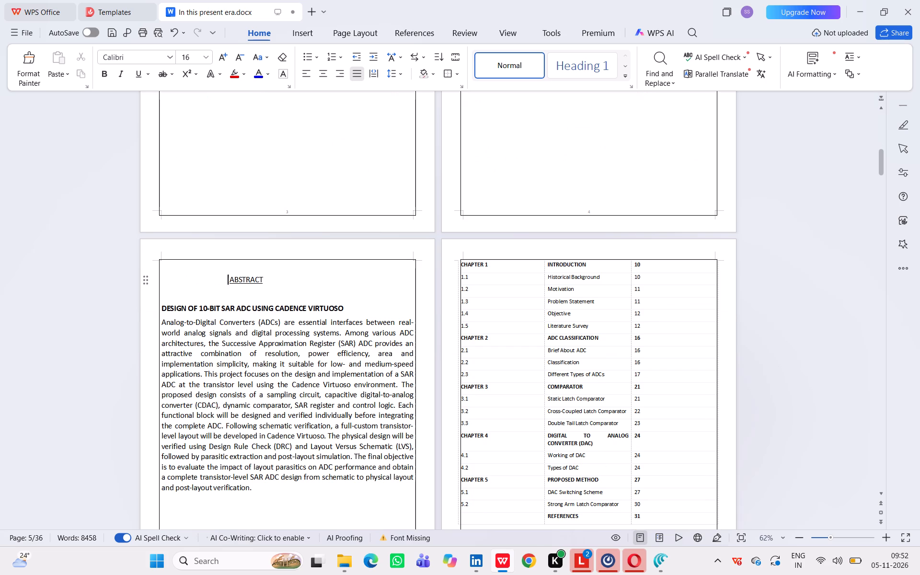
key("BackSpace")
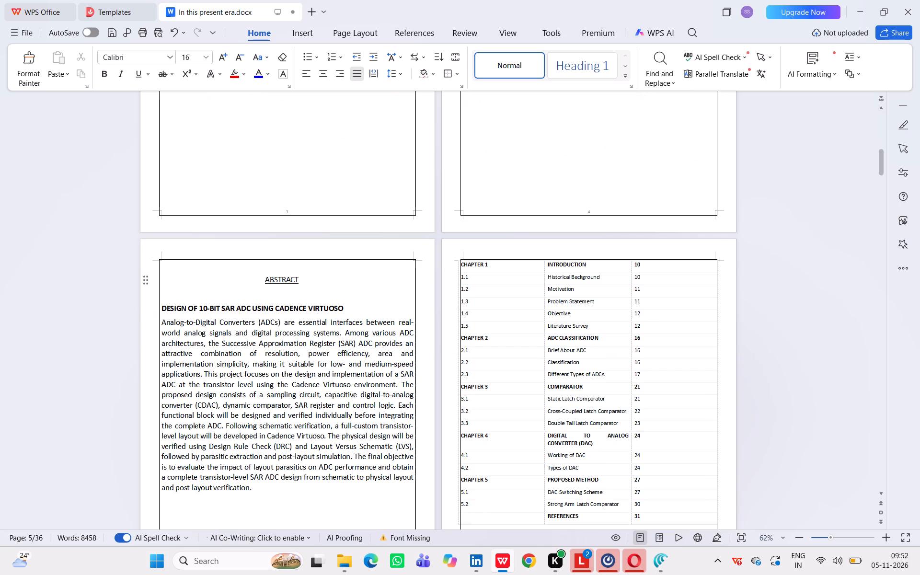
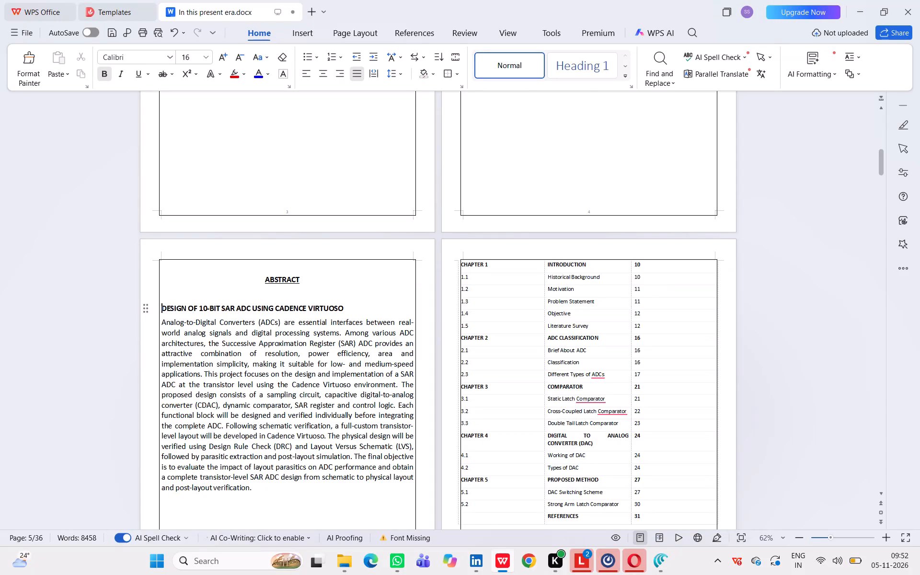
Indent the title DESIGN OF 10-BIT SAR ADC USING CADENCE VIRTUOSO under ABSTRACT with five spaces, moving it towards the page centre.
key("space")
key("space")
key("space")
key("space")
key("space")
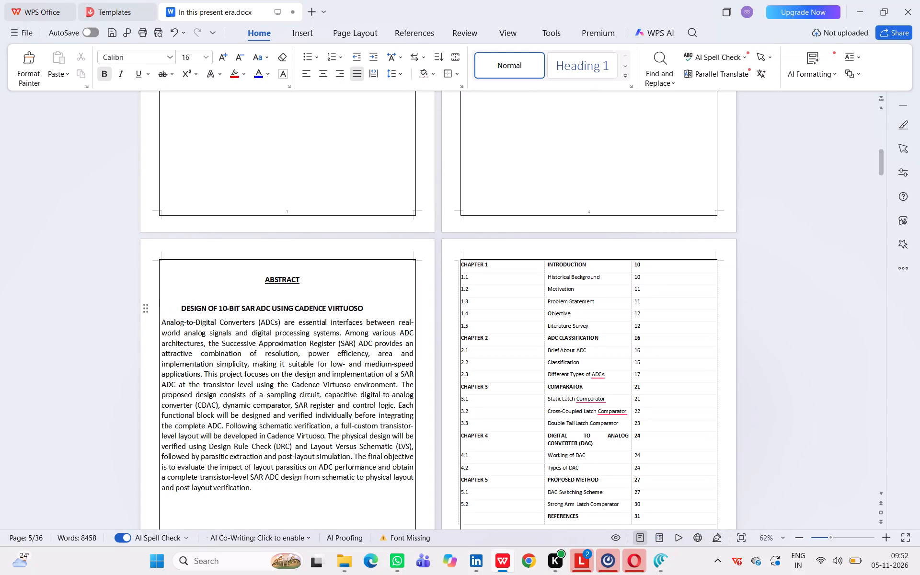
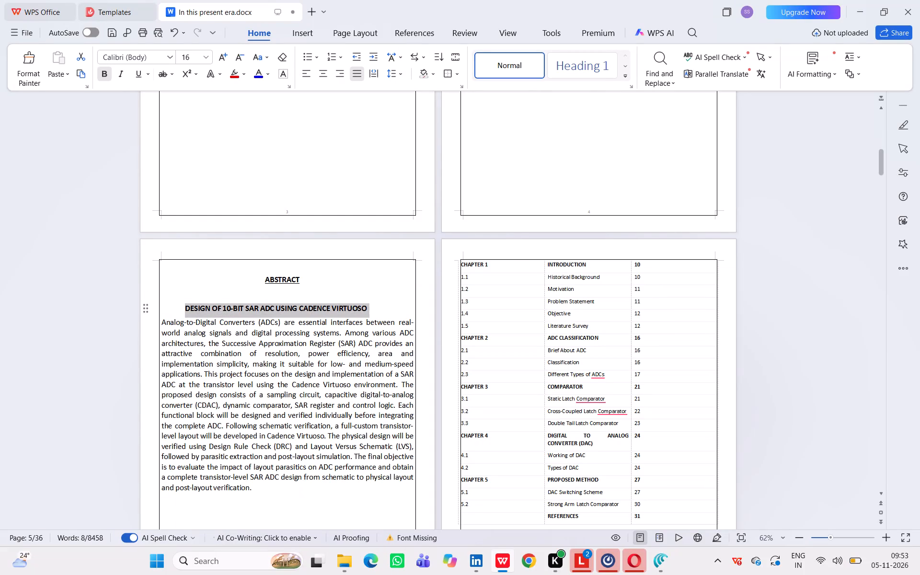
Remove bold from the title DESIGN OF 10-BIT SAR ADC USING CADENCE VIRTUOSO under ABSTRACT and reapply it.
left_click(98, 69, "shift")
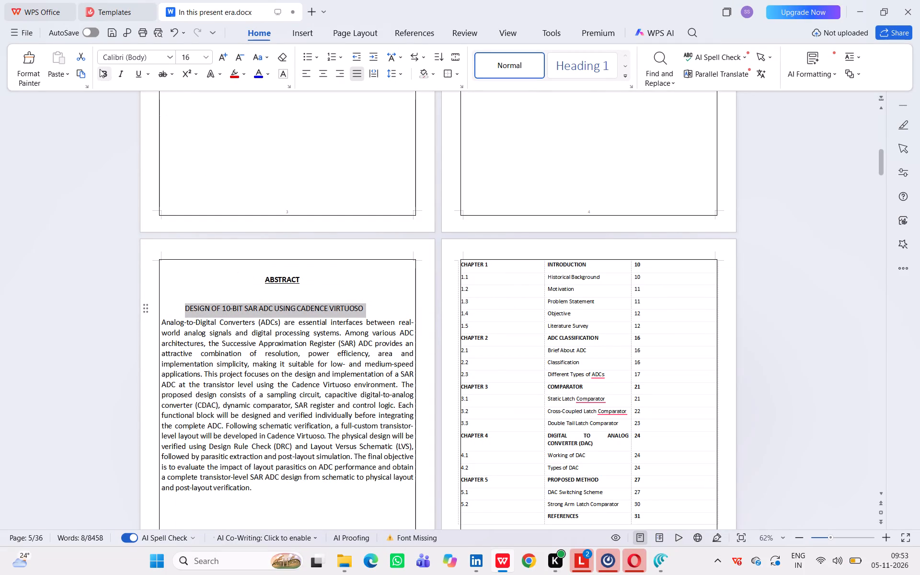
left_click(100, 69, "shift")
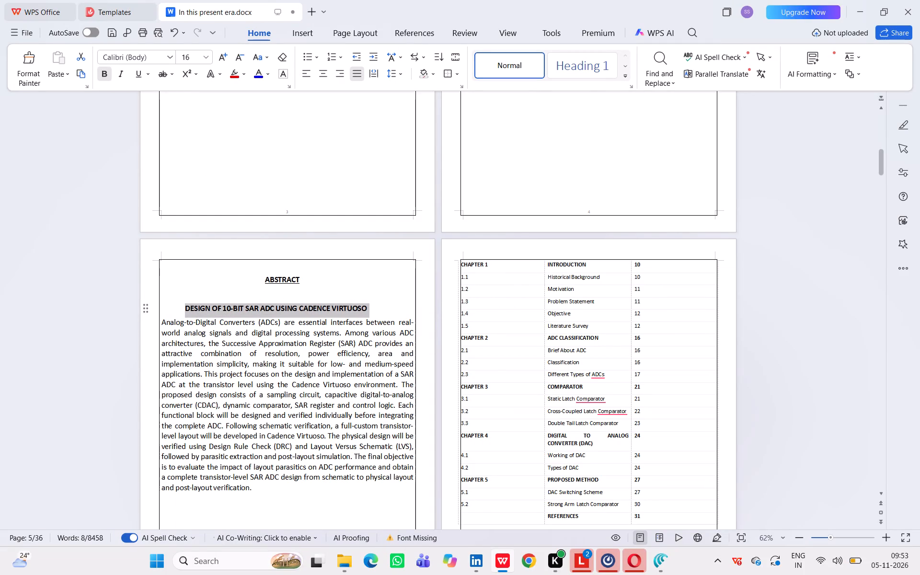
Insert one more space before the title DESIGN OF 10-BIT SAR ADC USING CADENCE VIRTUOSO to shift it towards the page centre.
left_click(178, 310, "shift")
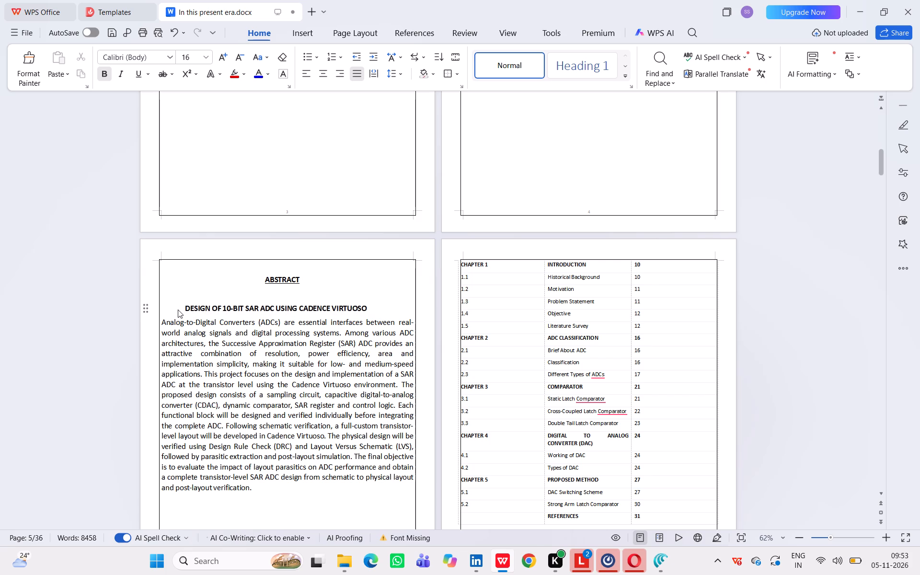
key("space")
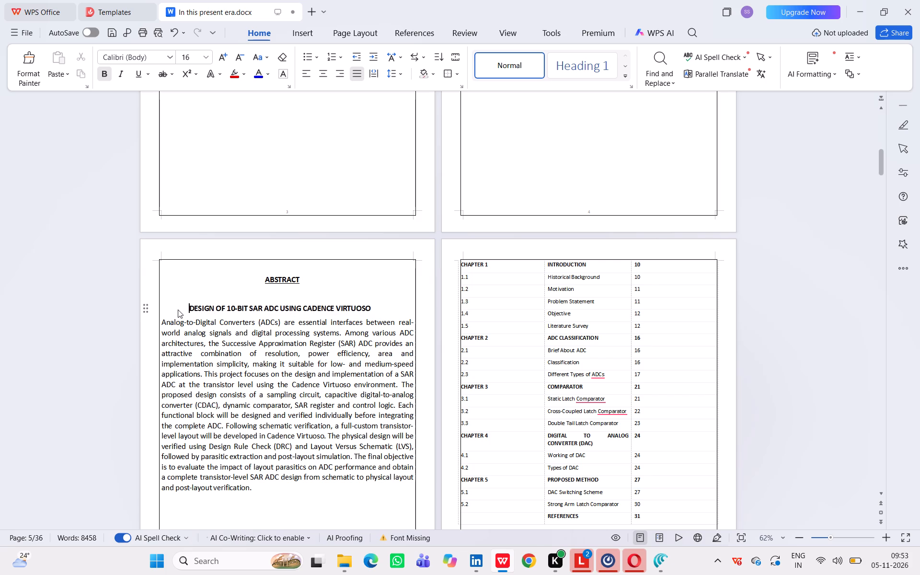
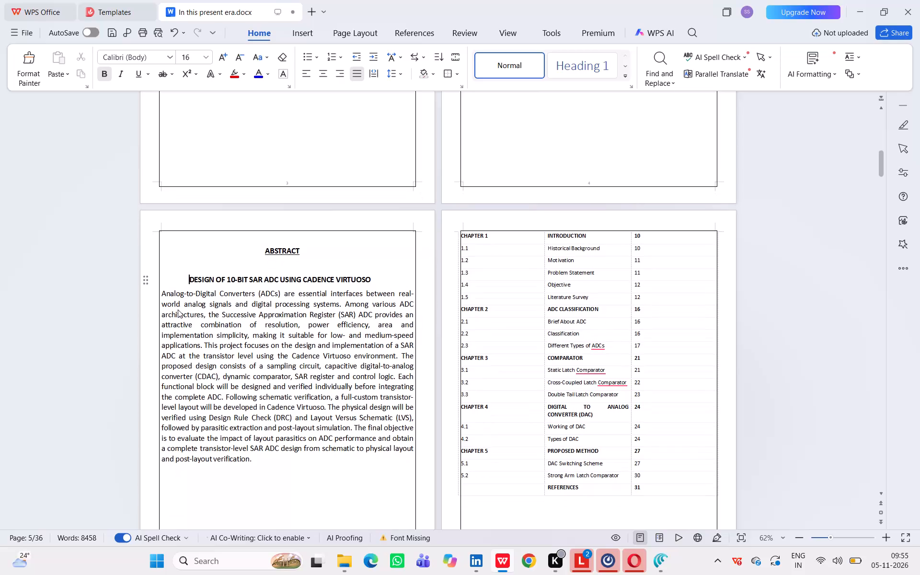
Add two line breaks before the CONTENTS heading to push it and its table onto the page after the abstract.
scroll(178, 310, "down", 2, "shift")
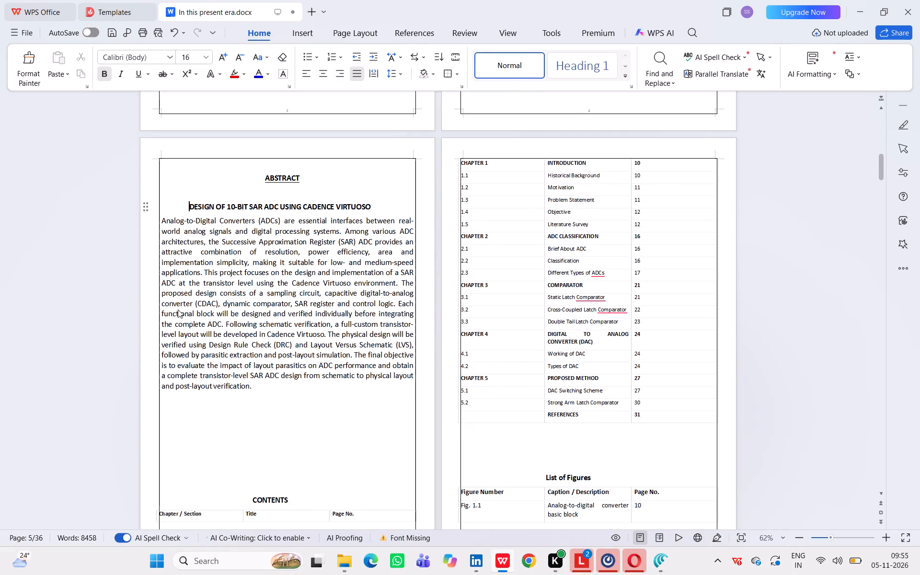
scroll(178, 310, "down", 1, "shift")
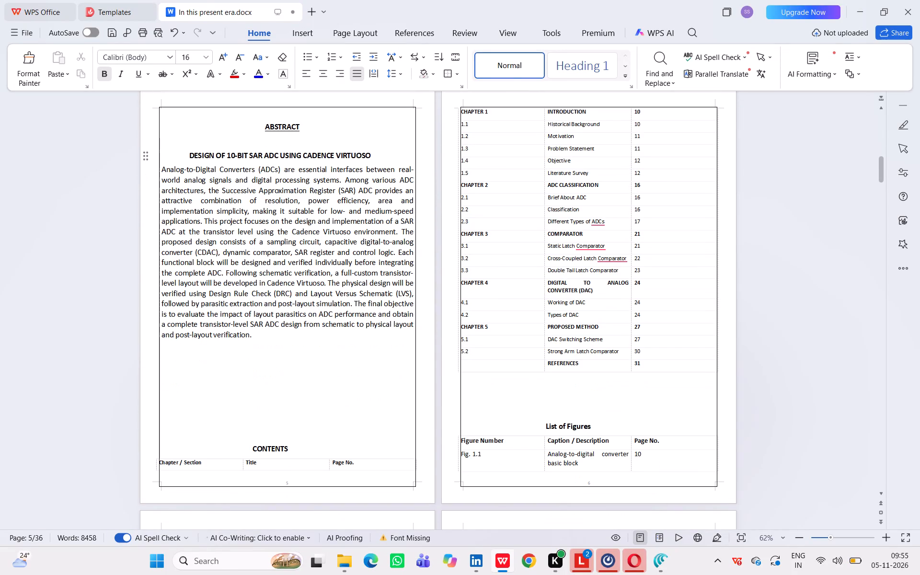
left_click(242, 455, "shift")
key("Return")
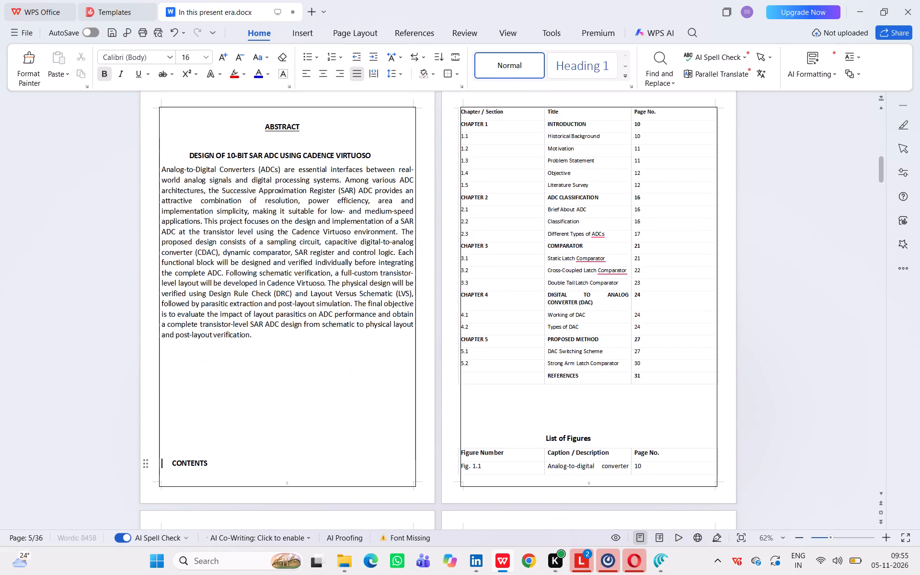
key("Return")
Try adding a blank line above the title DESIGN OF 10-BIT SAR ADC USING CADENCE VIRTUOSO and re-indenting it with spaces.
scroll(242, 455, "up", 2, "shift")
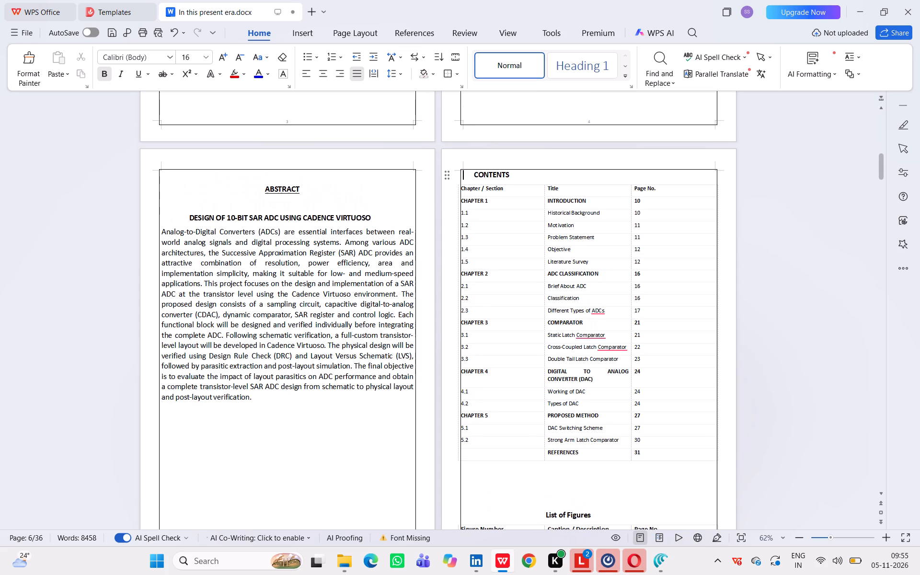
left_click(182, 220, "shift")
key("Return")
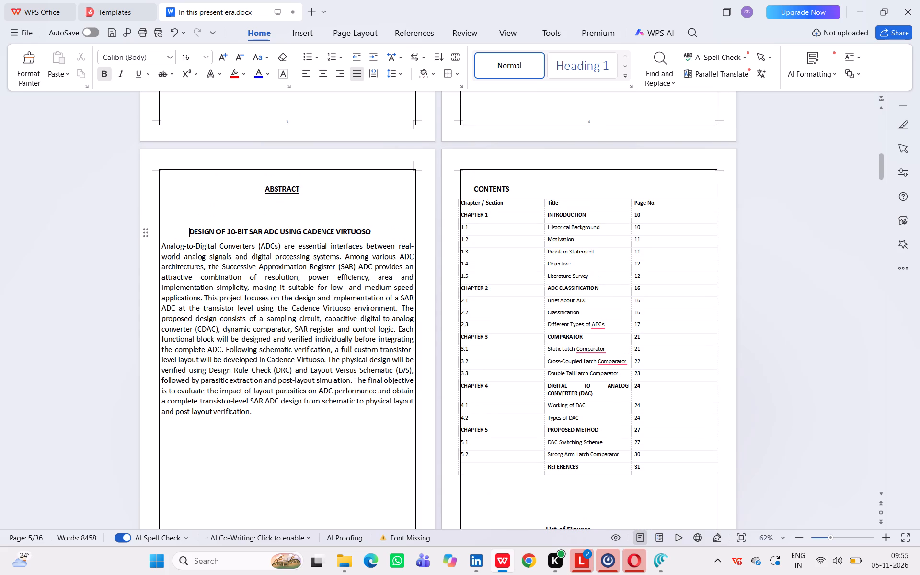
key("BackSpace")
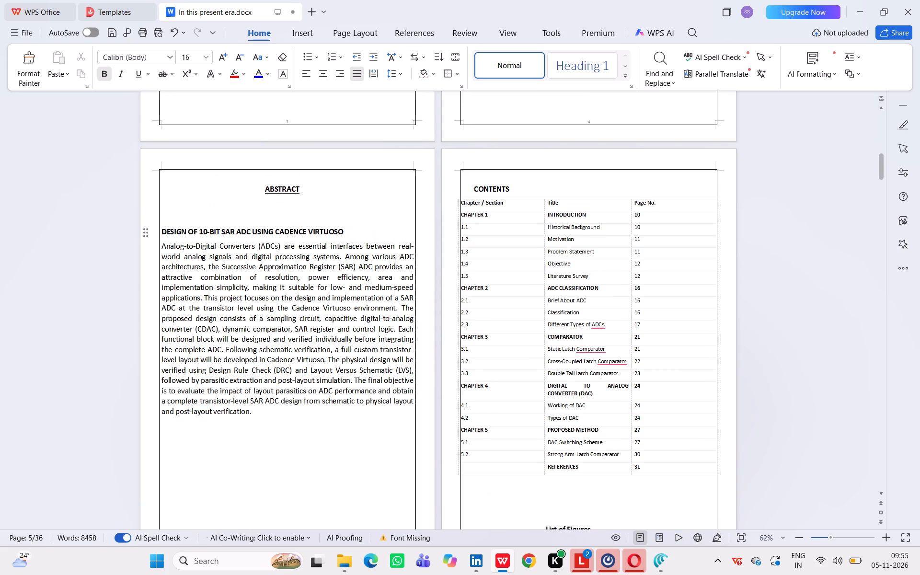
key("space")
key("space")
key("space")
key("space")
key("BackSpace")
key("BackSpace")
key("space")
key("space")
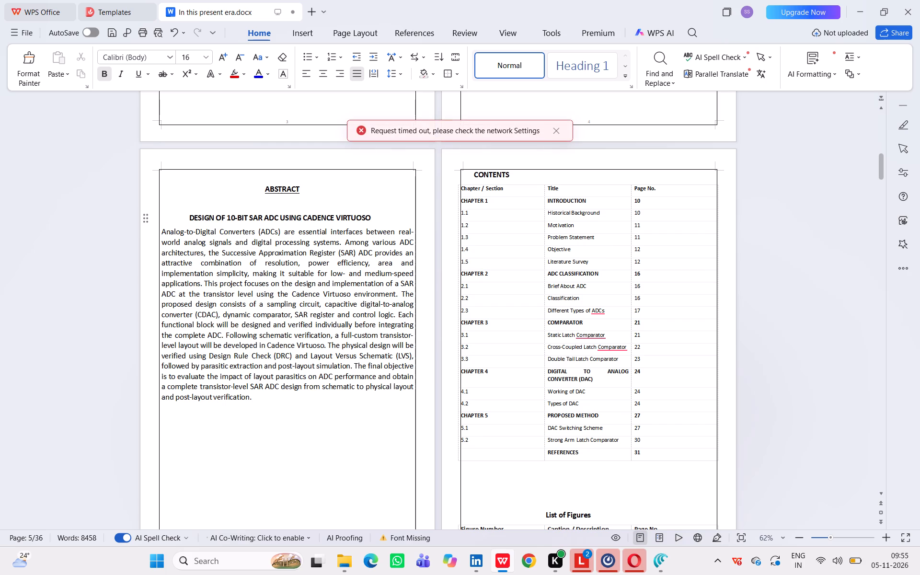
Insert a blank line between the title and the abstract paragraph, starting the paragraph with one space.
left_click(159, 236, "shift")
key("space")
key("Return")
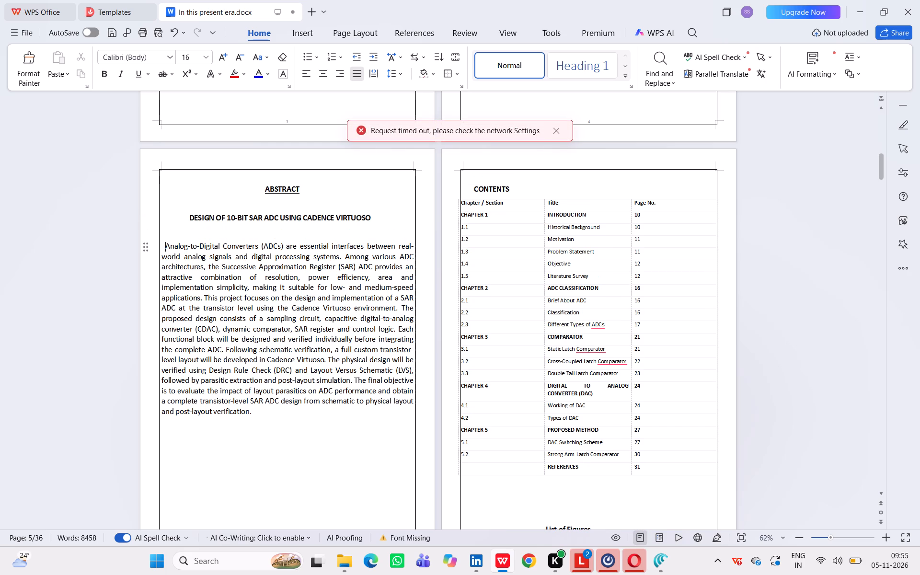
Adjust the spaces before the title DESIGN OF 10-BIT SAR ADC USING CADENCE VIRTUOSO to centre it under ABSTRACT.
left_click(179, 215, "shift")
key("space")
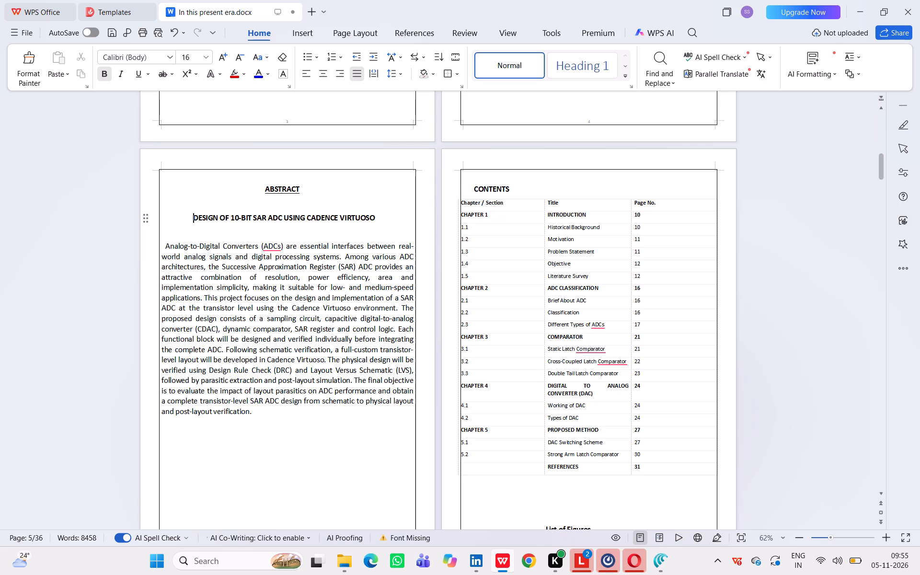
key("space")
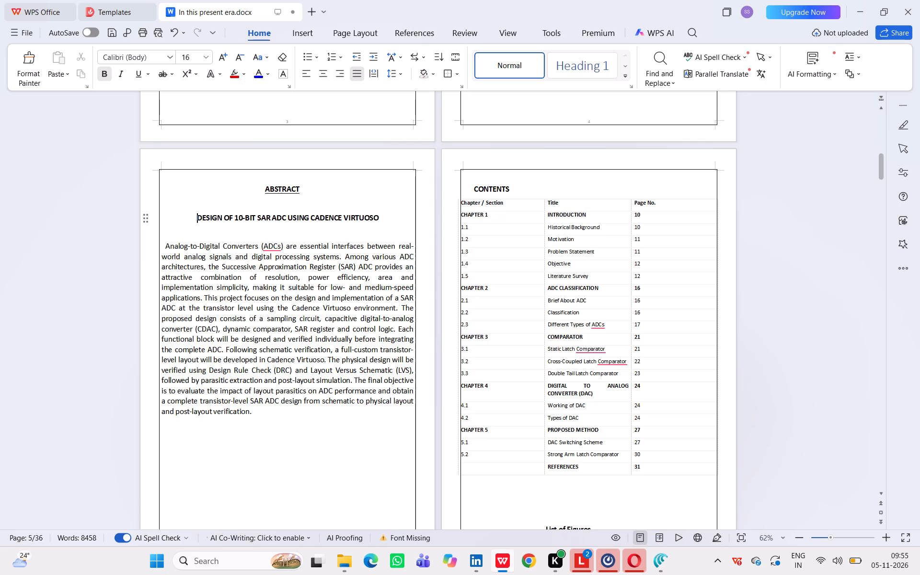
key("BackSpace")
key("space")
key("space")
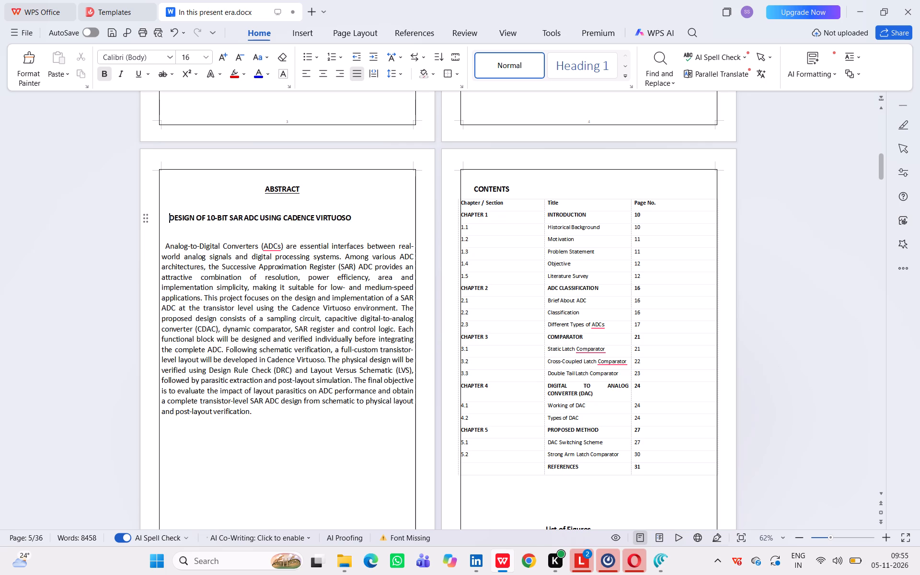
key("space")
key("space")
key("space")
key("space")
key("space")
key("space")
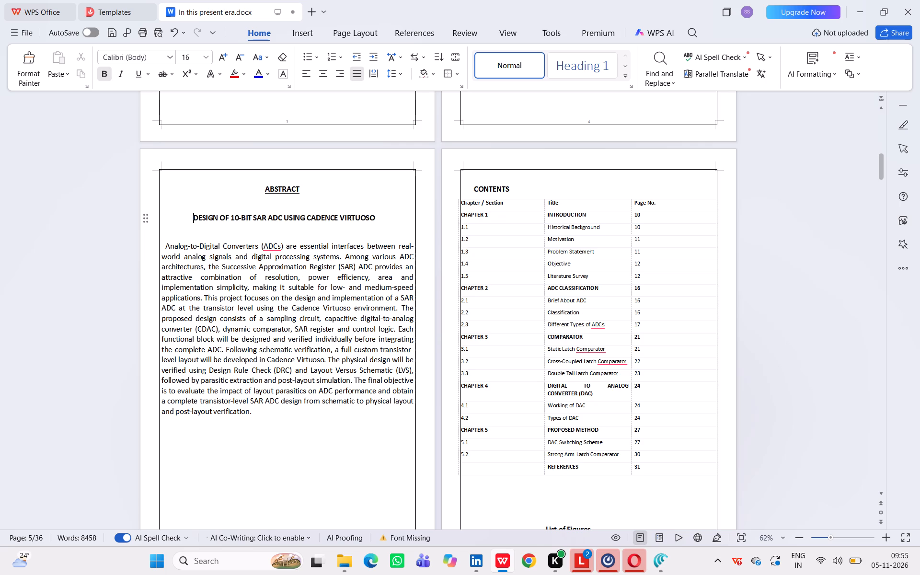
Centre-align the CONTENTS heading above the contents table.
scroll(351, 312, "down", 2, "shift")
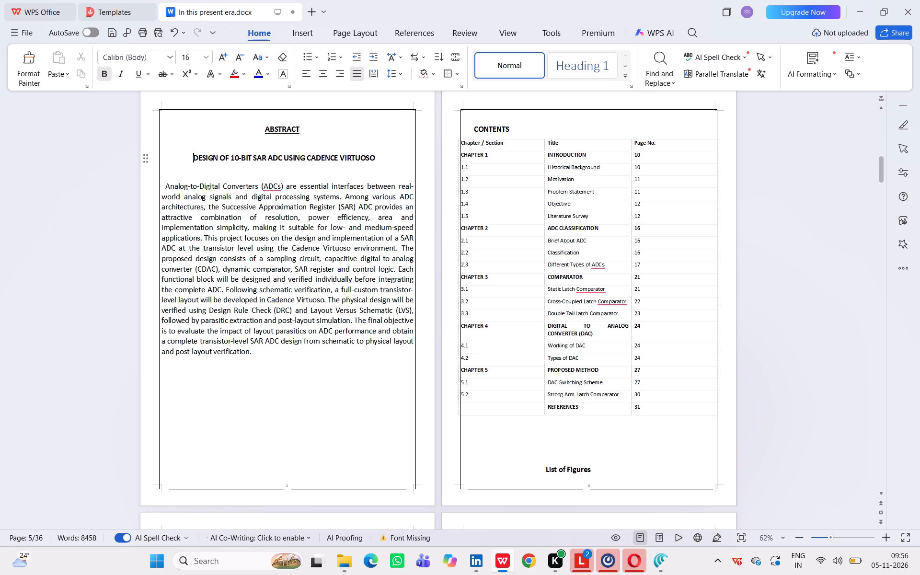
left_click(471, 128, "shift")
left_click_drag(471, 128, 494, 127, "shift")
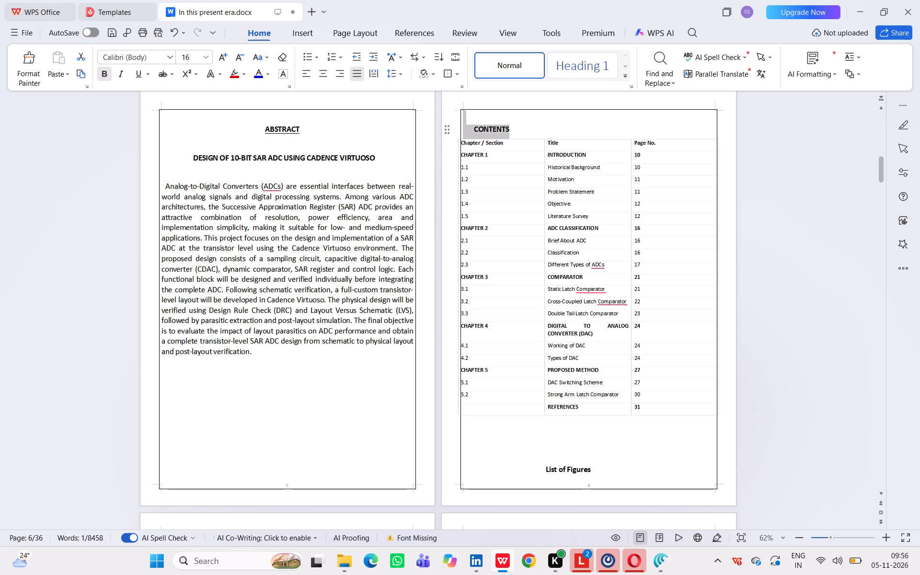
left_click_drag(494, 127, 413, 88, "shift")
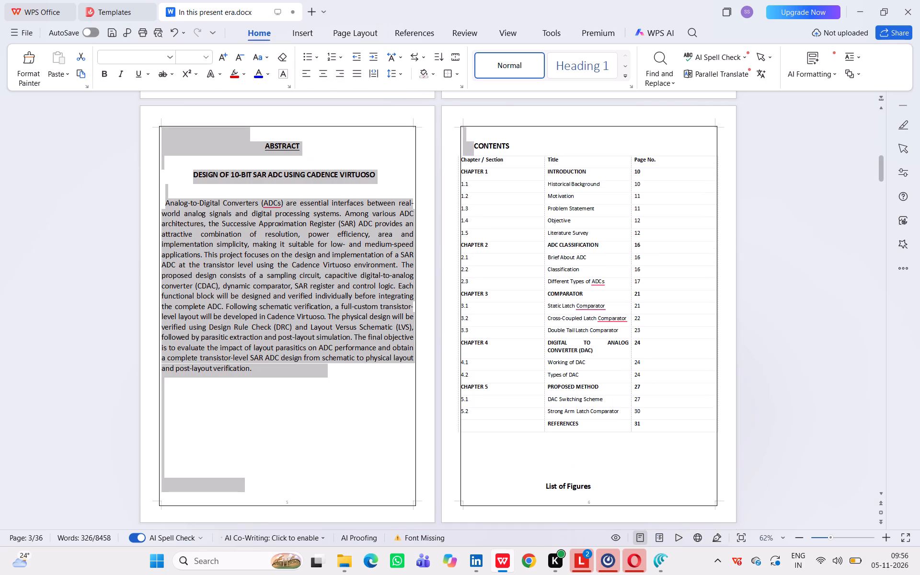
left_click(495, 142, "shift")
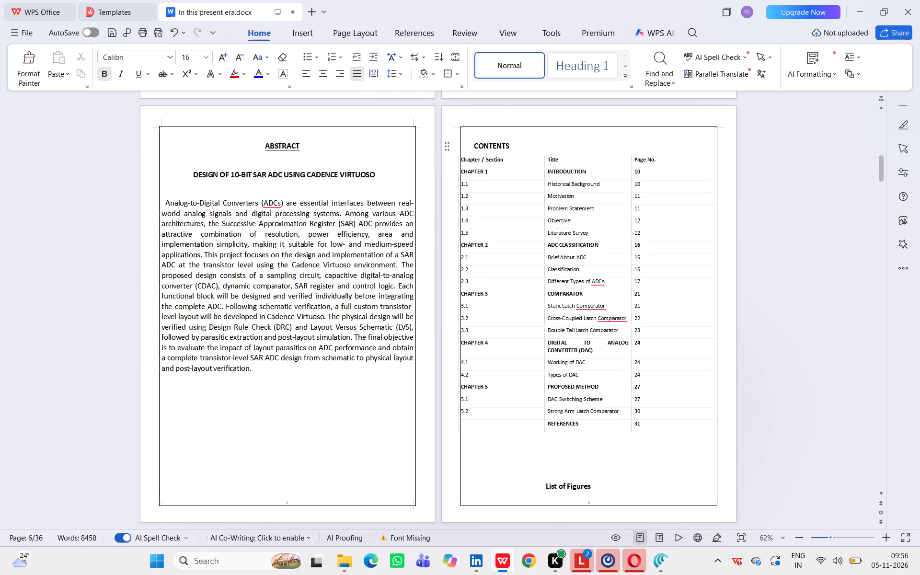
left_click_drag(471, 145, 515, 144, "shift")
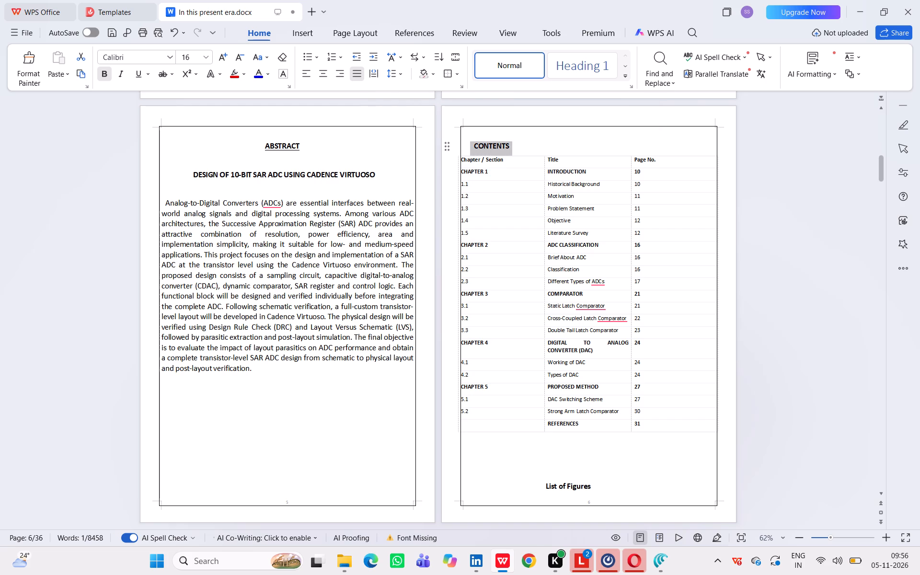
left_click(324, 72, "shift")
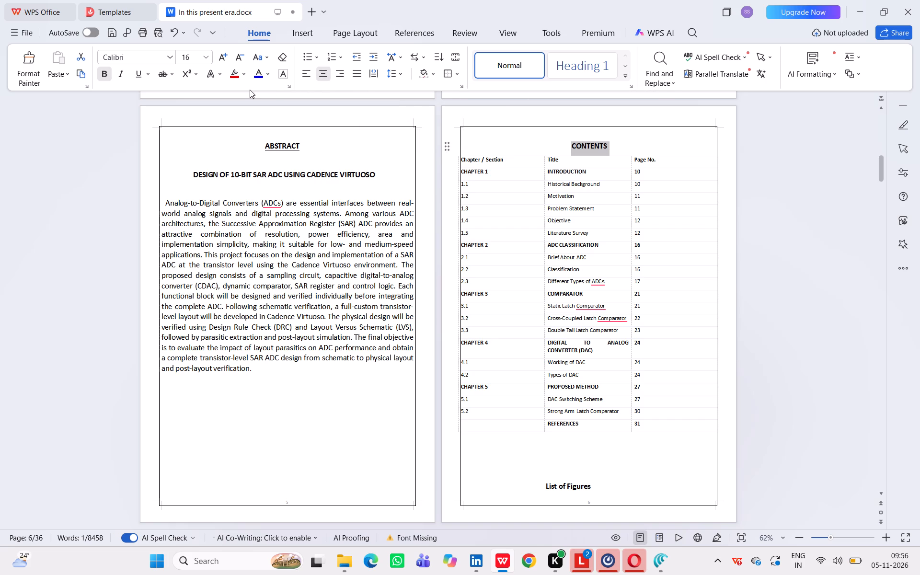
left_click(502, 137, "shift")
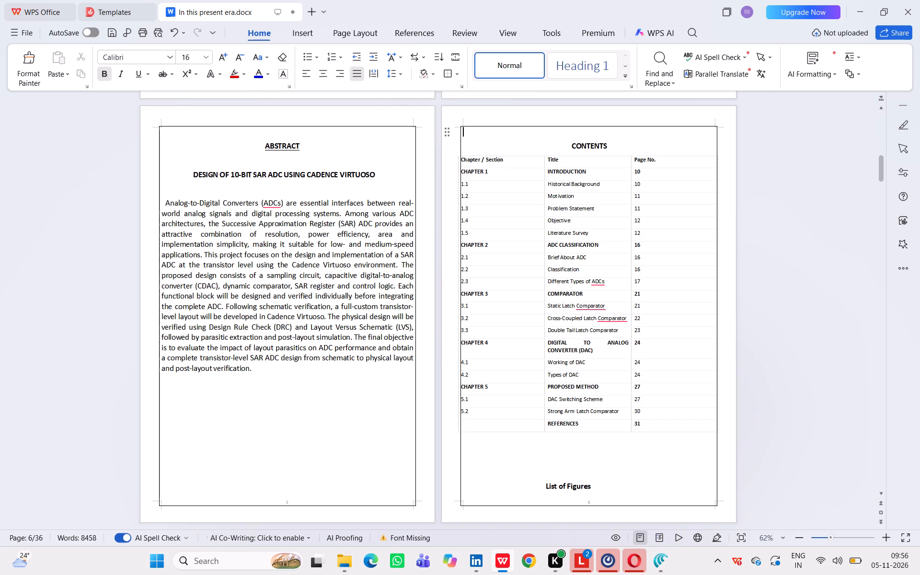
left_click(463, 159, "shift")
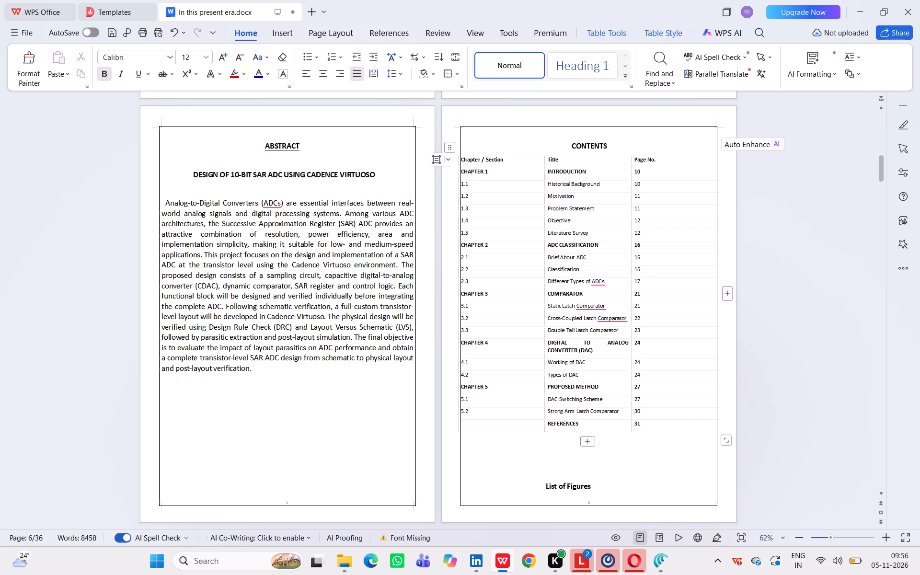
Move the List of Figures heading onto the page of its table, with a blank line above it.
scroll(517, 269, "up", 1, "shift")
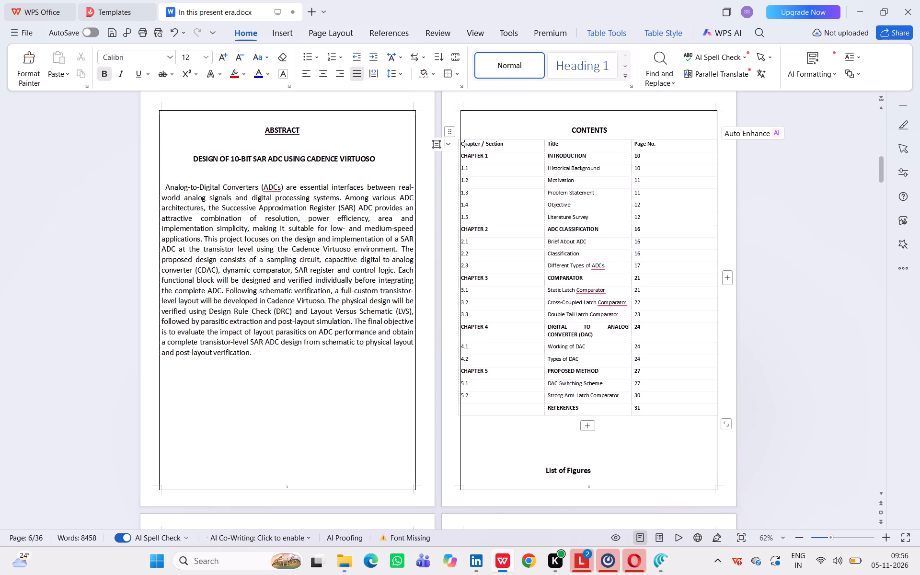
scroll(517, 269, "up", 1, "shift")
scroll(524, 278, "down", 1, "shift")
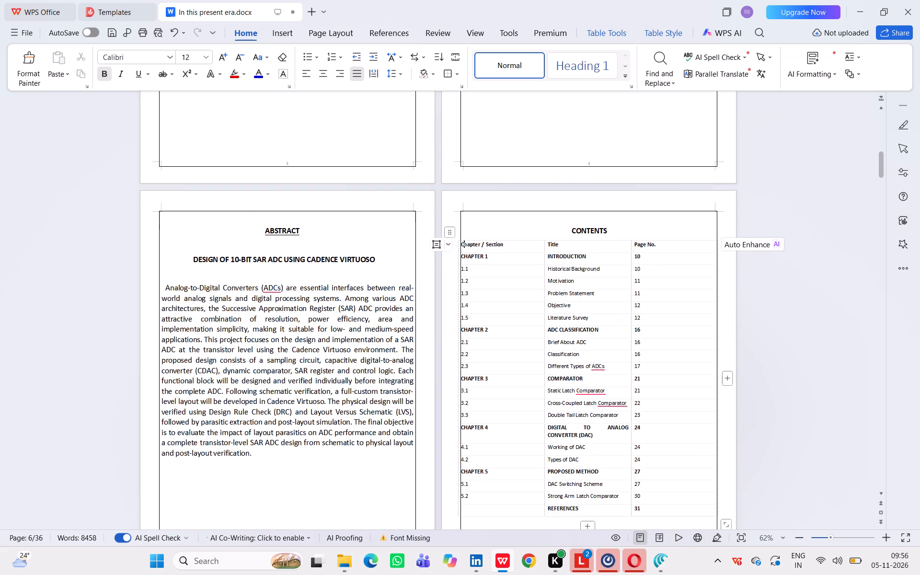
scroll(524, 278, "down", 2, "shift")
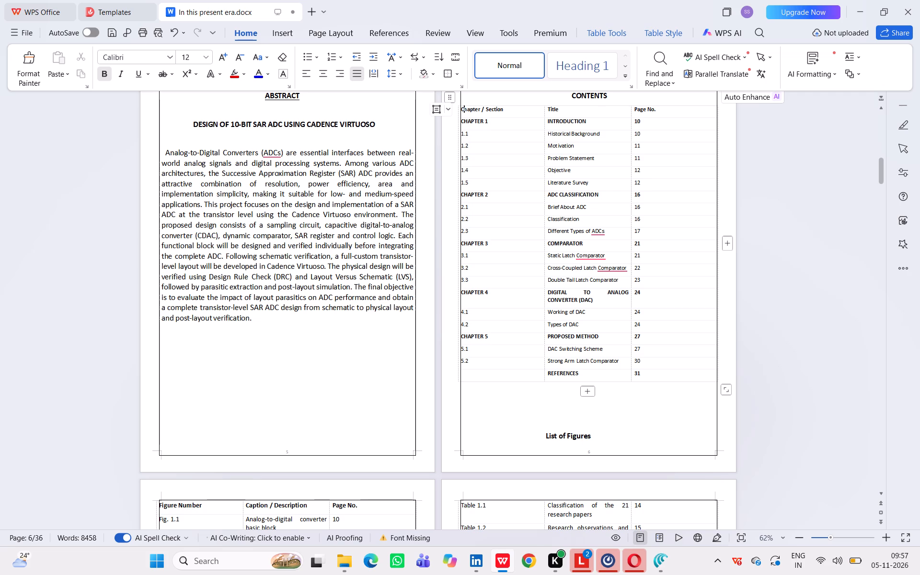
left_click(532, 448, "shift")
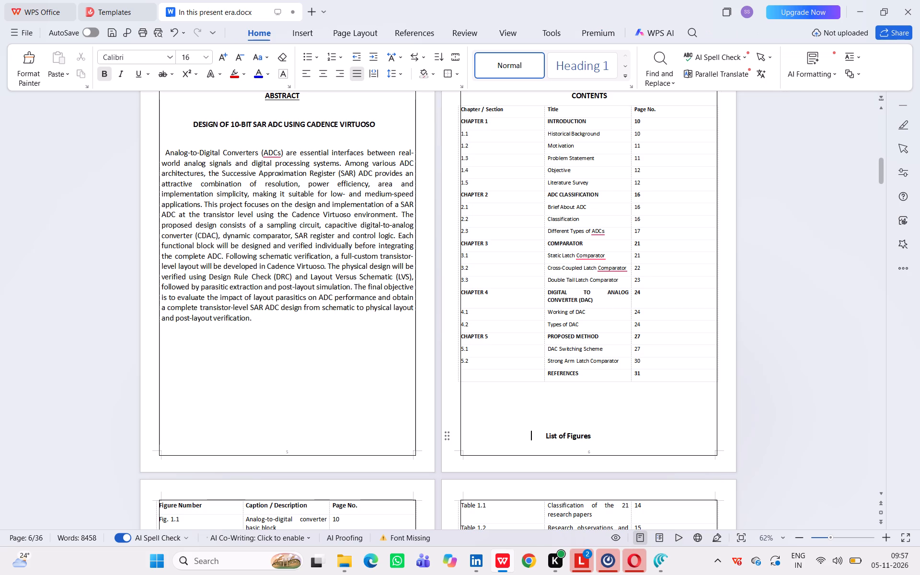
key("Return")
key("space")
key("space")
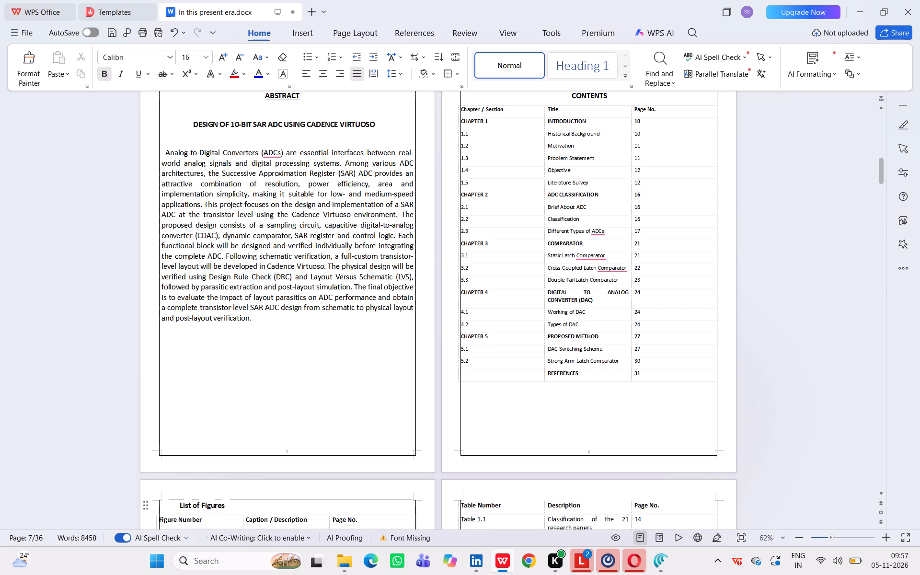
key("space")
key("Return")
Indent the List of Figures heading with spaces until it sits near the page centre.
key("space")
key("space")
key("space")
key("space")
key("space")
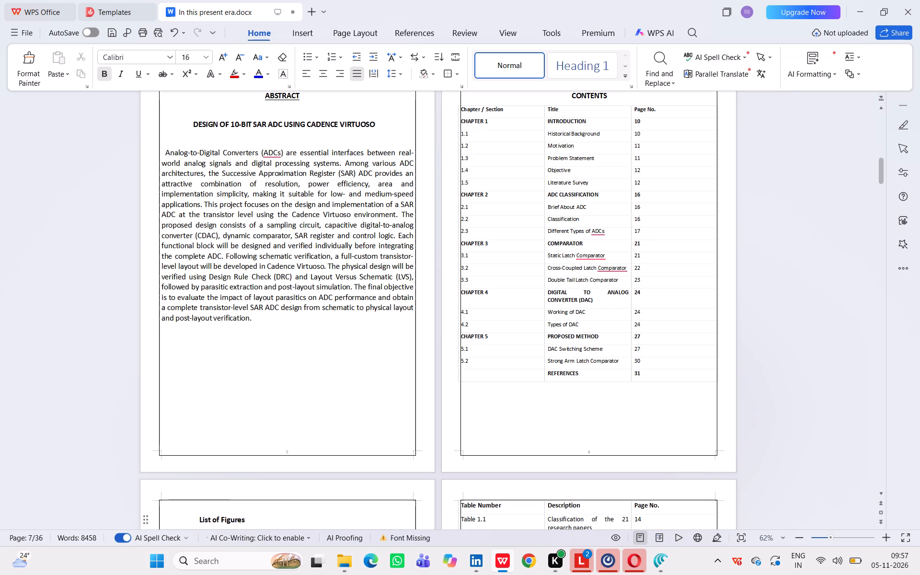
key("space")
key("space")
key("space")
key("space")
key("space")
key("space")
key("space")
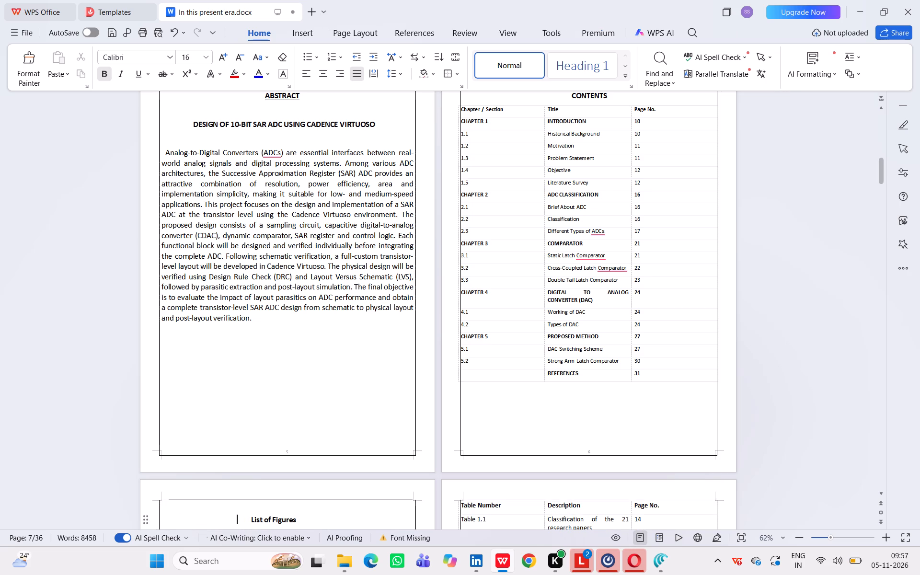
key("space")
key("space")
Narrow the contents table by bringing its right and left edges inside the page border.
scroll(549, 438, "up", 2, "shift")
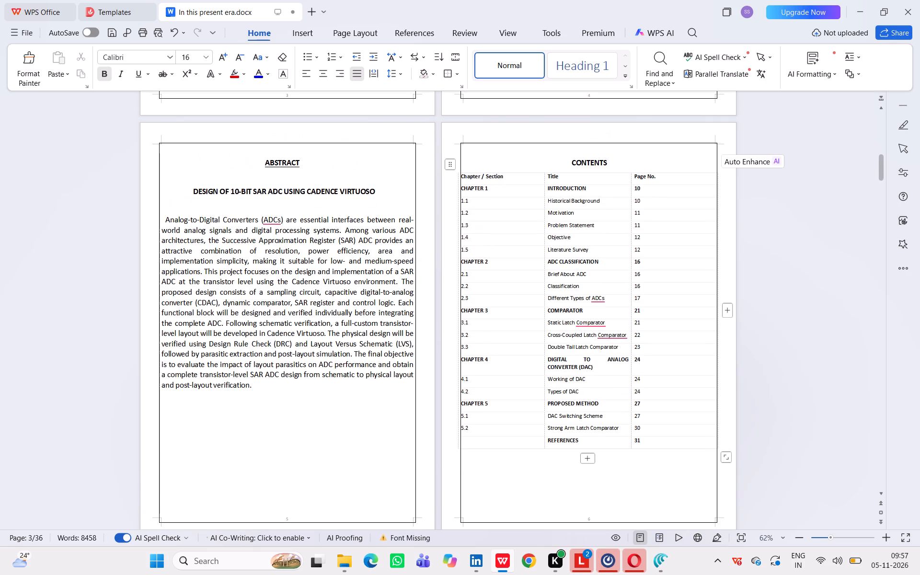
left_click(636, 251, "shift")
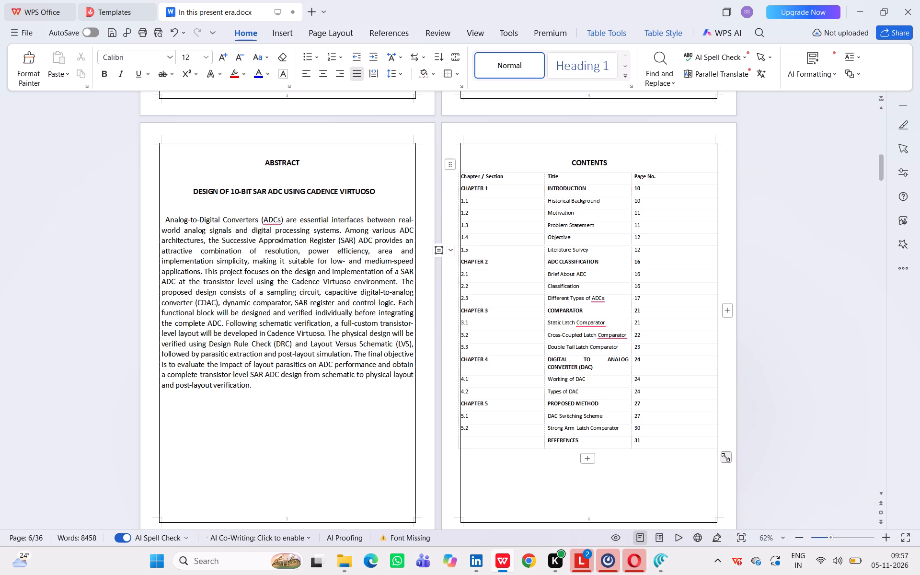
left_click_drag(725, 457, 706, 444, "shift")
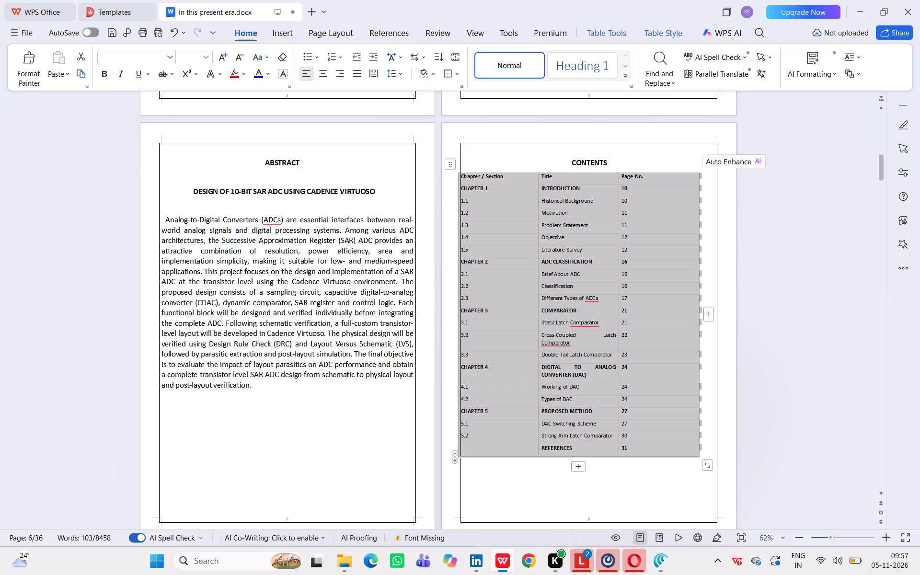
left_click_drag(459, 454, 469, 450, "shift")
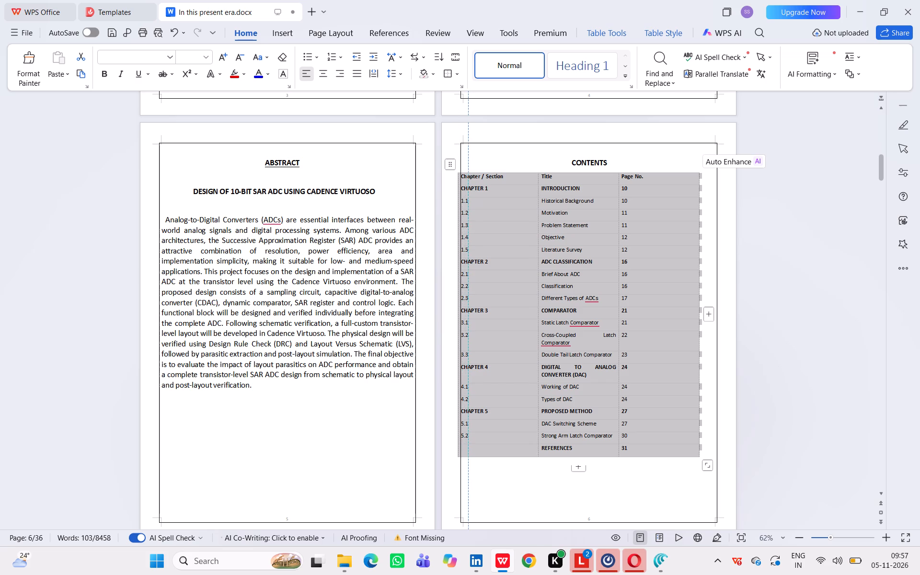
left_click_drag(469, 450, 474, 448, "shift")
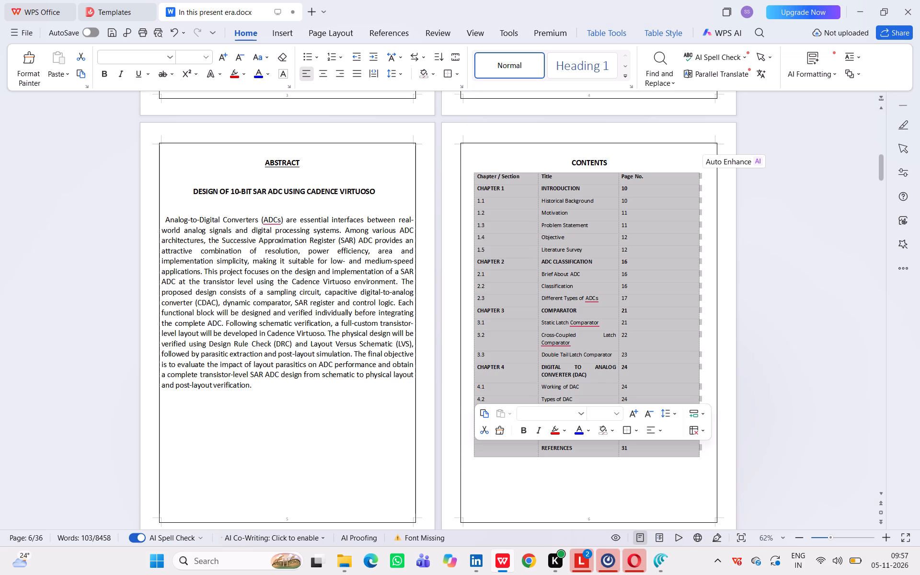
Narrow the List of Figures table by bringing its right edge inside the page border.
left_click(485, 504, "shift")
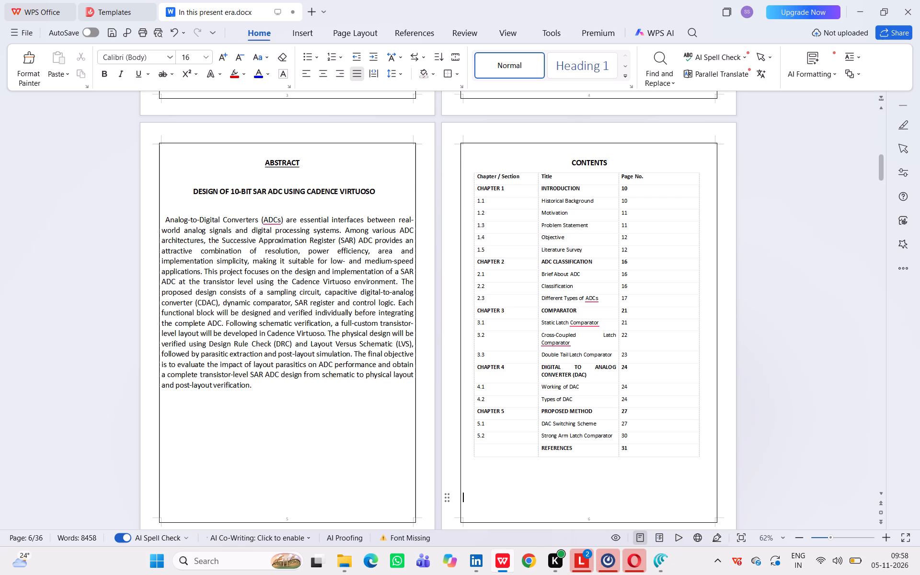
scroll(570, 338, "down", 2, "shift")
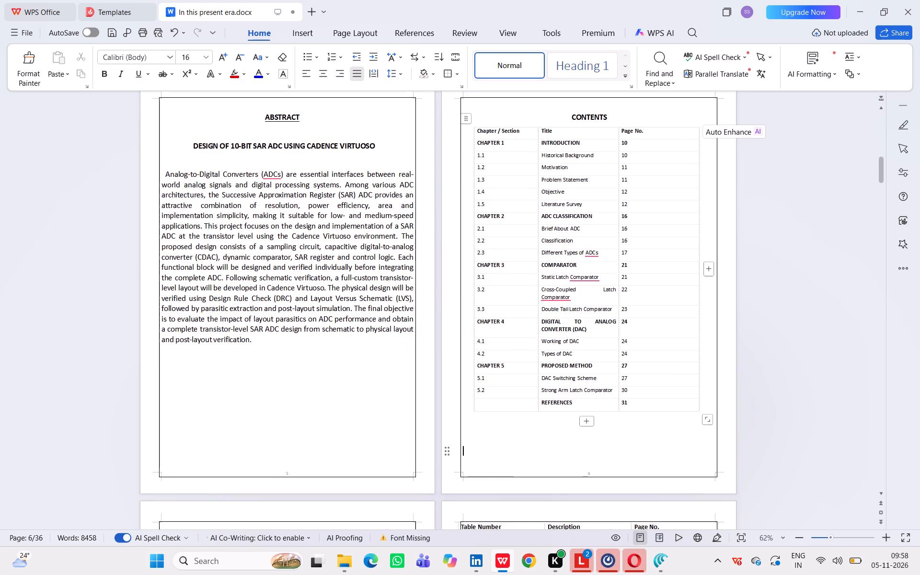
scroll(570, 338, "down", 3, "shift")
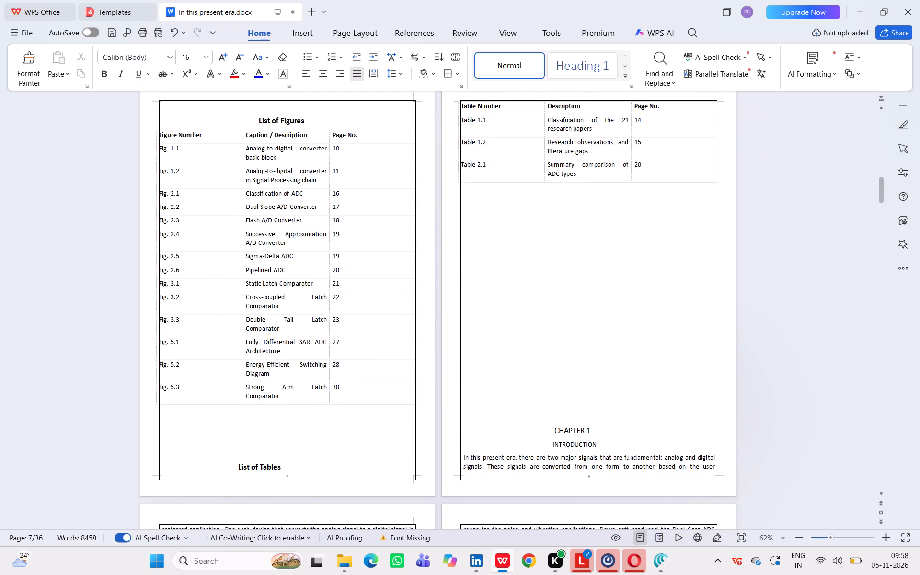
left_click(356, 347, "shift")
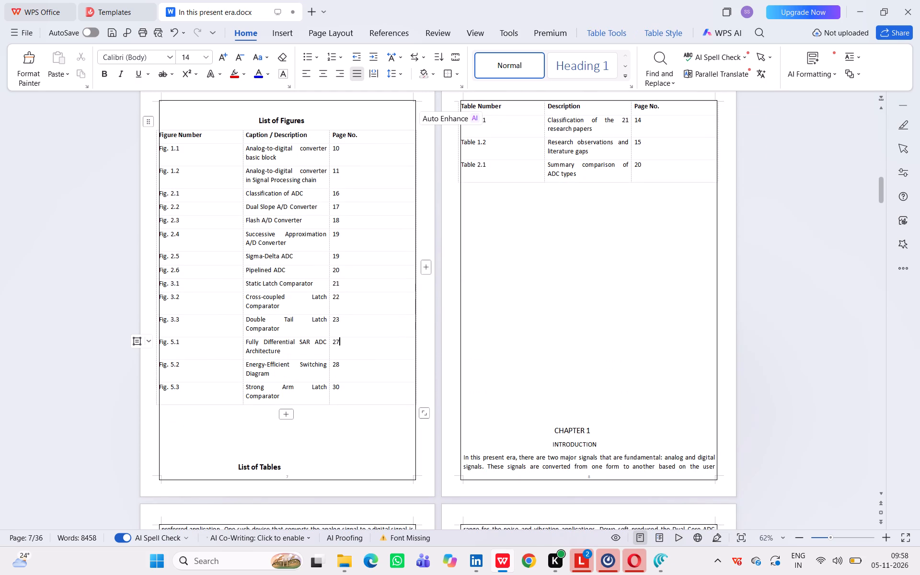
left_click_drag(423, 412, 414, 404, "shift")
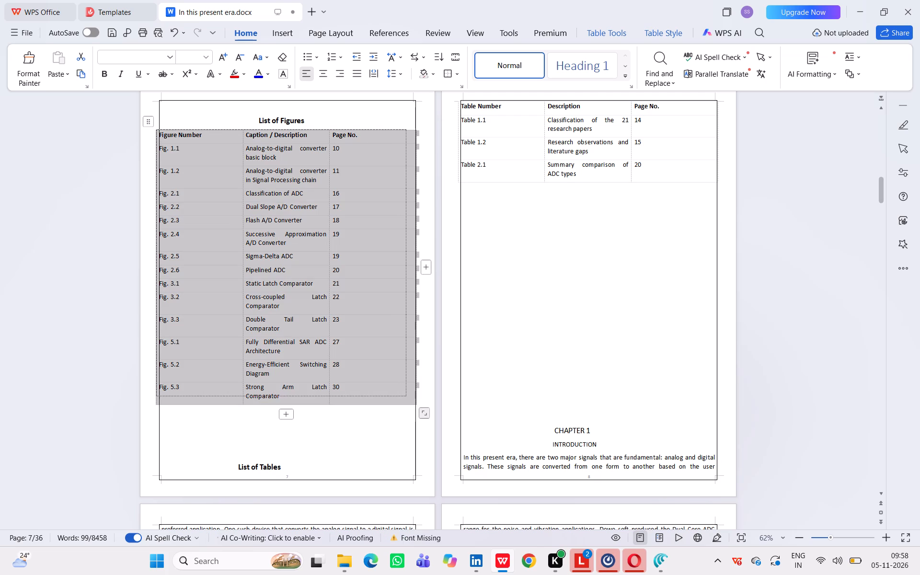
left_click_drag(414, 404, 411, 414, "shift")
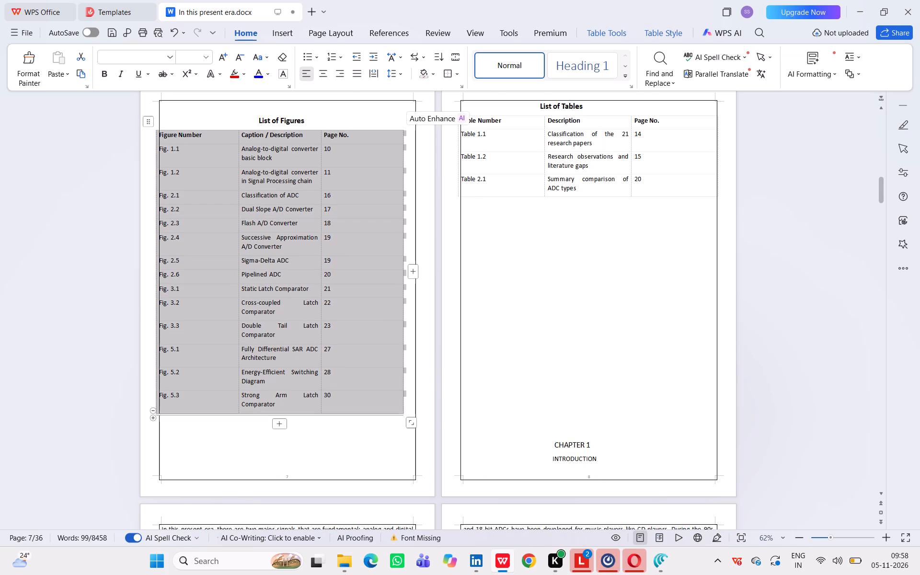
Bring the left edge of the List of Figures table inside the page border.
left_click(157, 411, "shift")
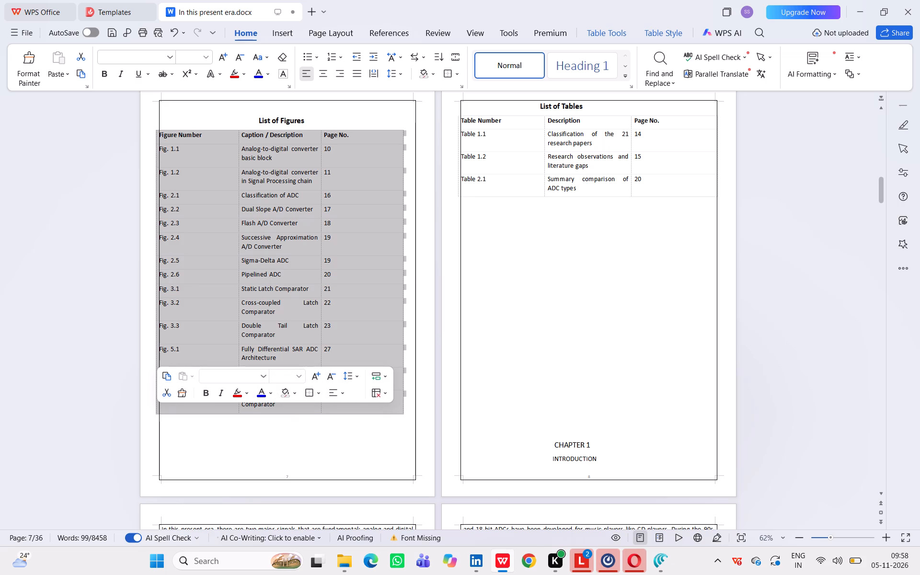
left_click(170, 467, "shift")
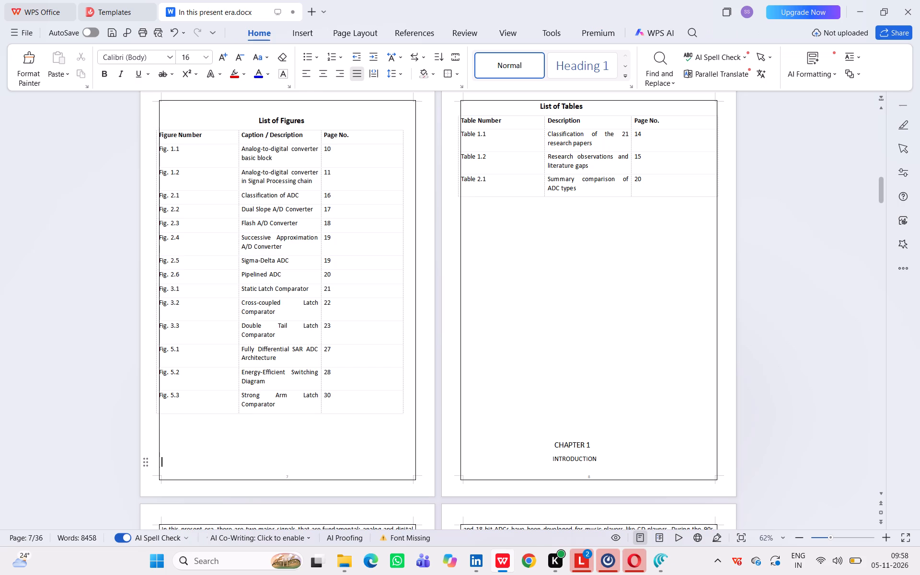
left_click(155, 412, "shift")
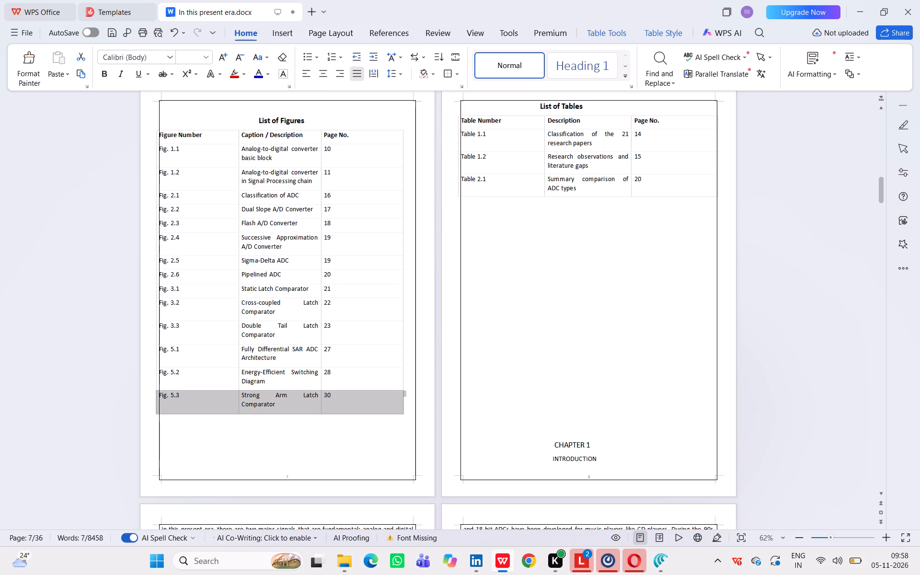
left_click(181, 435, "shift")
left_click(182, 361, "shift")
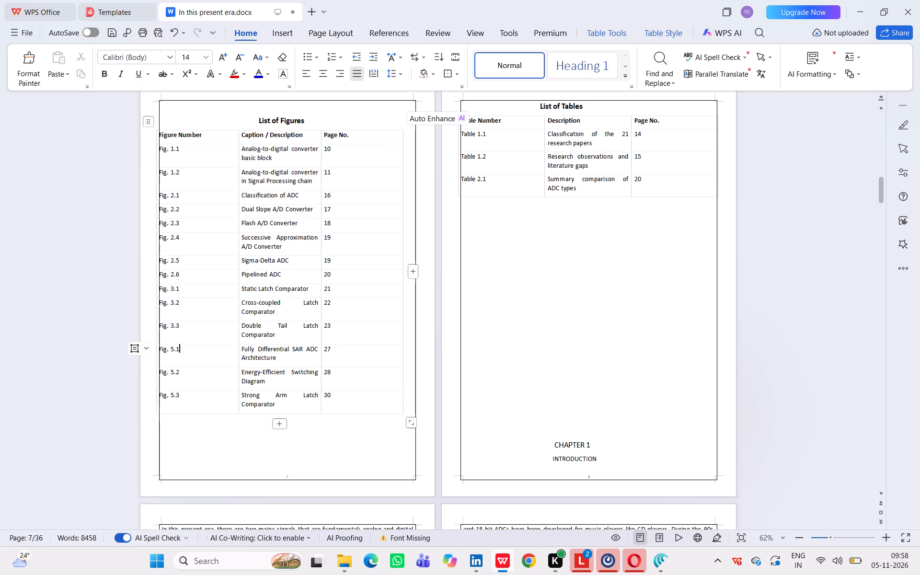
double_click(167, 401, "shift")
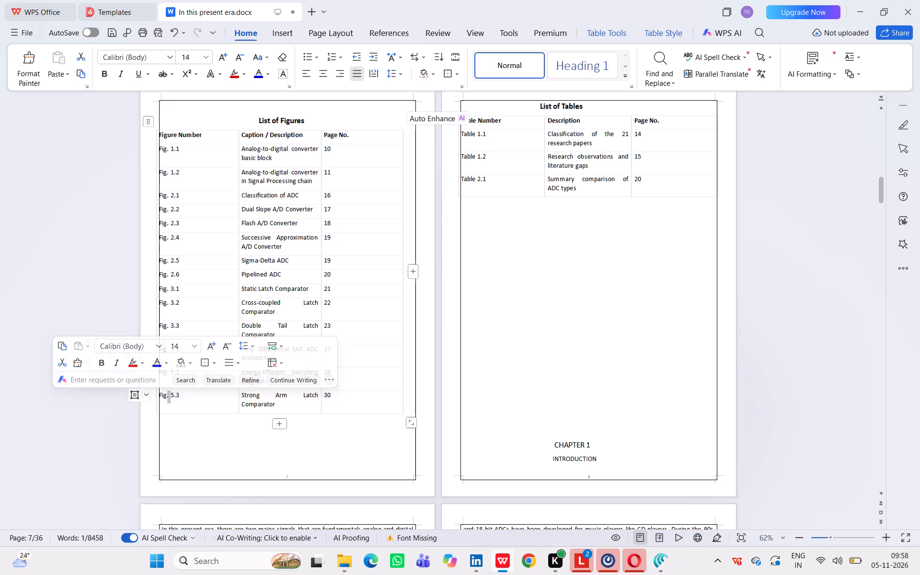
left_click(180, 449, "shift")
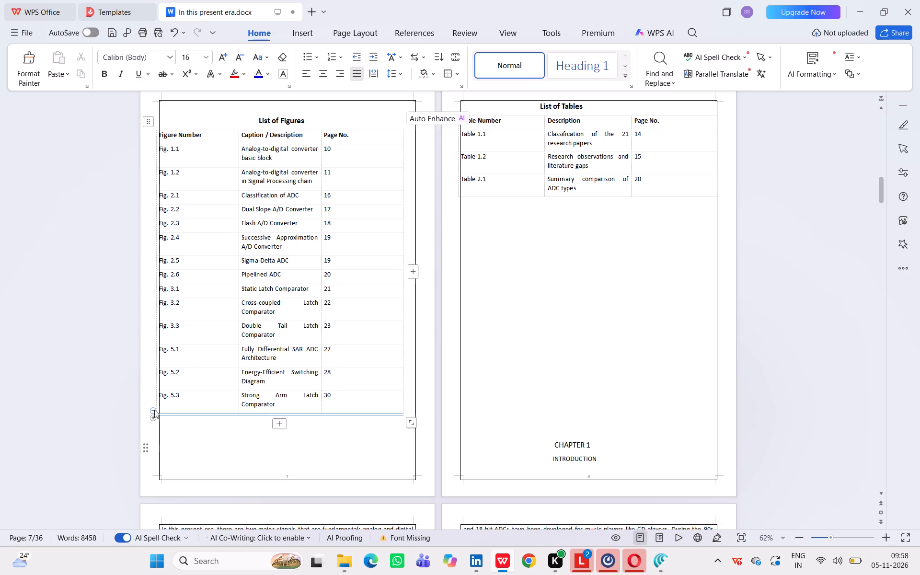
left_click_drag(157, 412, 164, 409, "shift")
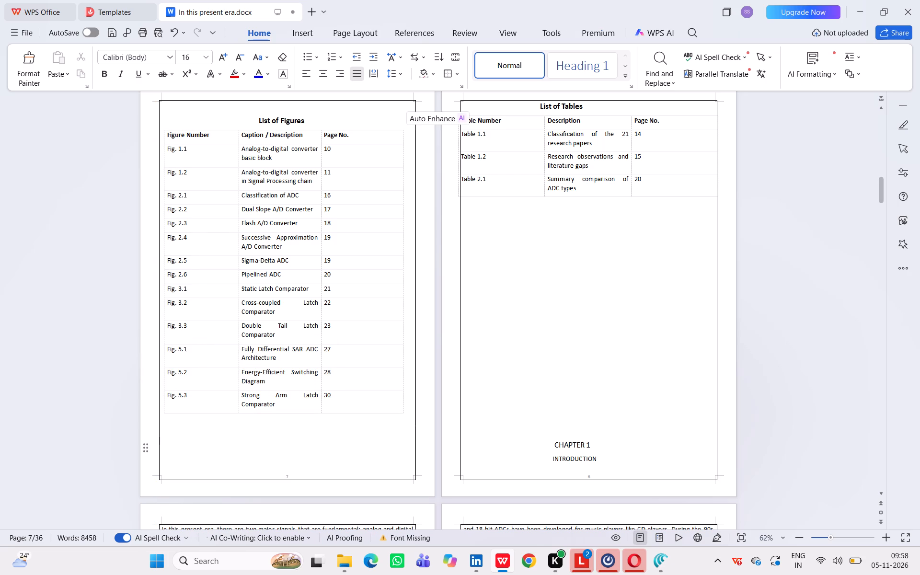
left_click_drag(164, 409, 169, 409, "shift")
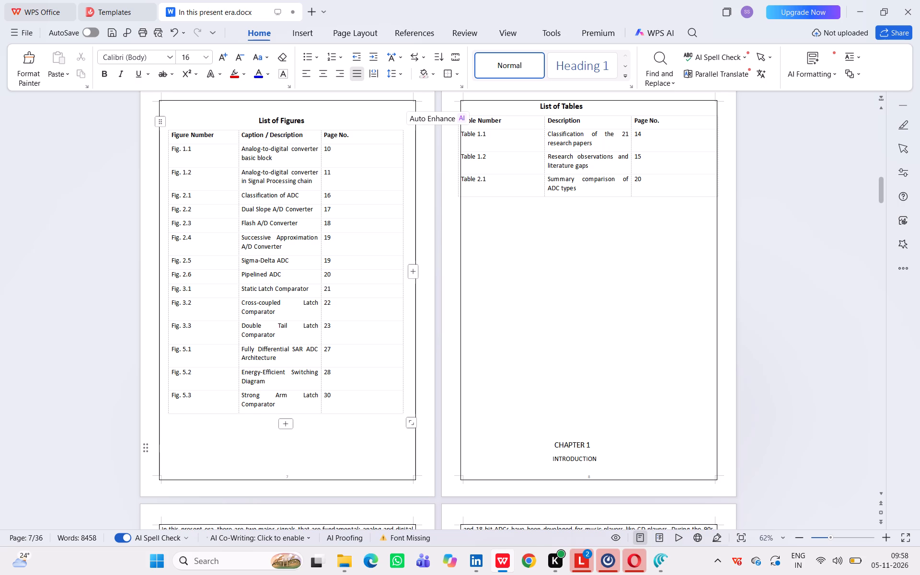
left_click(338, 443, "shift")
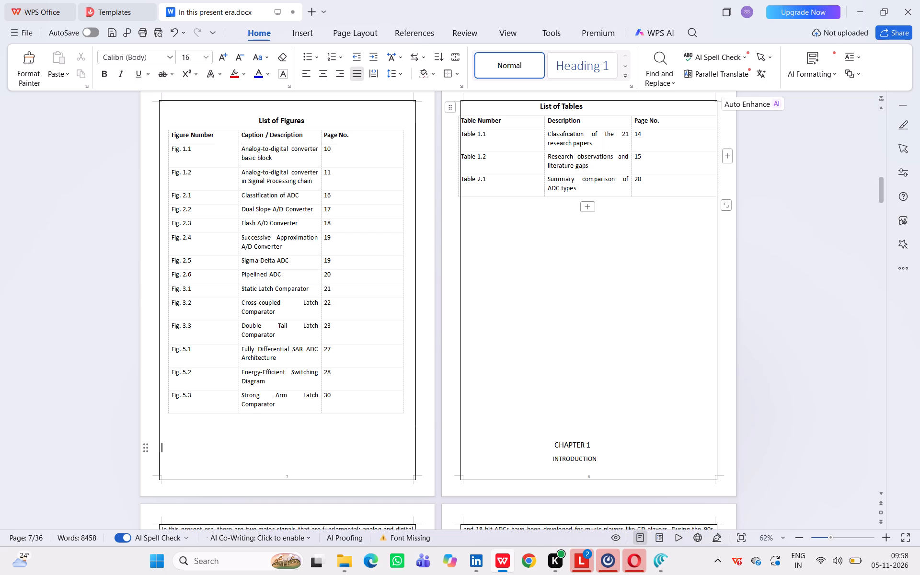
Narrow the List of Tables table by bringing its left and right edges inside the page border.
left_click_drag(458, 194, 468, 193, "shift")
left_click_drag(468, 193, 467, 192, "shift")
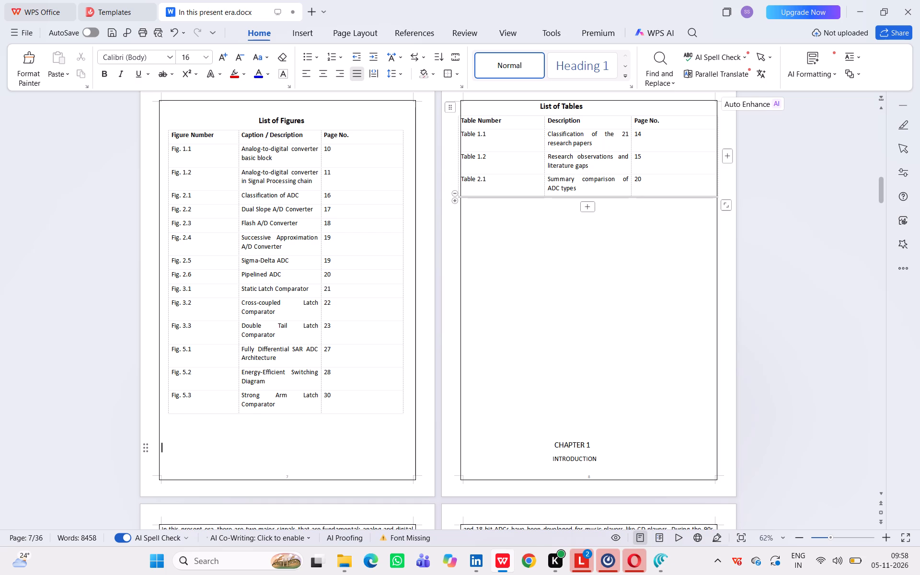
left_click_drag(460, 194, 466, 192, "shift")
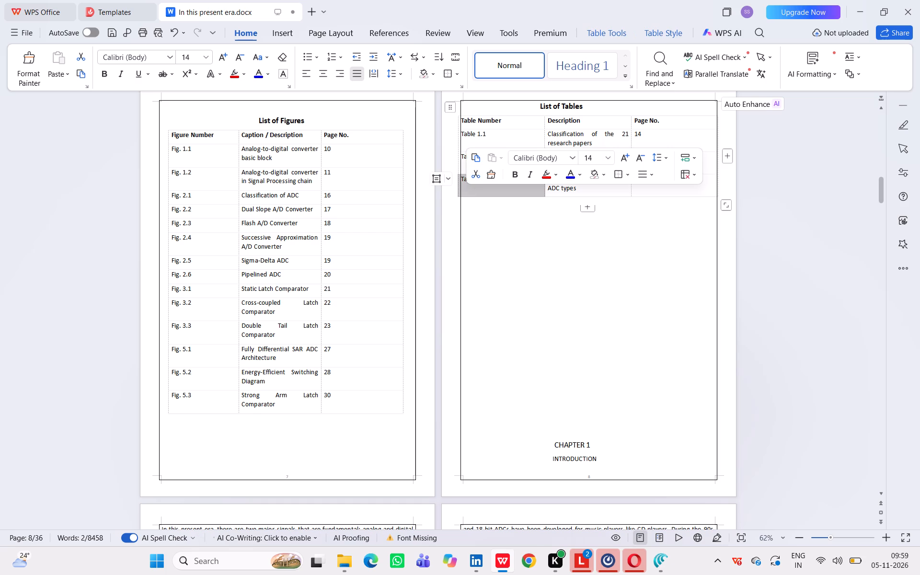
left_click(480, 213, "shift")
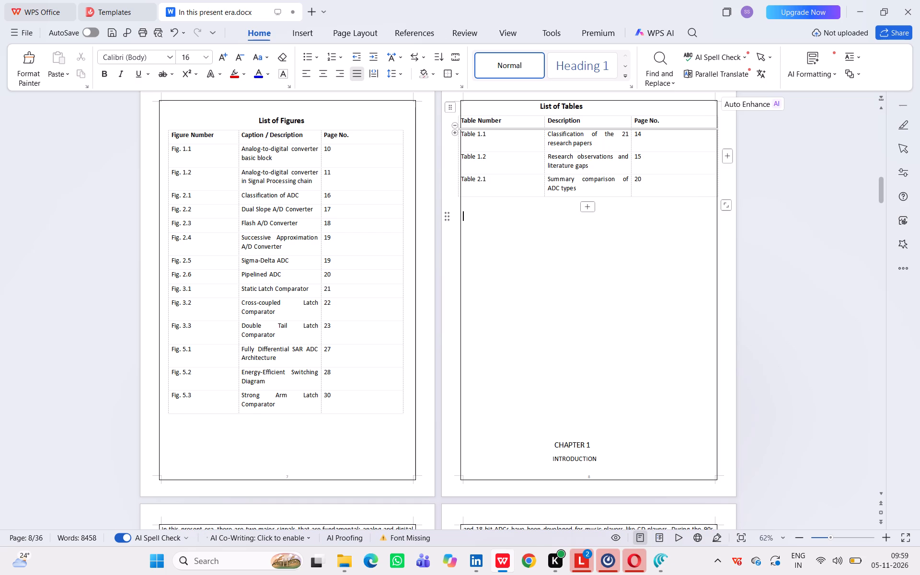
left_click_drag(459, 139, 469, 139, "shift")
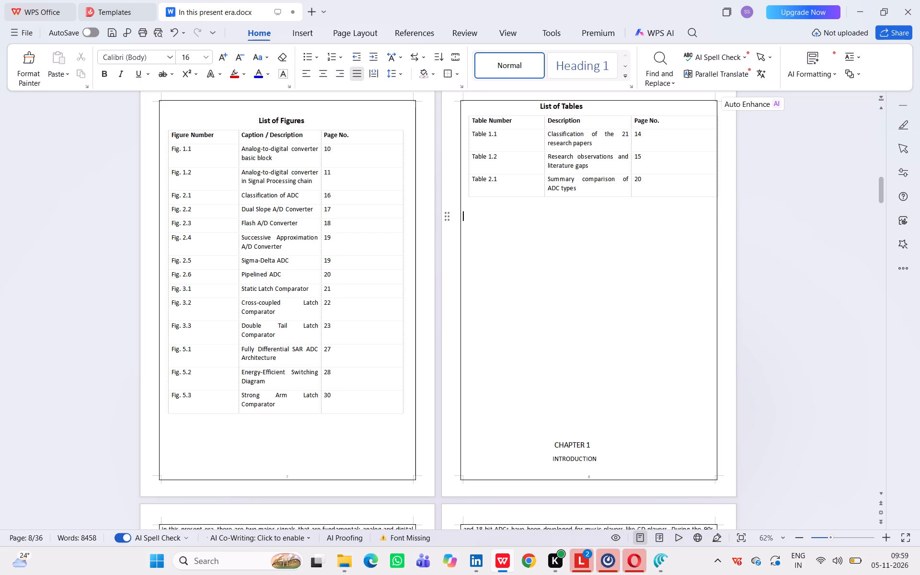
left_click(717, 157, "shift")
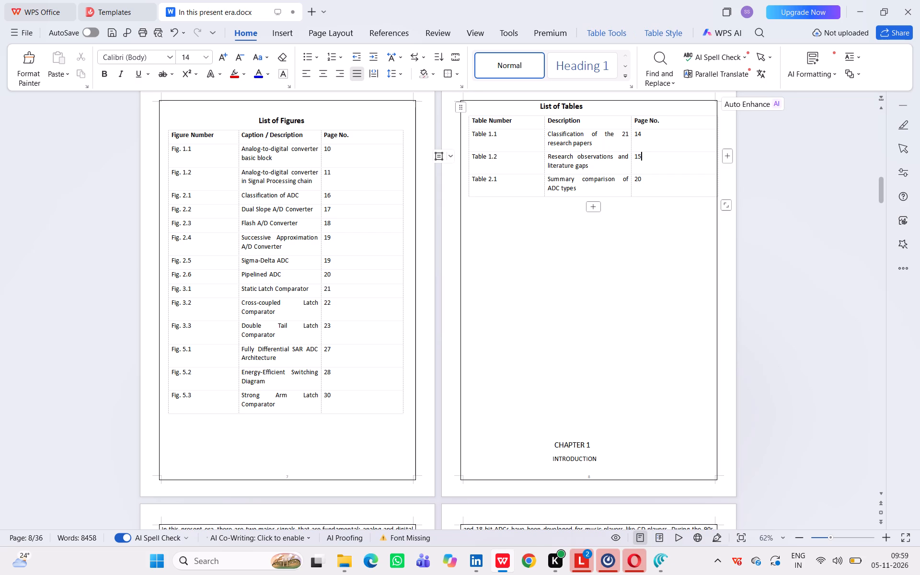
left_click_drag(716, 158, 709, 160, "shift")
left_click_drag(724, 204, 716, 204, "shift")
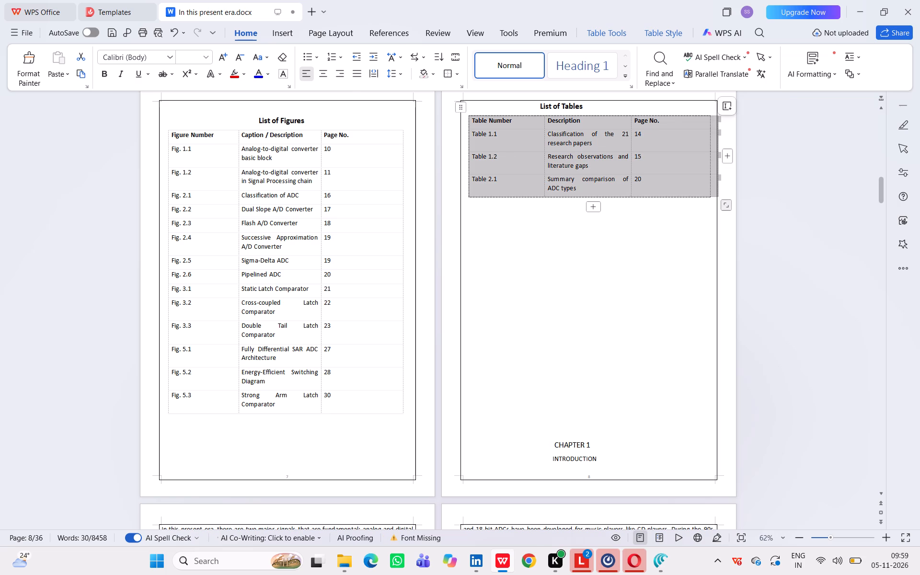
left_click_drag(716, 204, 716, 204, "shift")
left_click(670, 288, "shift")
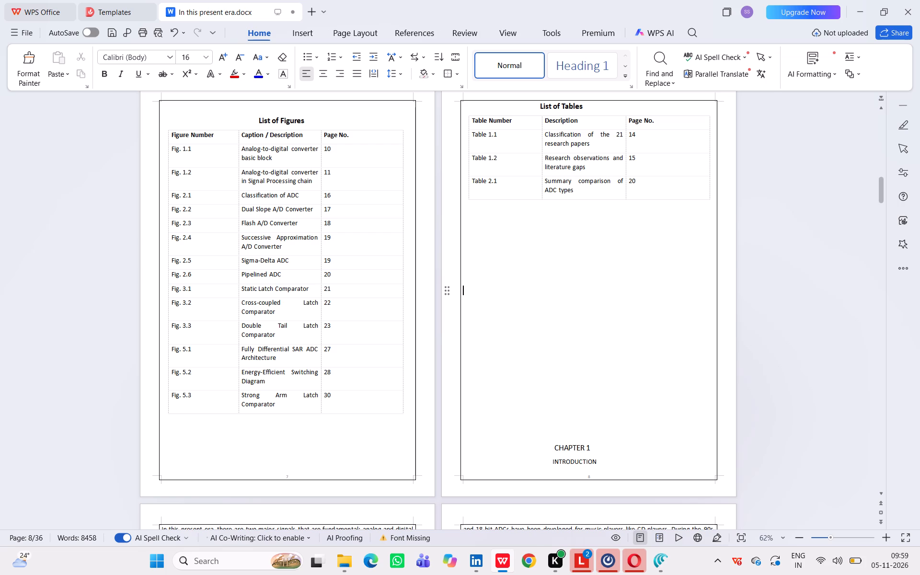
Add a blank line above the List of Tables heading and indent it with spaces until it sits near the page centre.
left_click(533, 105, "shift")
key("Return")
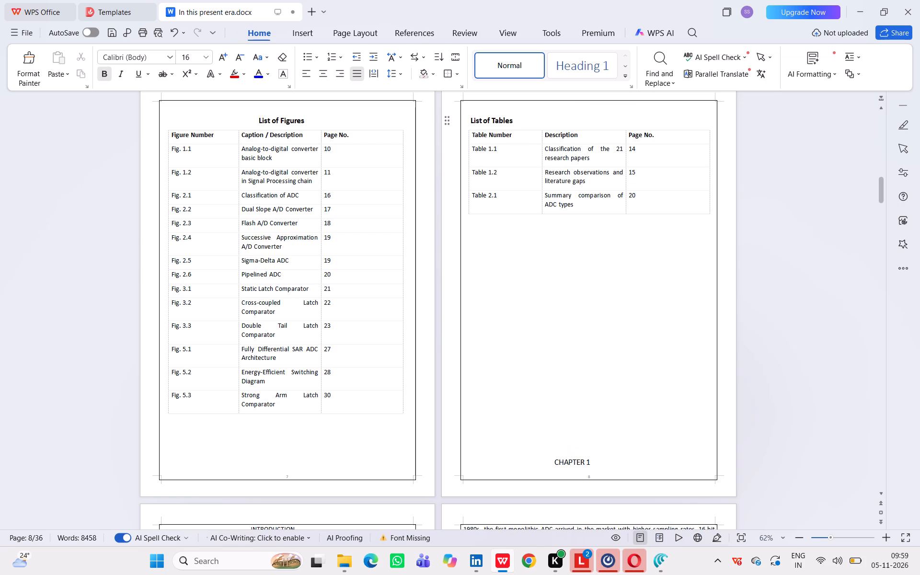
key("space")
key("space")
key("space")
key("space")
key("space")
key("space")
key("space")
key("space")
key("space")
key("space")
key("space")
key("space")
key("space")
key("space")
key("space")
key("space")
key("space")
key("space")
key("space")
key("space")
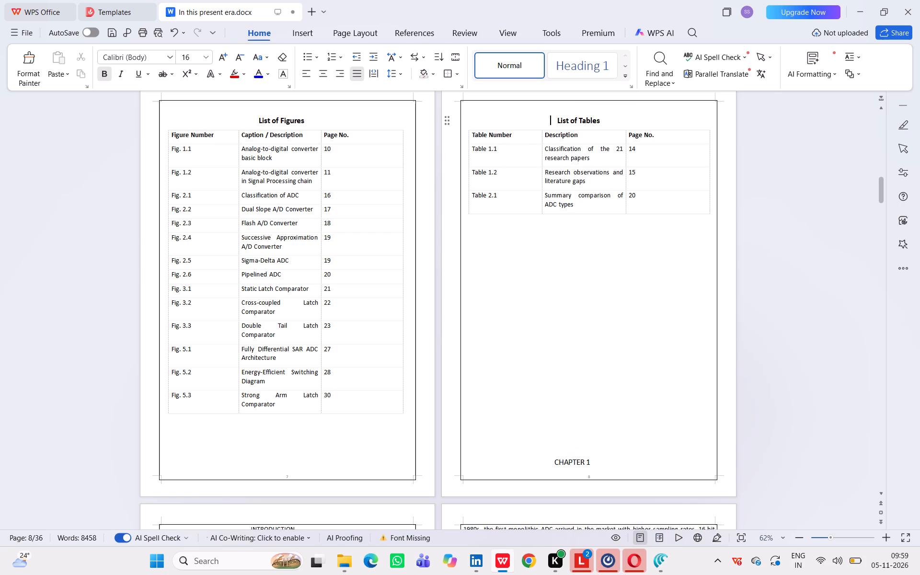
key("space")
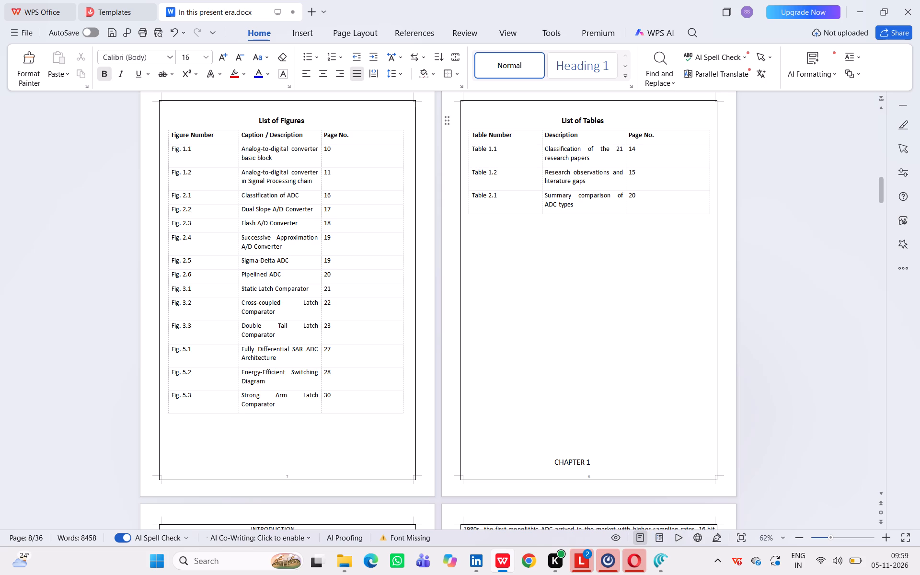
Push the CHAPTER 1 heading onto the page of its introduction by adding a line break before it.
left_click(547, 459, "shift")
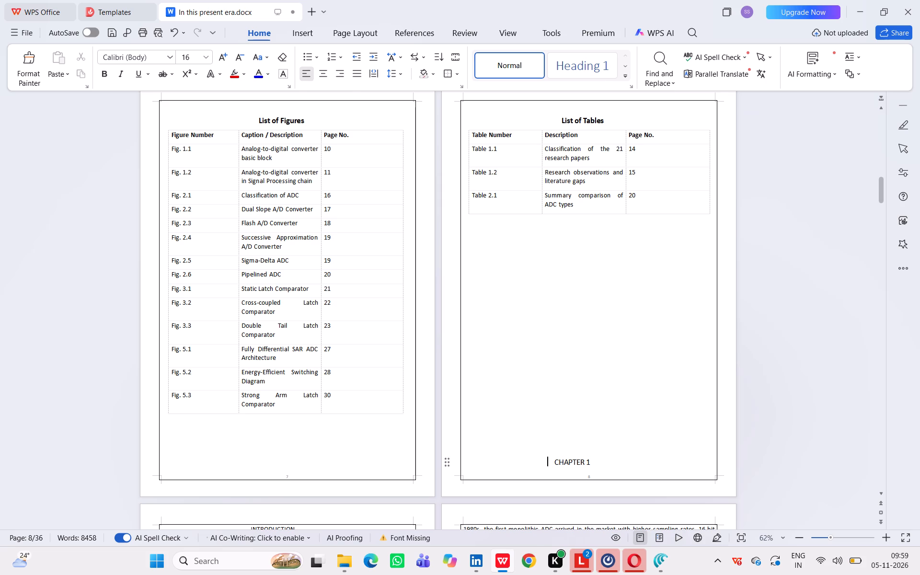
key("Return")
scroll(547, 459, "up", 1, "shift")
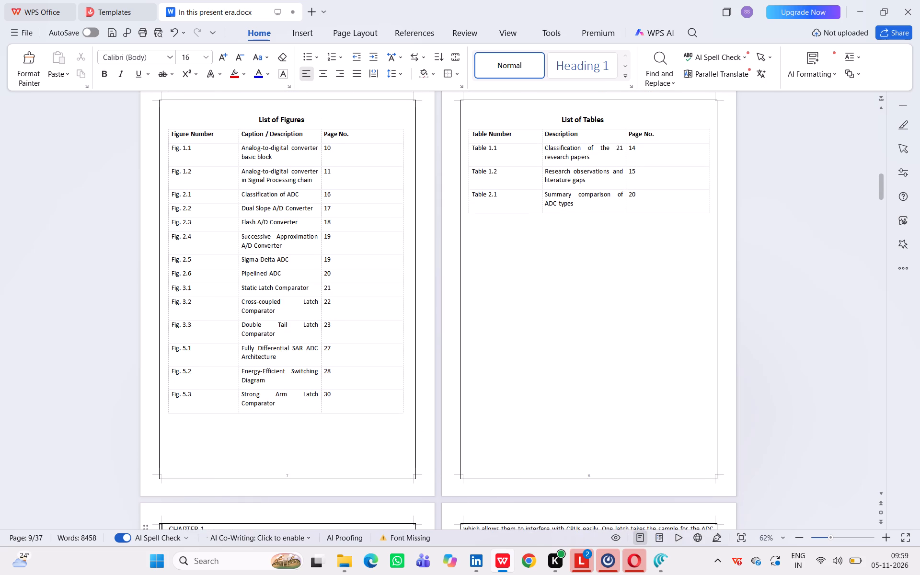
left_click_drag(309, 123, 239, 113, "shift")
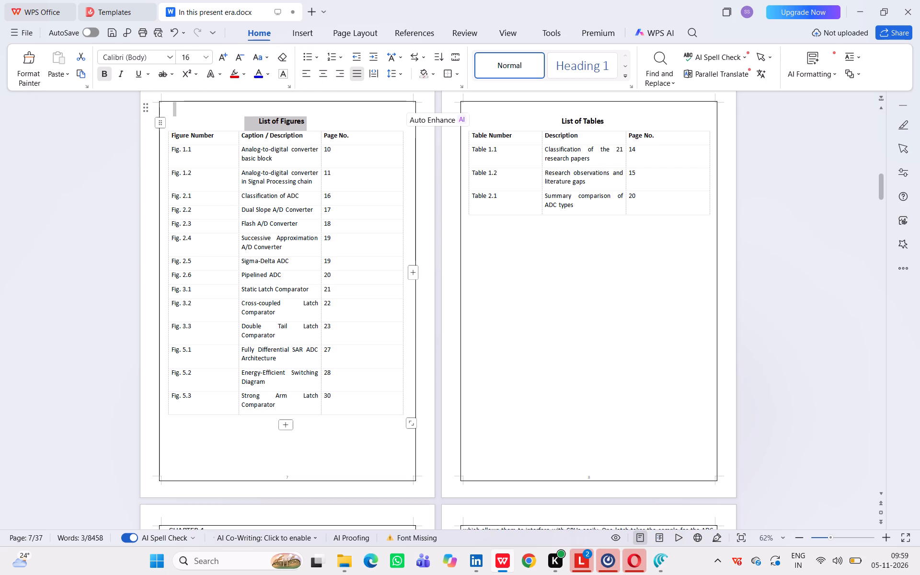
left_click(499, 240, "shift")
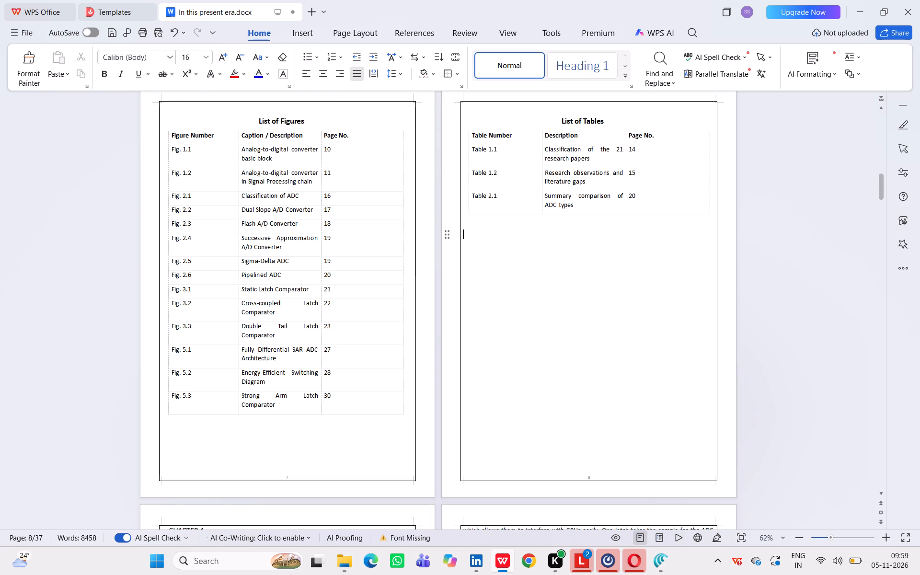
Add a blank line above the CHAPTER 1 heading and indent it with spaces until it sits near the page centre.
scroll(553, 337, "down", 4, "shift")
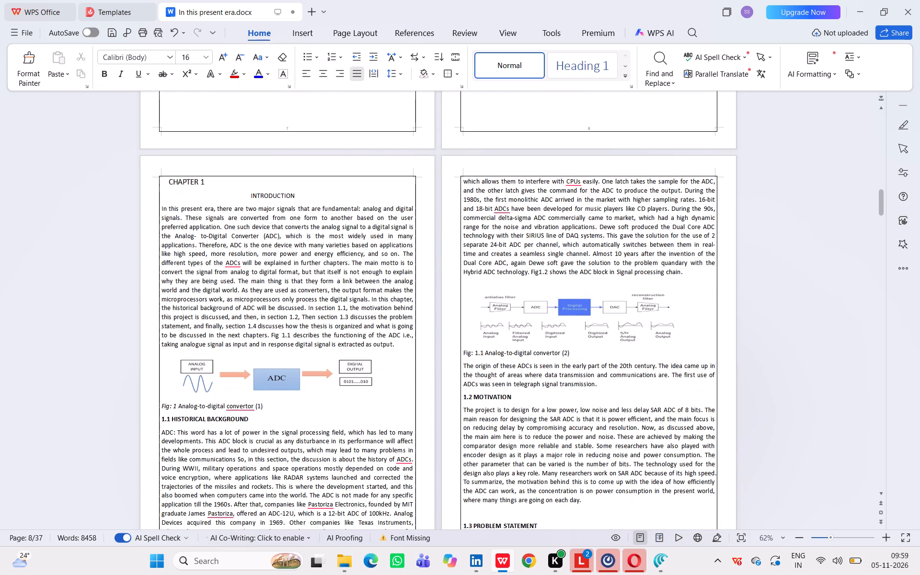
left_click(161, 185, "shift")
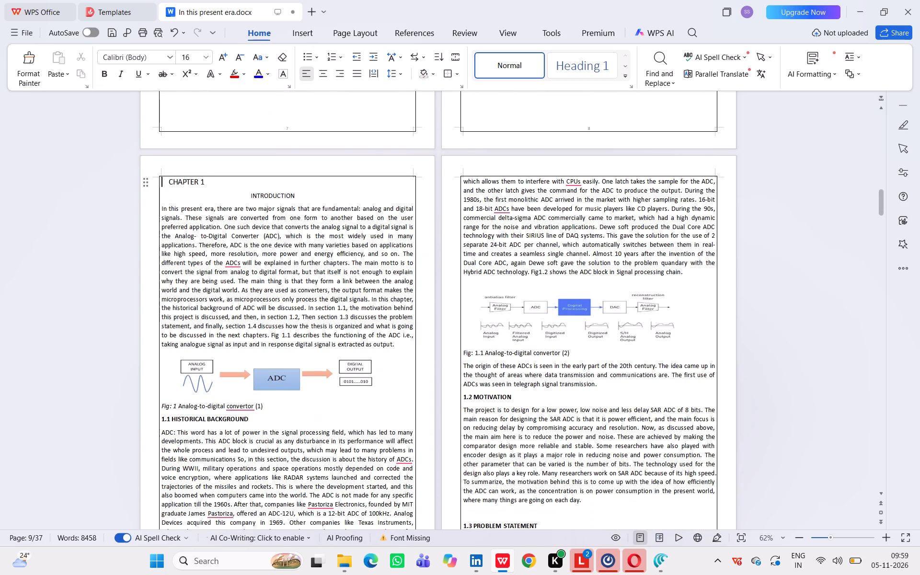
key("Return")
key("space")
key("space")
key("space")
key("space")
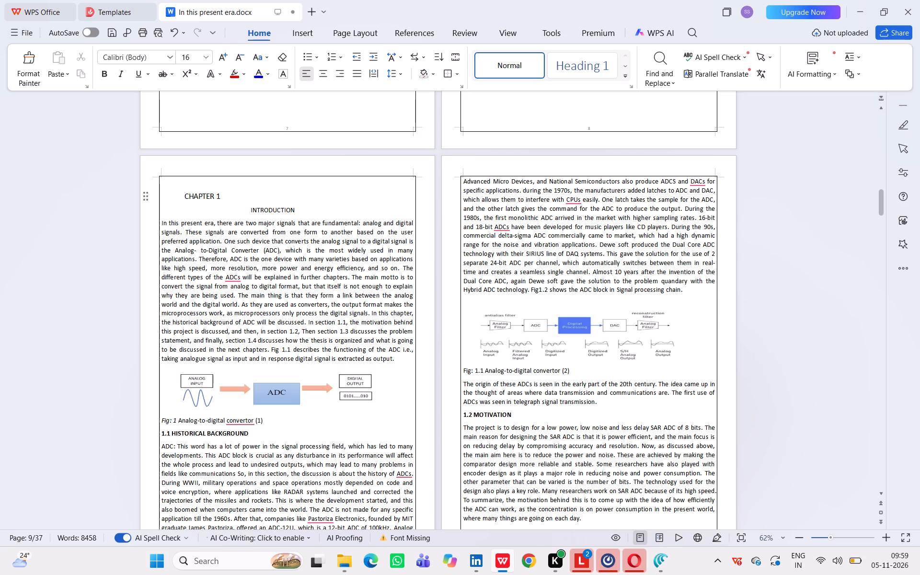
key("space")
key("space")
key("space")
key("space")
key("space")
key("space")
key("space")
key("space")
key("space")
key("space")
key("space")
key("space")
key("space")
key("space")
key("space")
key("space")
key("space")
key("space")
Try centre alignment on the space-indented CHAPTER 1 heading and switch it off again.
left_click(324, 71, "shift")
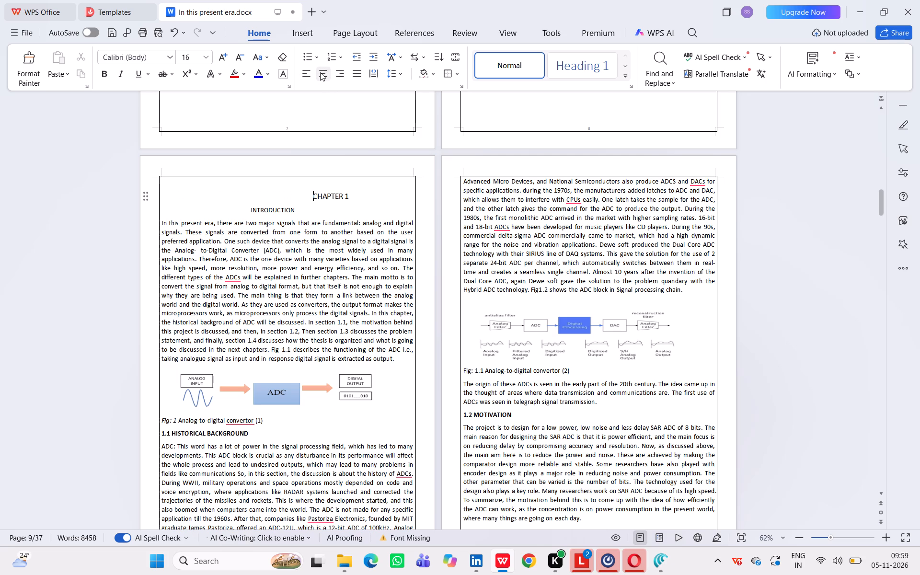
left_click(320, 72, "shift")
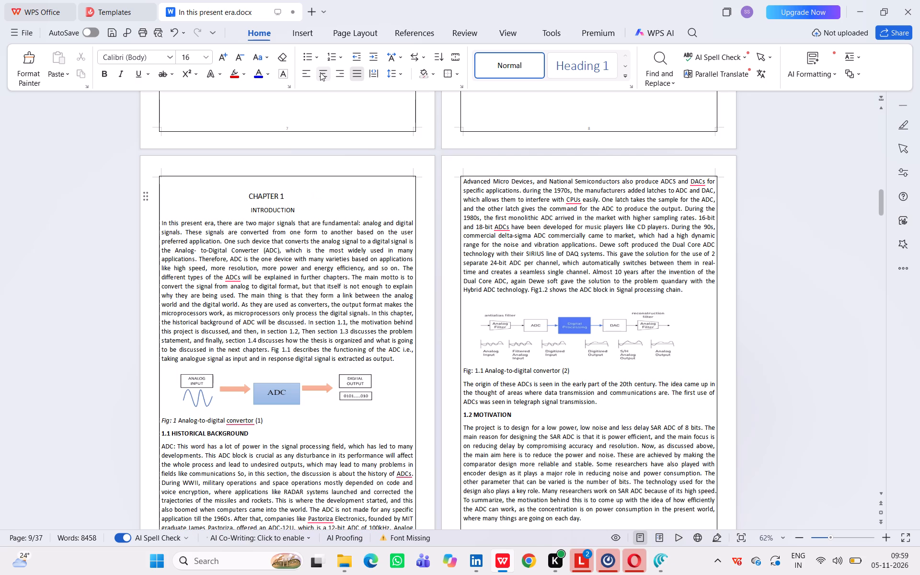
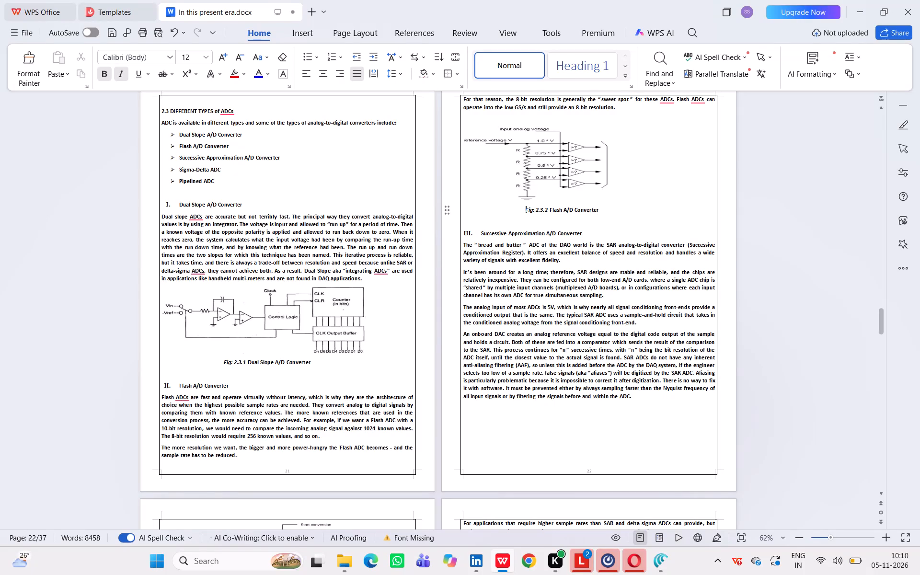
Indent the Fig: 2.3.2 Flash A/D Converter caption three spaces further, beneath its diagram.
key("space")
key("space")
key("space")
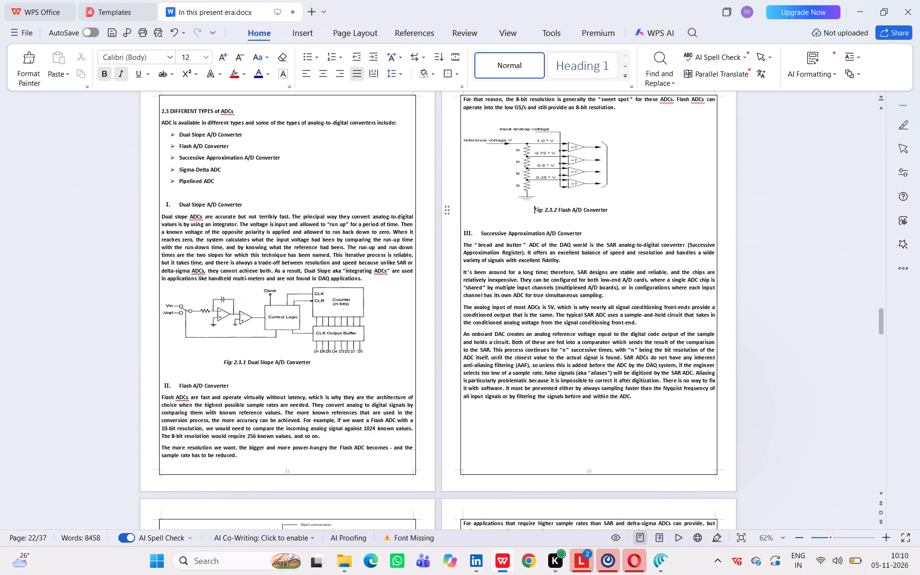
Indent the Fig: 2.3.3 Successive Approximation A/D Converter caption with twelve spaces so it sits beneath its diagram.
scroll(525, 356, "down", 2, "shift")
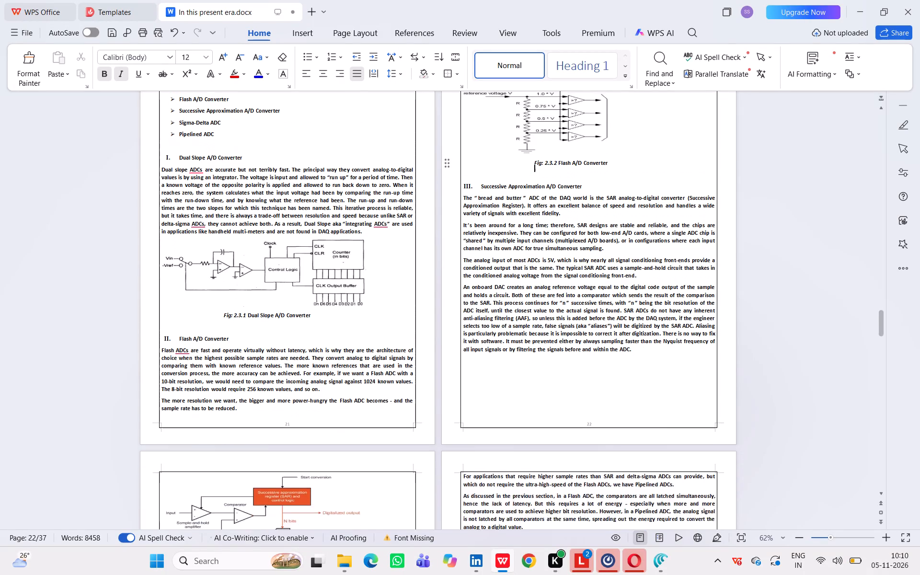
scroll(525, 356, "down", 3, "shift")
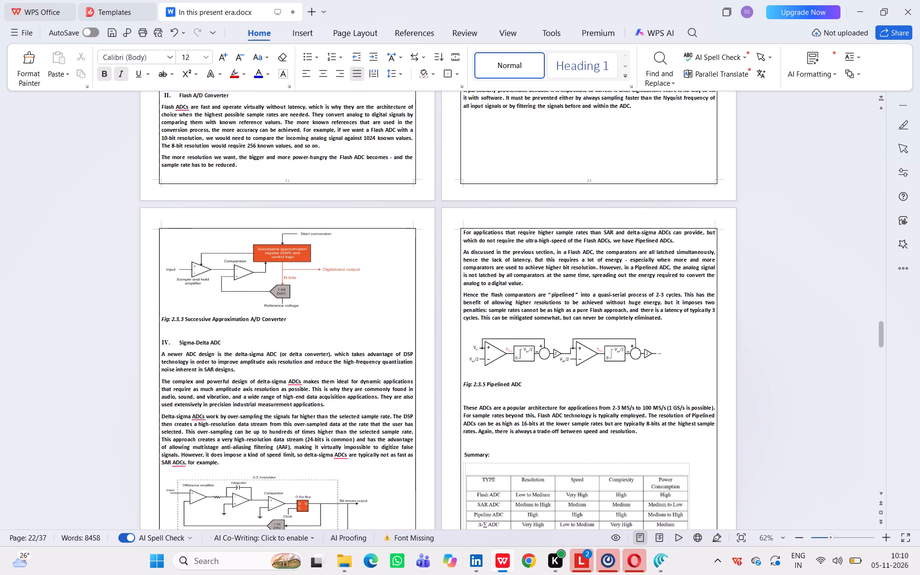
left_click(161, 320, "shift")
key("space")
key("space")
key("space")
key("space")
key("space")
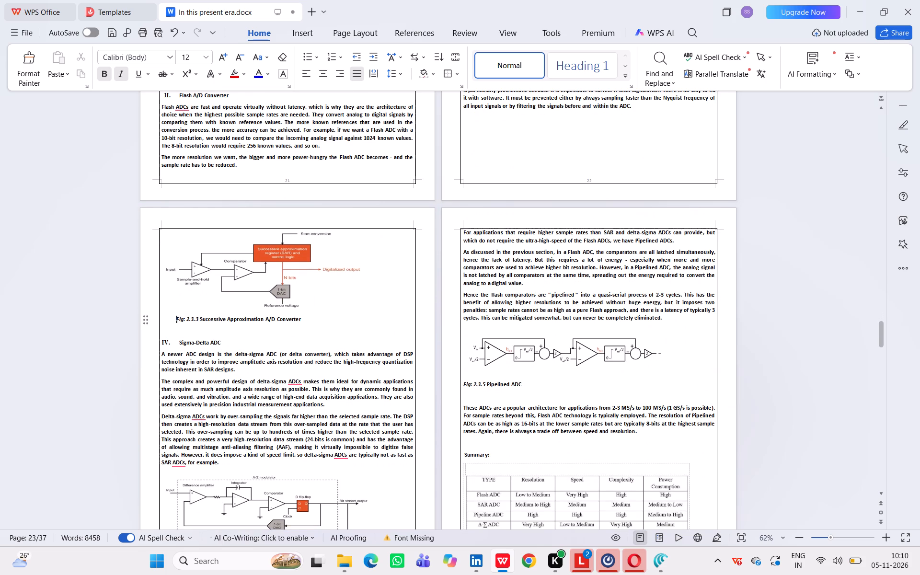
key("space")
key("space")
key("space")
key("space")
key("space")
key("space")
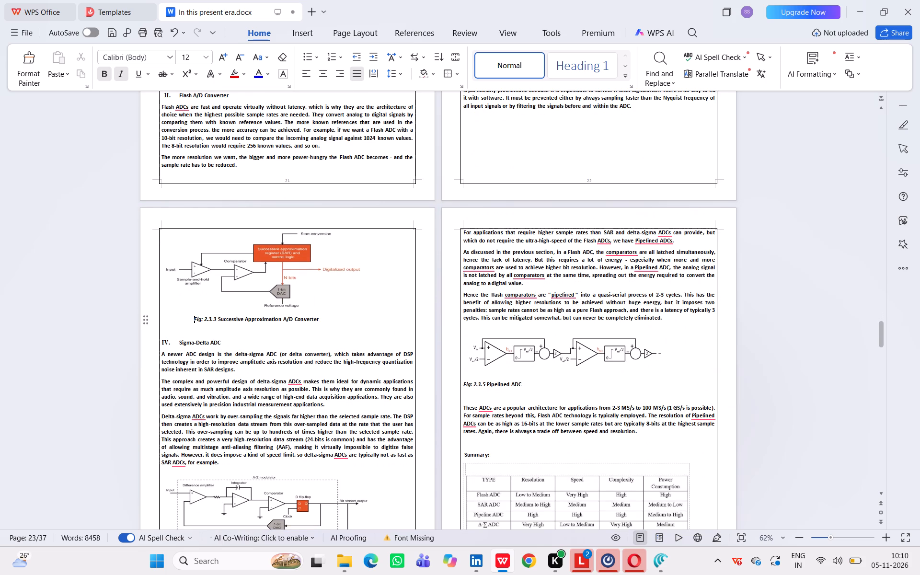
key("space")
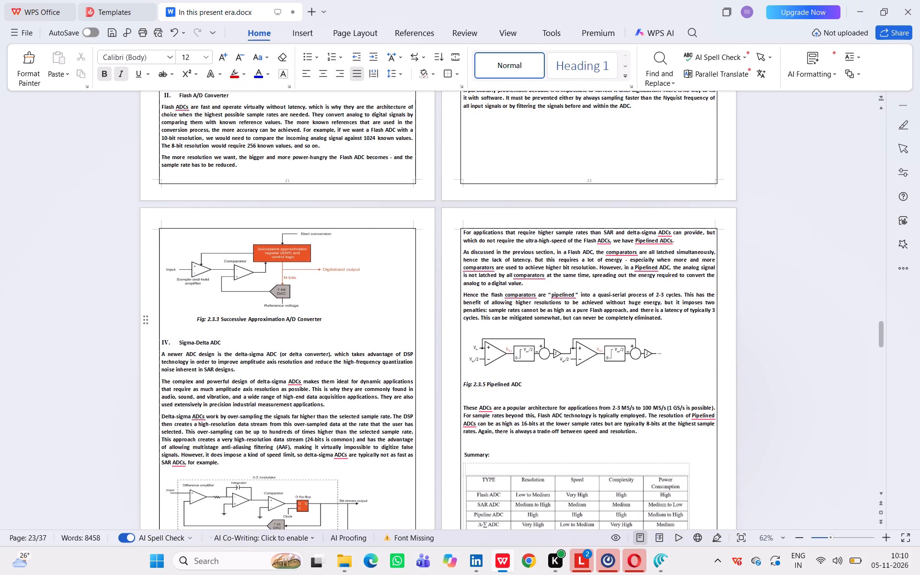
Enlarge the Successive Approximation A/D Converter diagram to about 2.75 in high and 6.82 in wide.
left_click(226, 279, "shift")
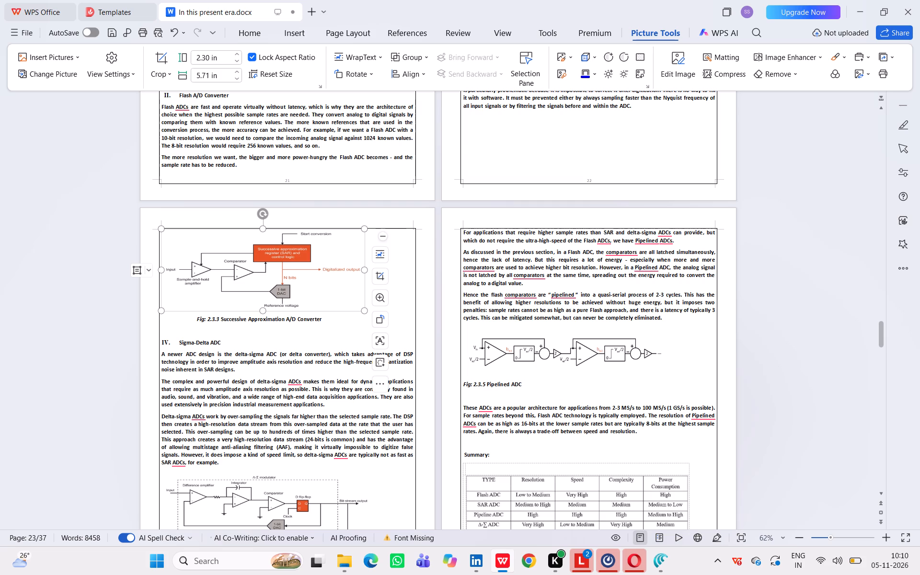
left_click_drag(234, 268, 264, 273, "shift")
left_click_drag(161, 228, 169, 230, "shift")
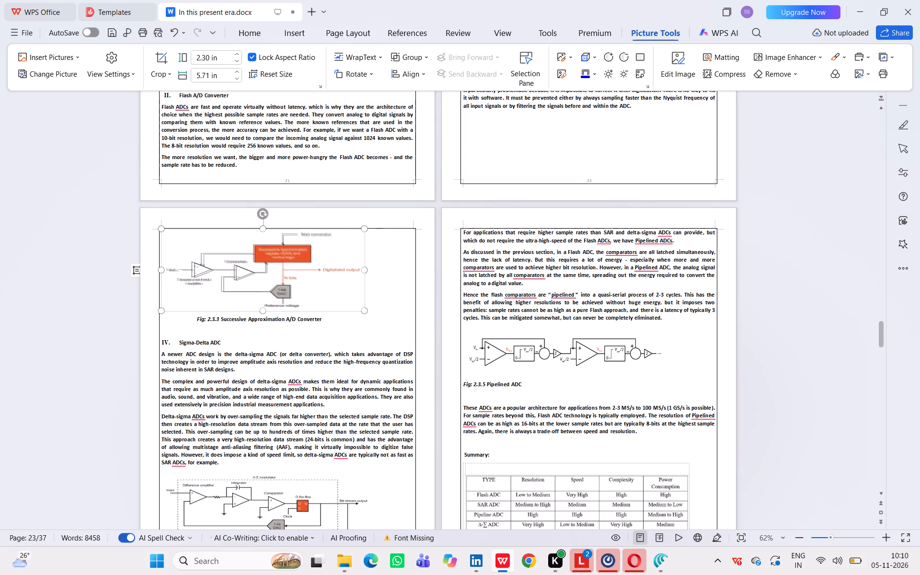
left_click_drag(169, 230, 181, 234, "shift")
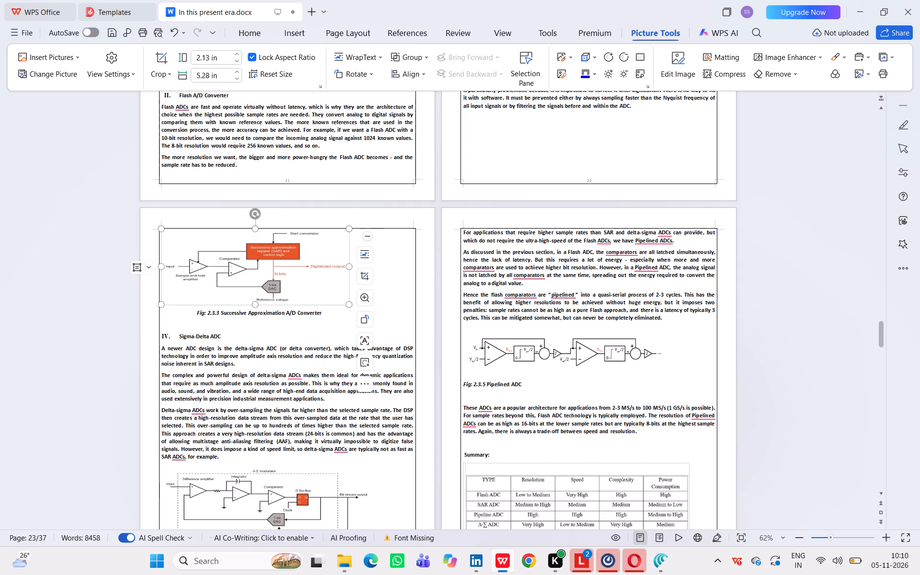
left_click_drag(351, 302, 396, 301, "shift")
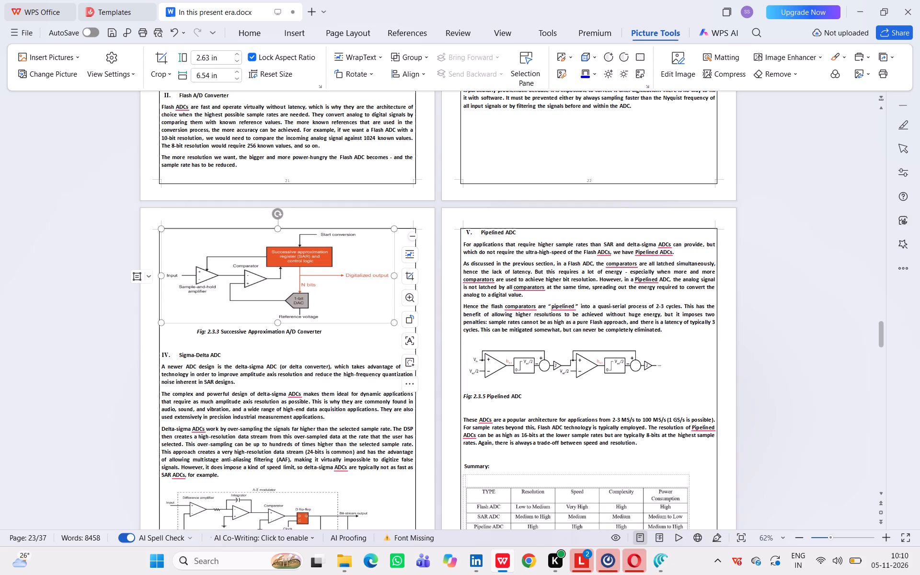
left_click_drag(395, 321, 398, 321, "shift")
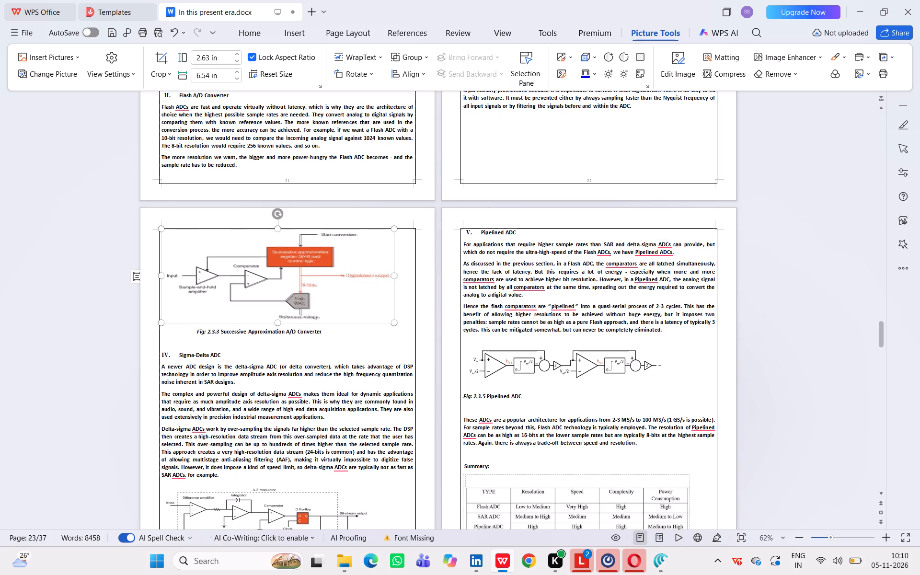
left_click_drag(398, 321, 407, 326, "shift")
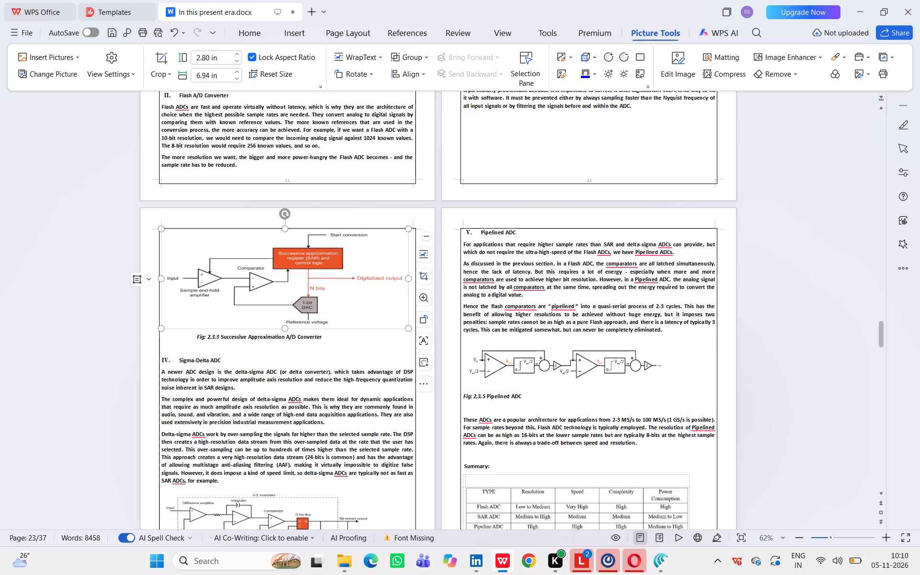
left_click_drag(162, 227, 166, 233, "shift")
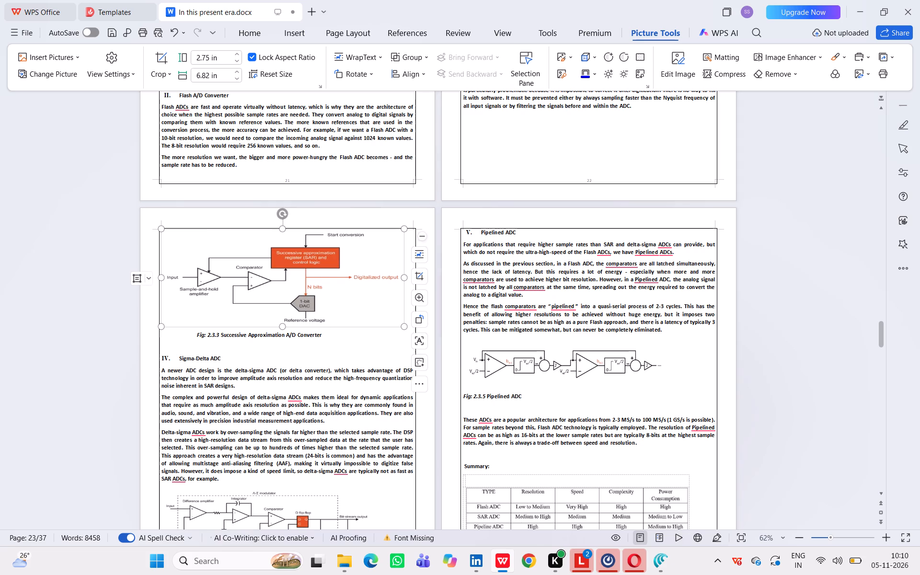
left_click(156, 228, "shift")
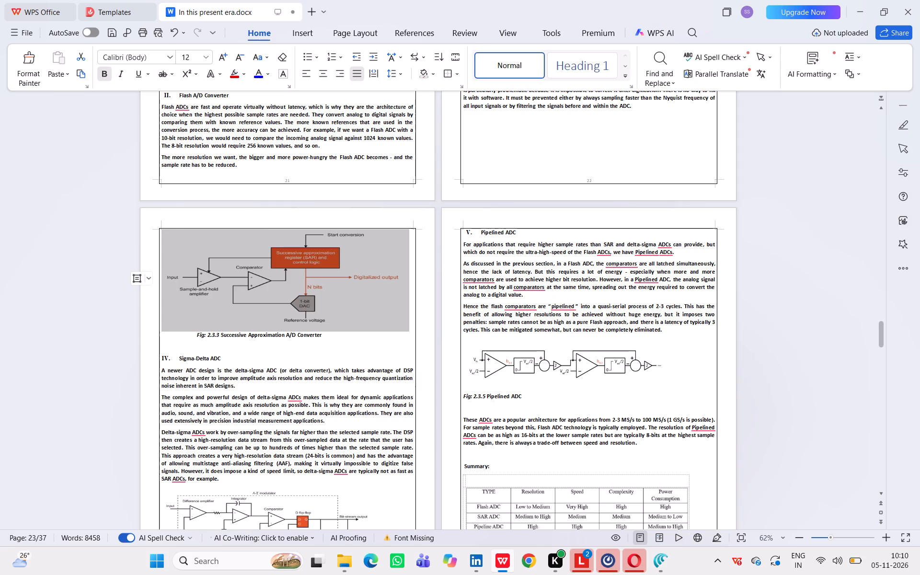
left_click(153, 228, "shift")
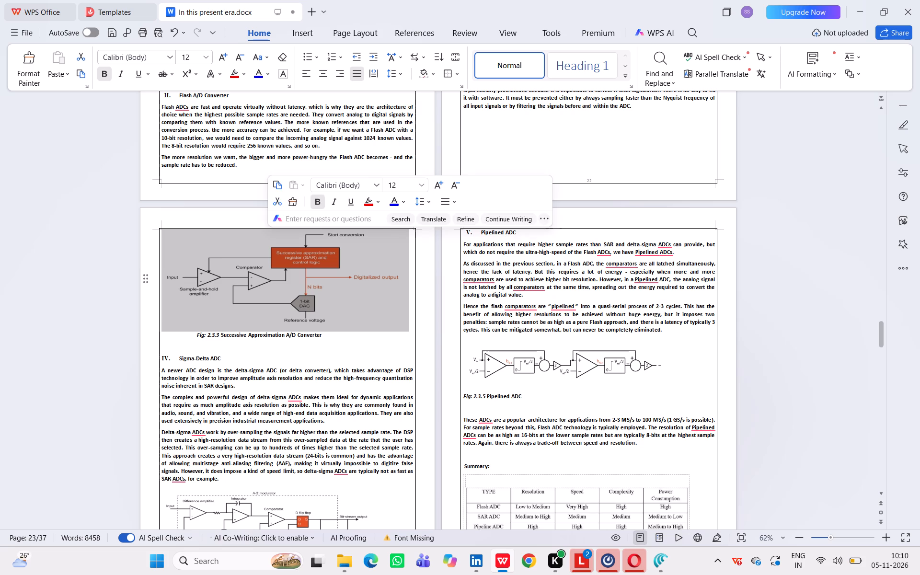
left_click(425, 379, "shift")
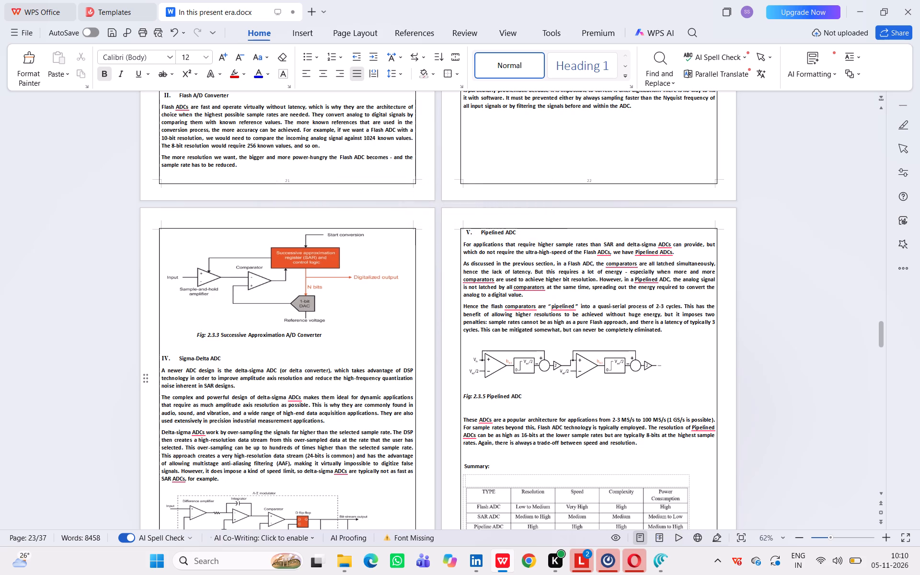
Resize the Successive Approximation A/D Converter diagram to about 2.80 in high and 6.95 in wide, within the page border.
left_click(280, 278, "shift")
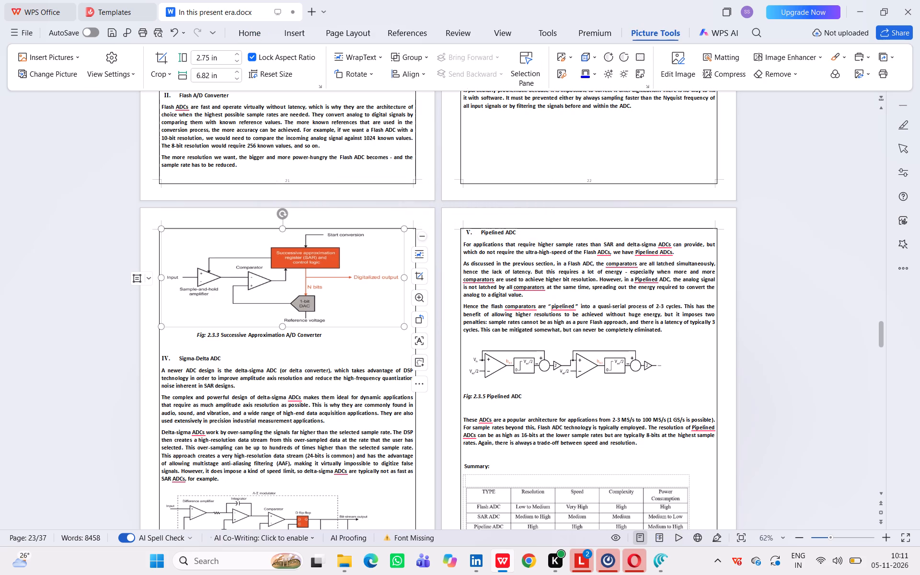
left_click_drag(160, 230, 202, 234, "shift")
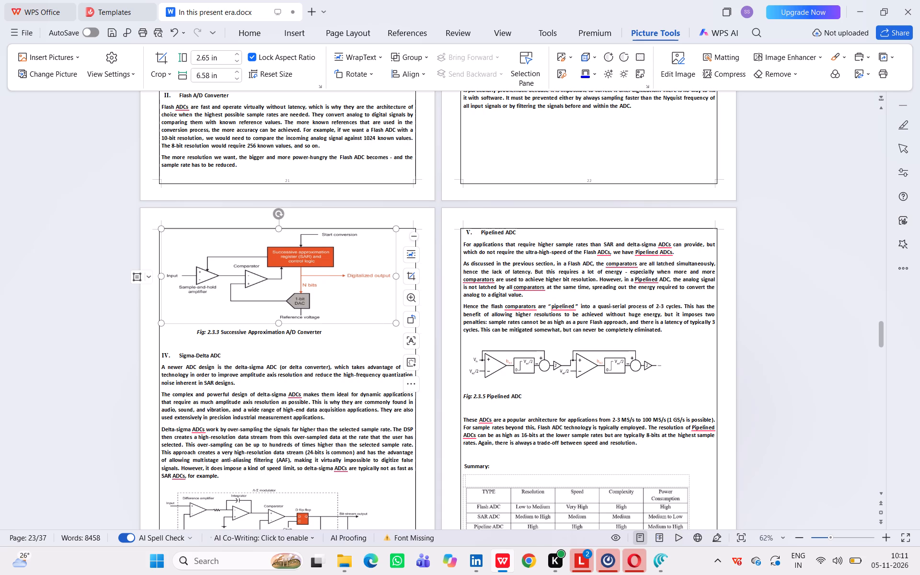
left_click_drag(396, 319, 405, 320, "shift")
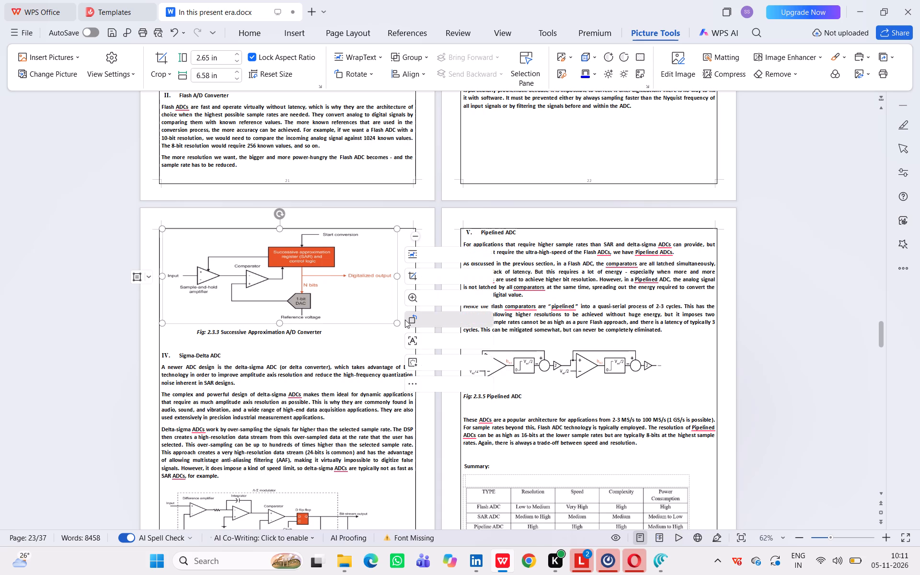
left_click_drag(346, 288, 367, 286, "shift")
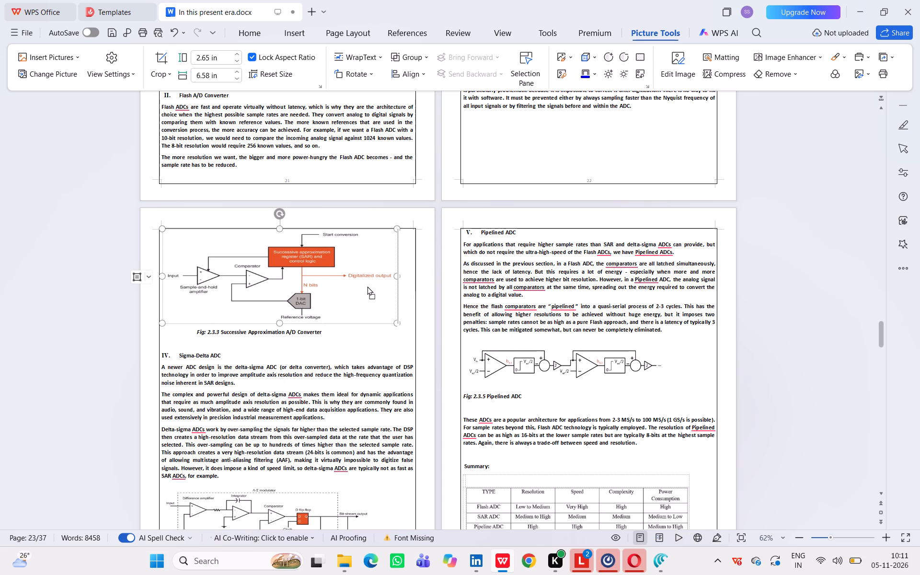
left_click_drag(367, 286, 373, 283, "shift")
left_click(403, 314, "shift")
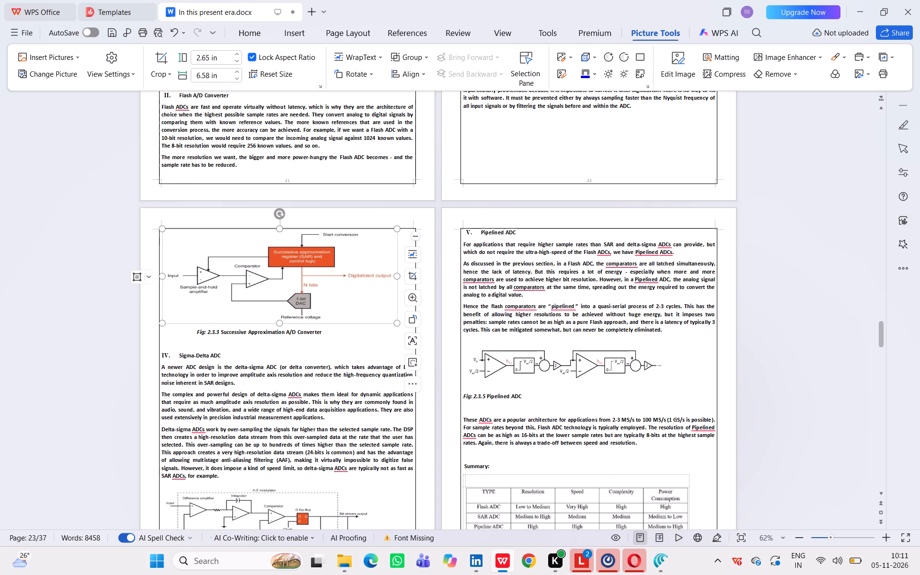
left_click_drag(398, 323, 411, 322, "shift")
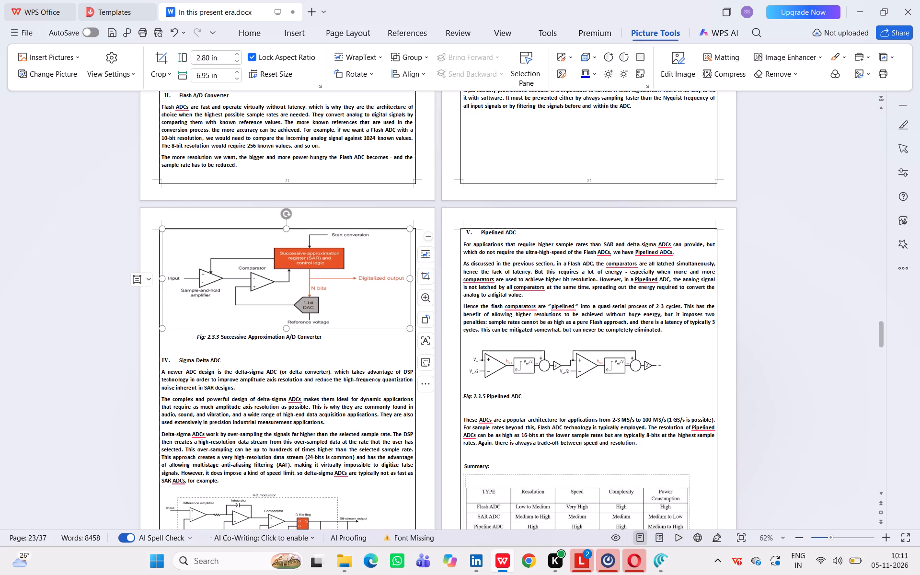
left_click_drag(408, 230, 416, 232, "shift")
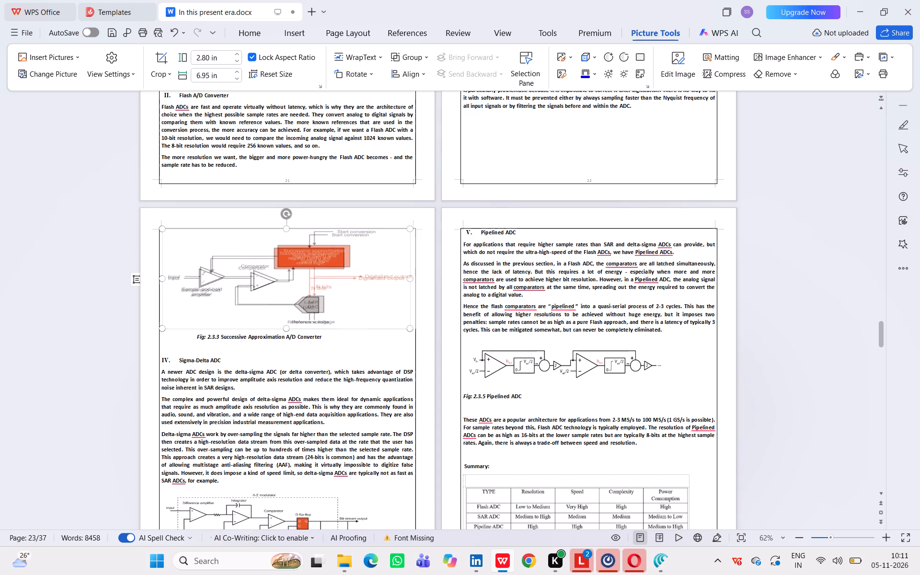
left_click_drag(416, 232, 408, 236, "shift")
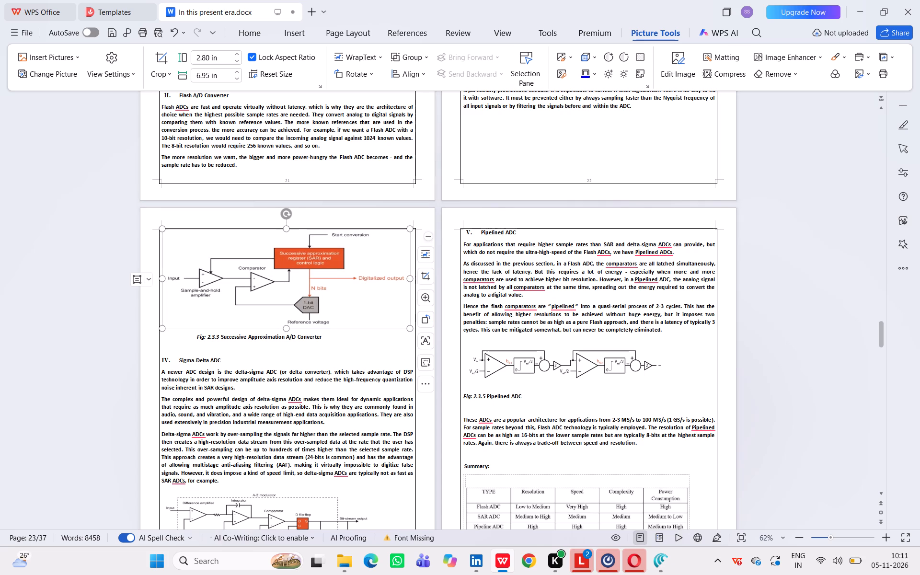
left_click(311, 350, "shift")
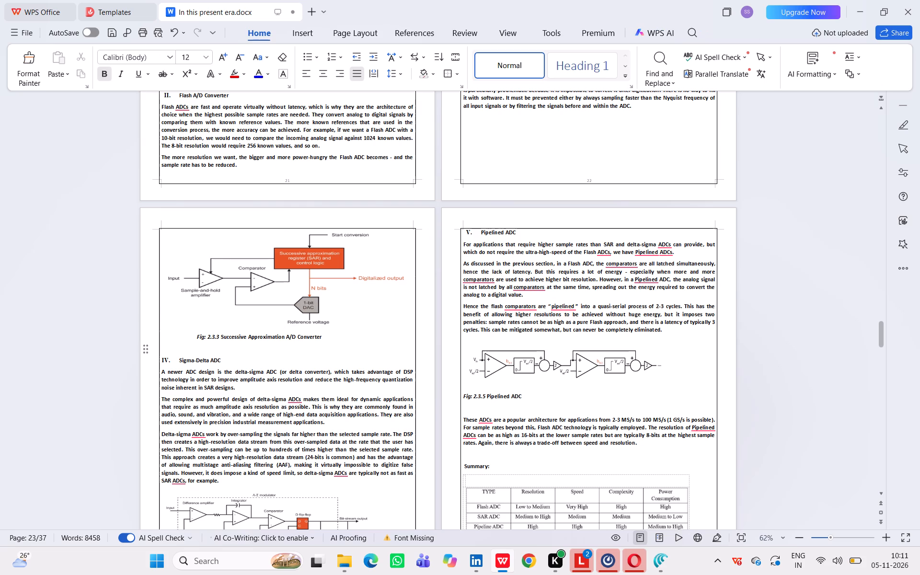
Indent the Fig: 2.3.3 caption ten spaces further so it sits centred under the enlarged diagram.
left_click(183, 339, "shift")
key("space")
key("space")
key("space")
key("space")
key("space")
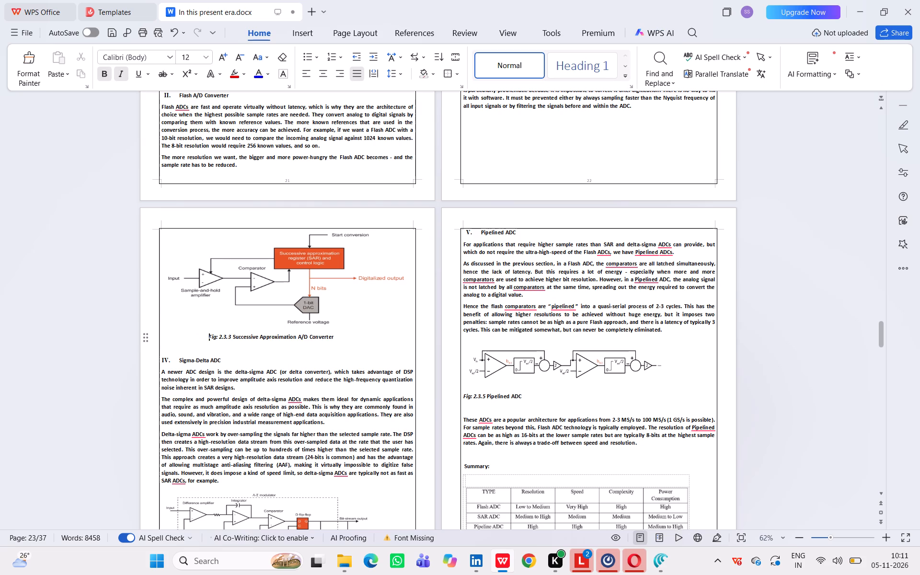
key("space")
key("space")
key("space")
key("space")
key("space")
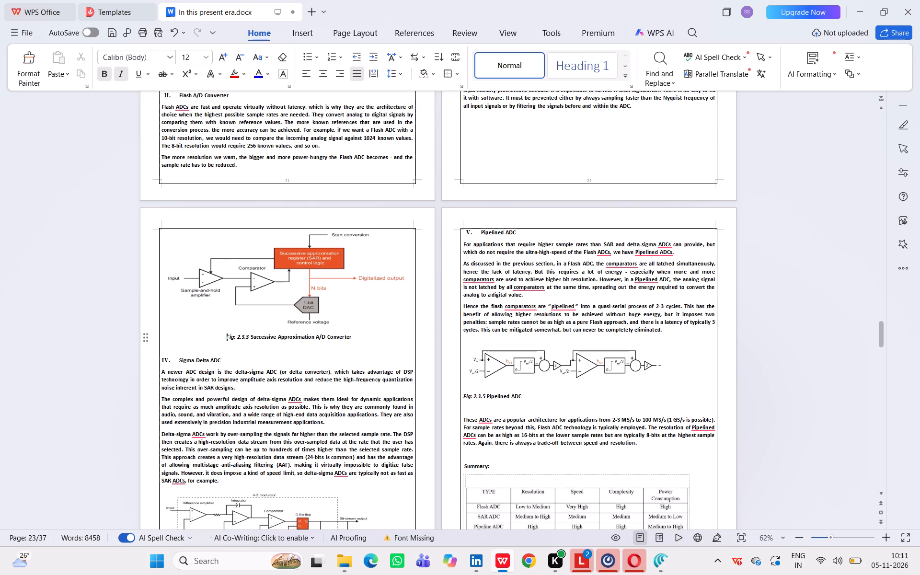
Resize the Sigma-Delta ADC diagram to about 2.79 in high and 6.58 in wide.
scroll(246, 398, "down", 4, "shift")
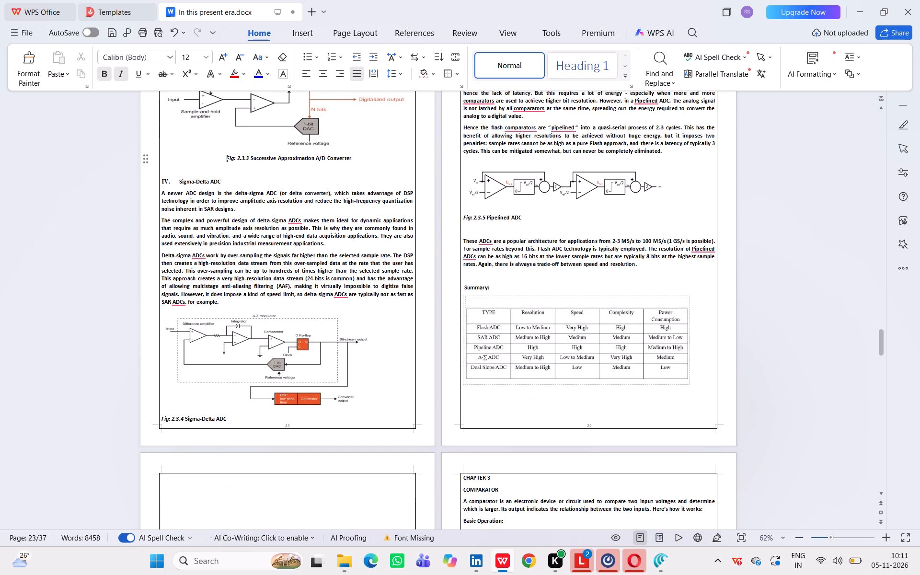
left_click(246, 398, "shift")
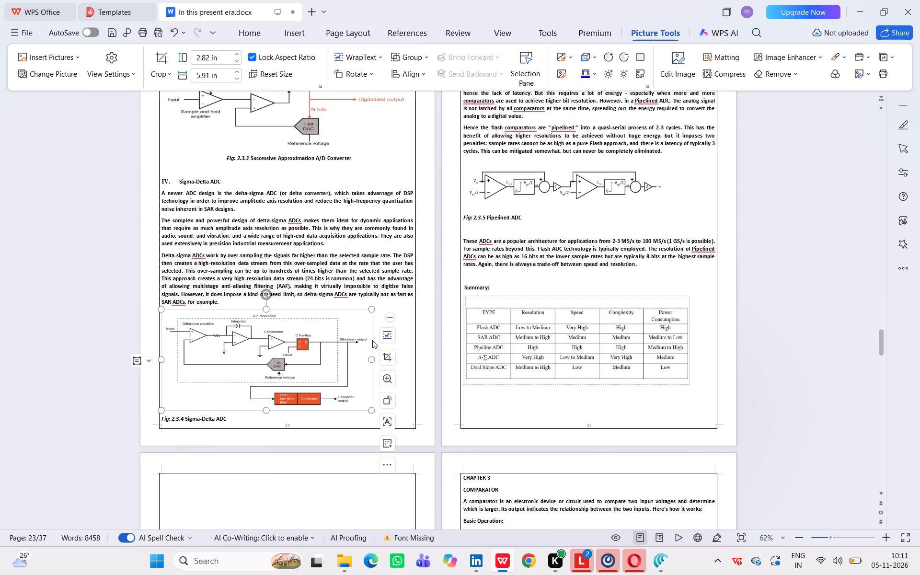
left_click(368, 308, "shift")
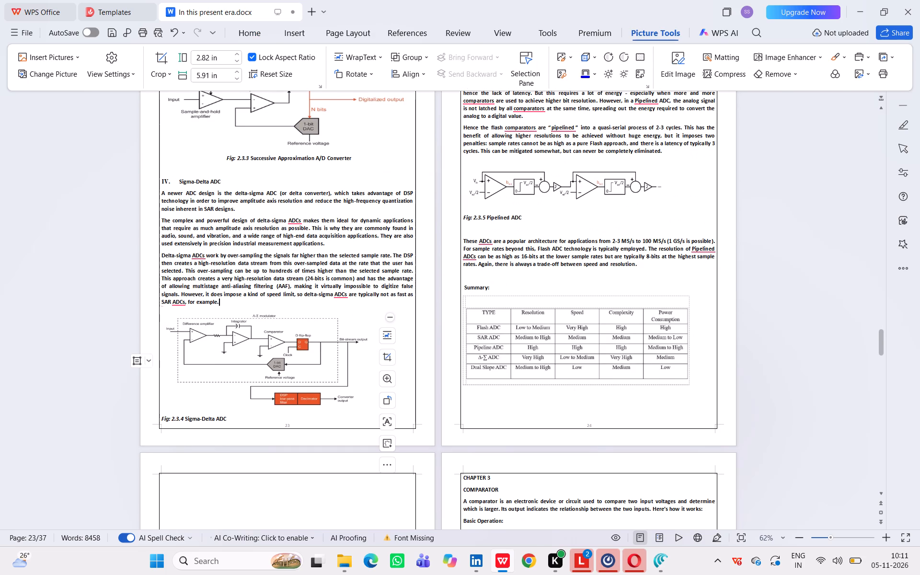
left_click(348, 336, "shift")
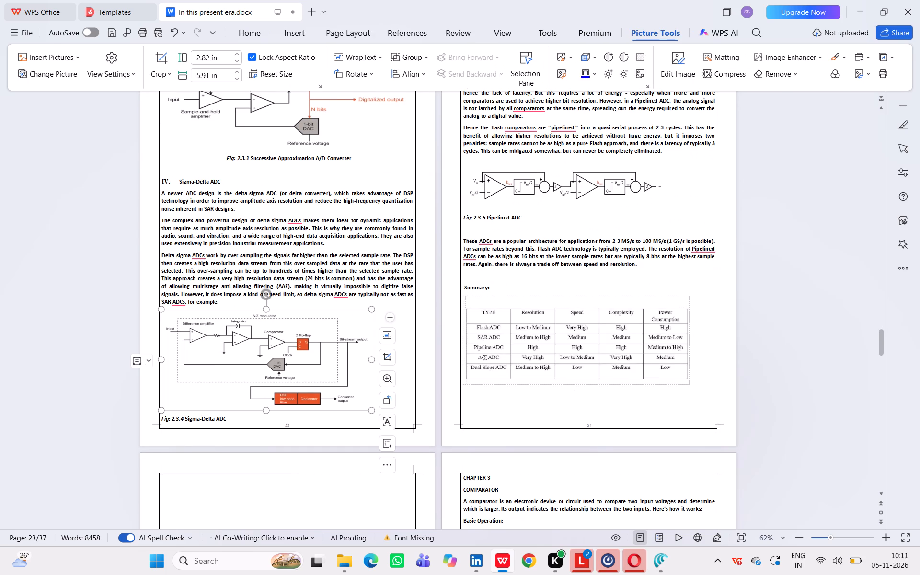
left_click(370, 310, "shift")
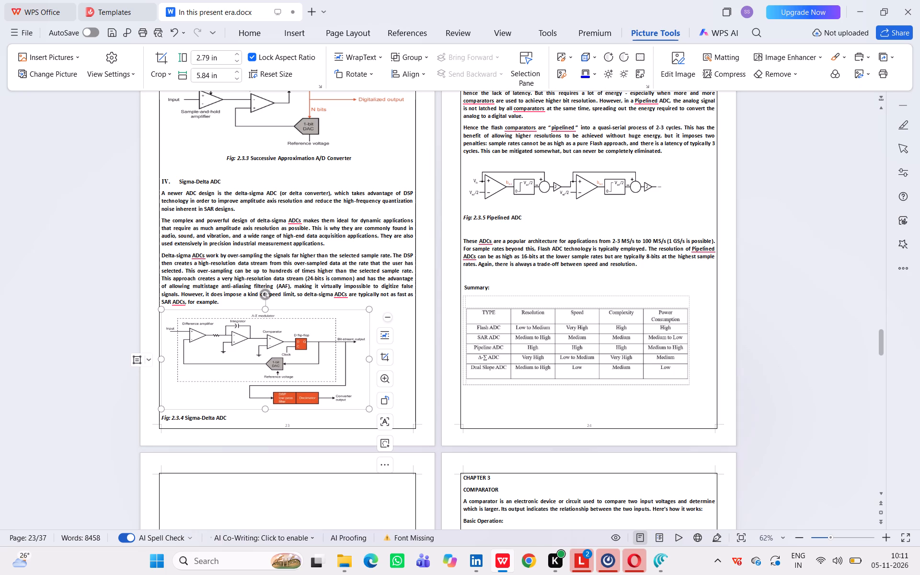
left_click_drag(367, 357, 393, 355, "shift")
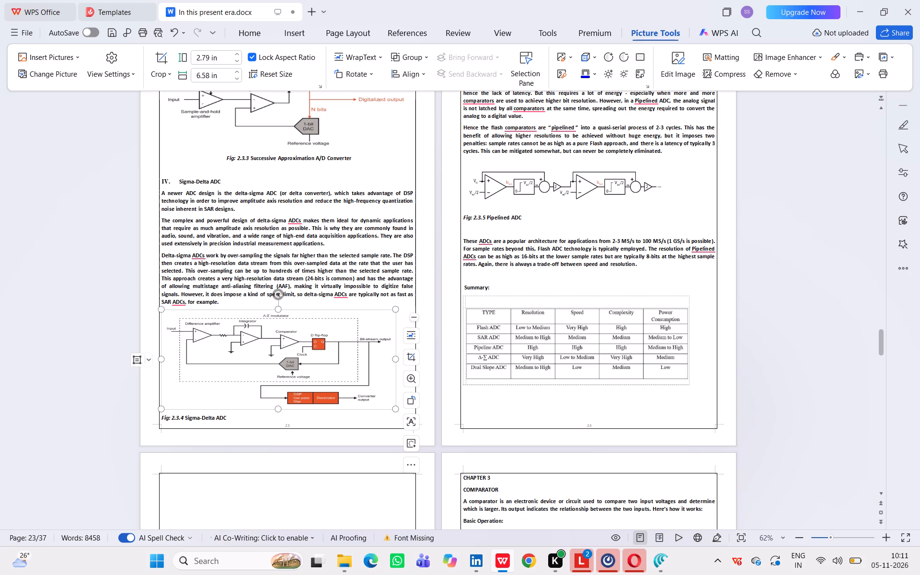
Indent the Fig: 2.3.4 Sigma-Delta ADC caption with leading spaces so it sits roughly centred under its diagram.
left_click(159, 417, "shift")
key("space")
key("space")
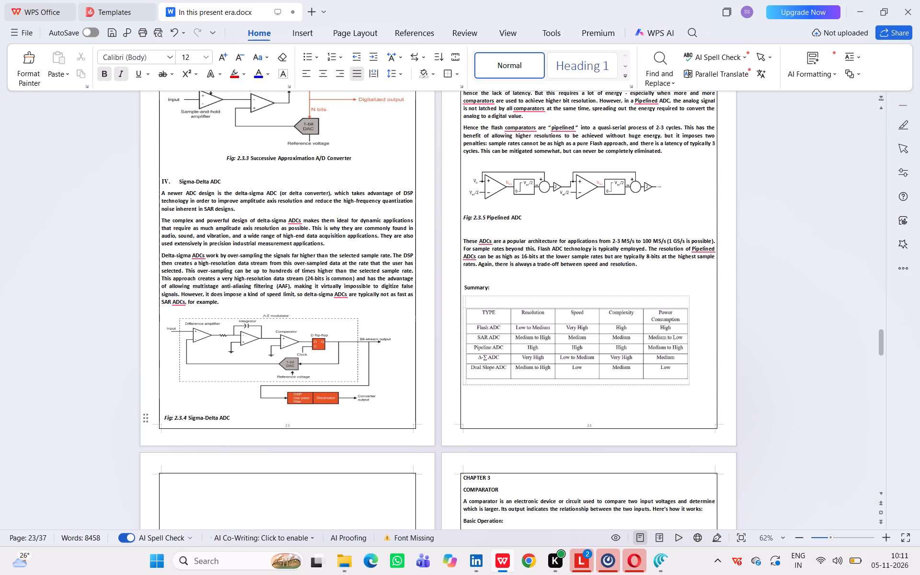
key("space")
key("space")
key("space")
key("space")
key("space")
key("space")
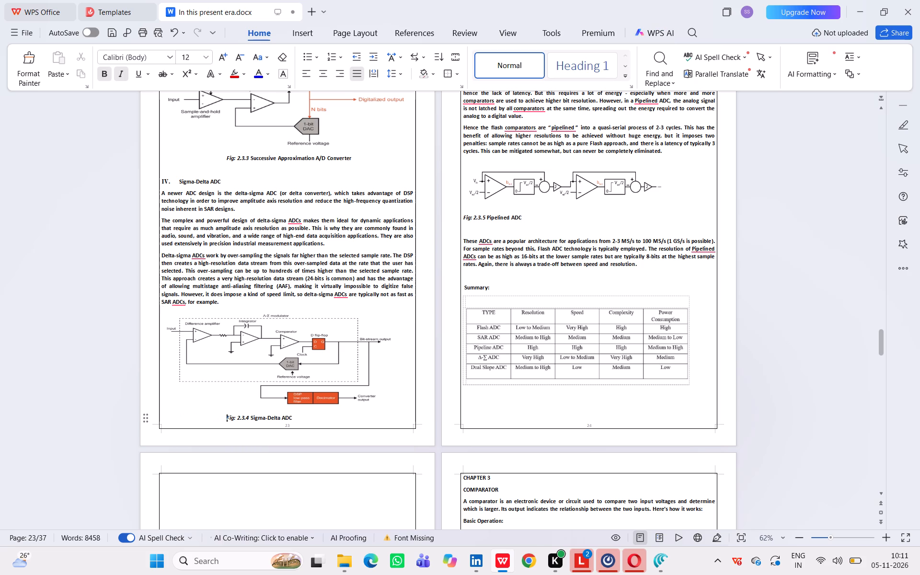
key("space")
key("space")
key("space")
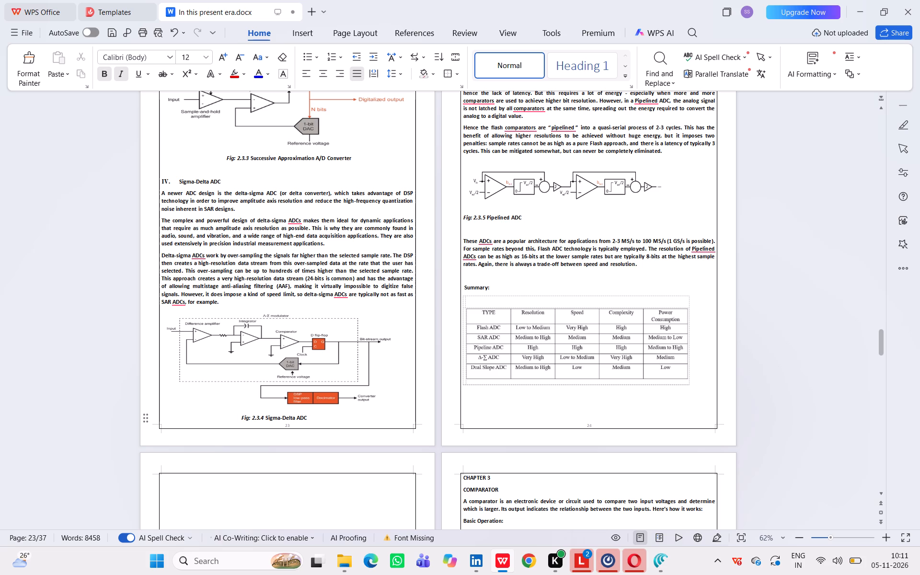
Widen the Sigma-Delta ADC diagram to about 6.85 in, keeping its height.
left_click(299, 393, "shift")
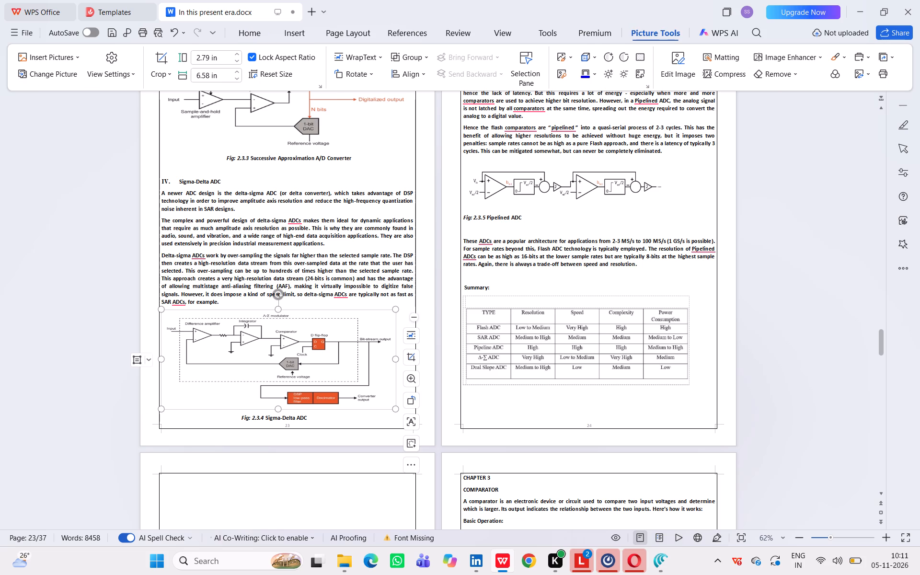
left_click_drag(396, 361, 397, 361, "shift")
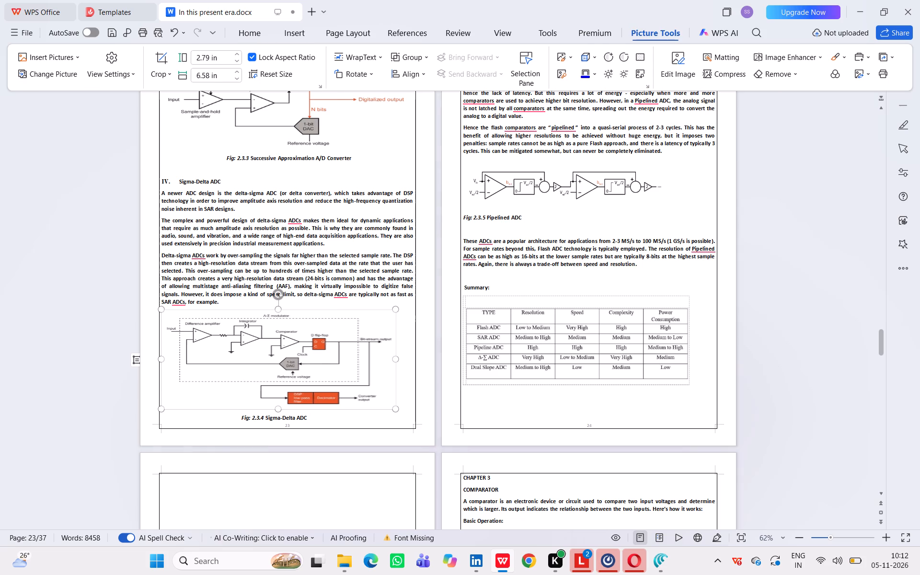
left_click_drag(397, 361, 405, 361, "shift")
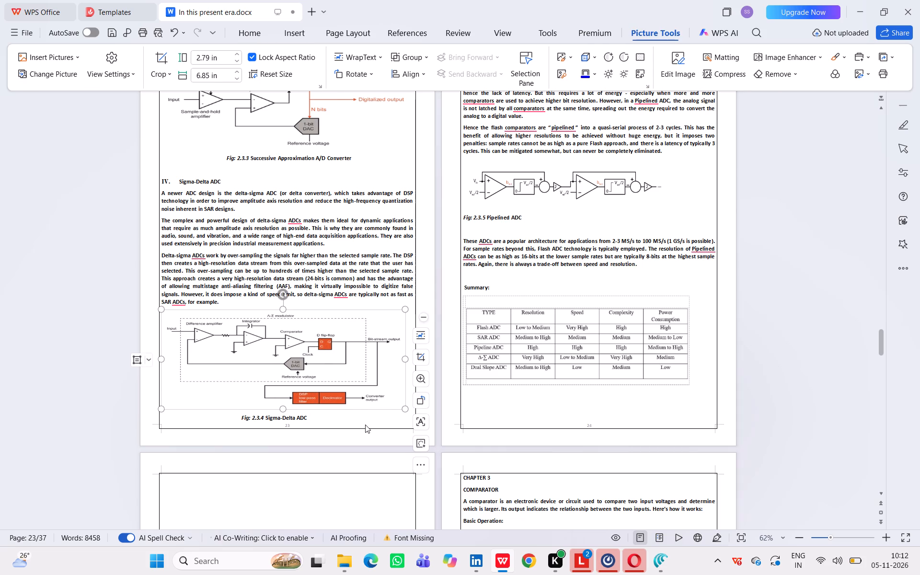
left_click(364, 425, "shift")
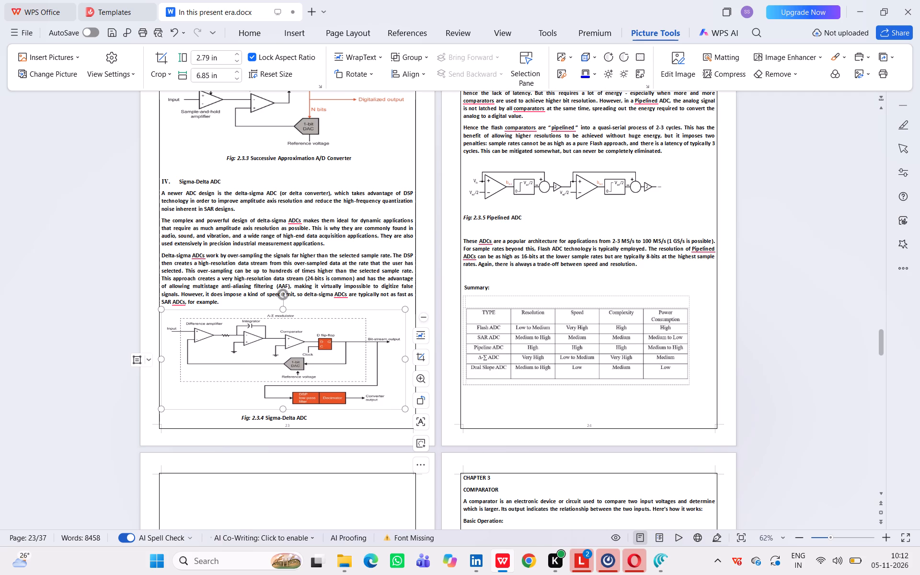
Add a blank unnumbered line above the Pipelined ADC heading, keeping the heading numbered V.
left_click(543, 403, "shift")
scroll(543, 403, "up", 3, "shift")
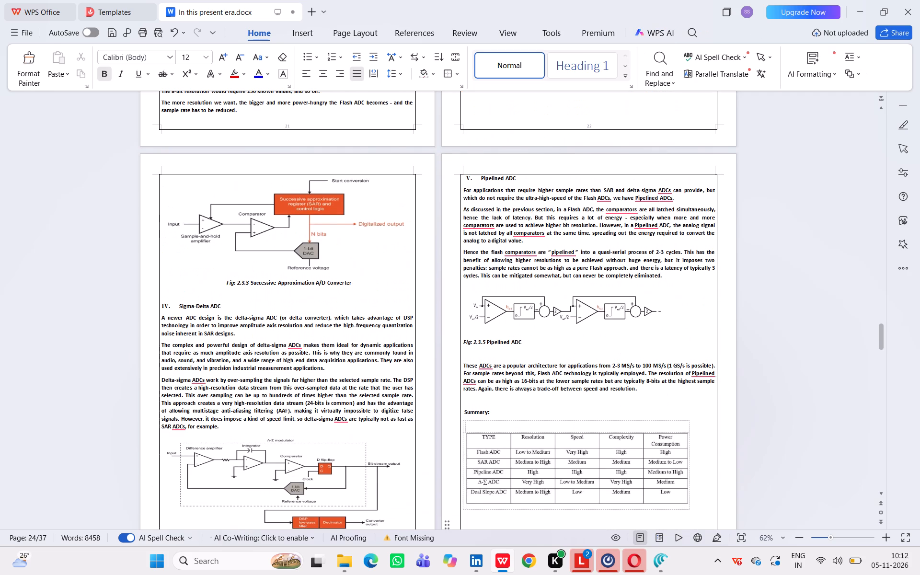
left_click(466, 181, "shift")
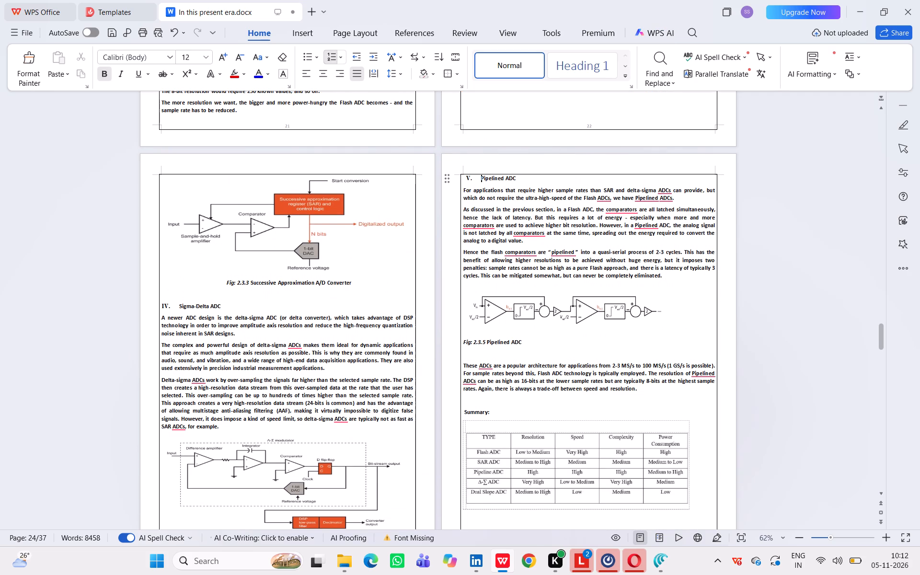
key("Left")
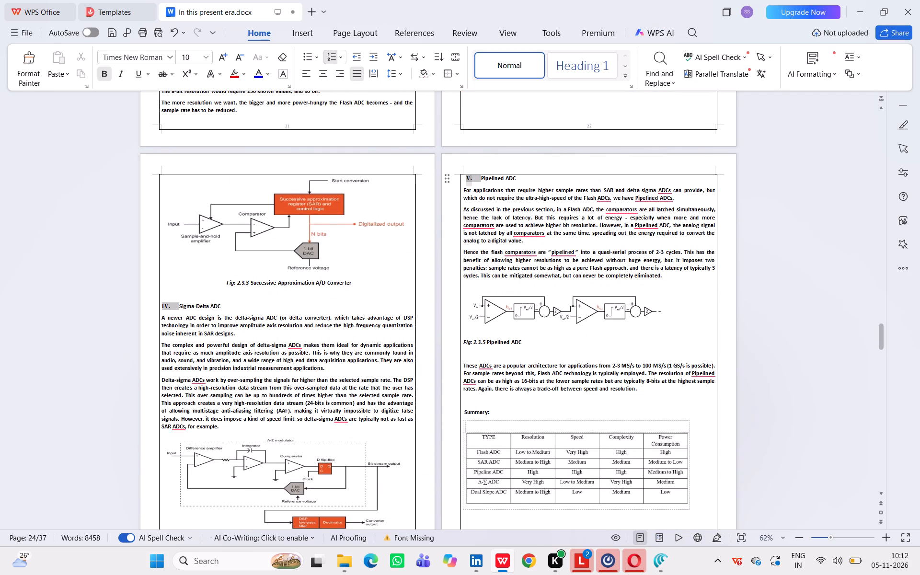
left_click(466, 181, "shift")
key("Return")
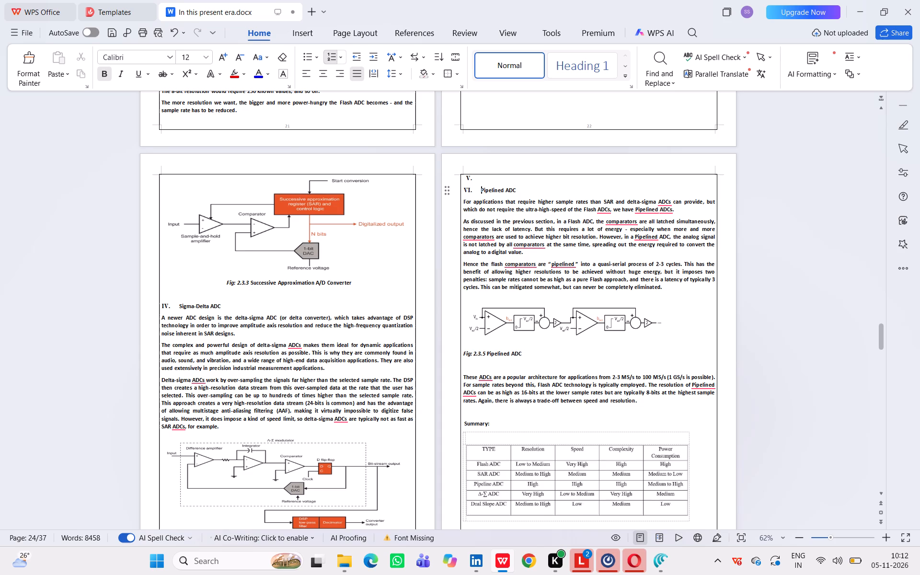
left_click(474, 181, "shift")
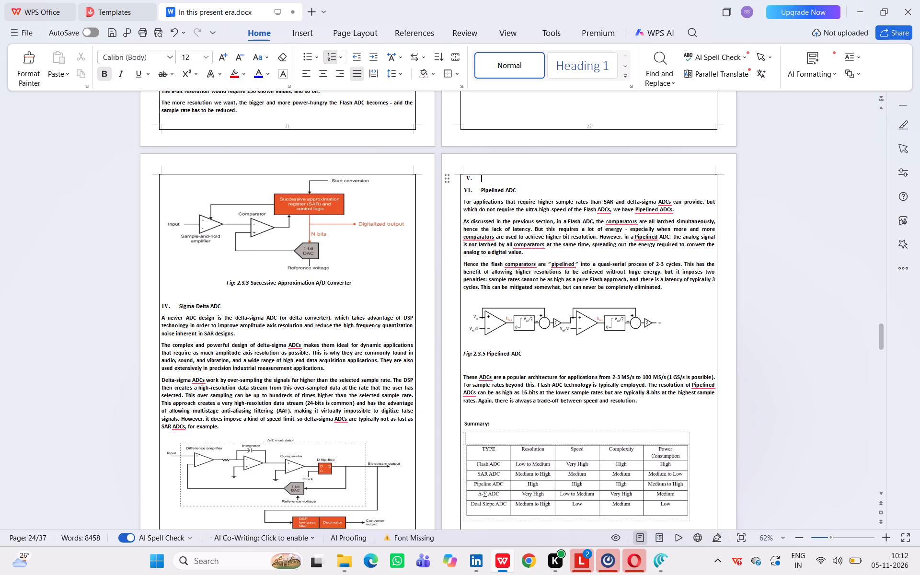
key("BackSpace")
Widen the Pipelined ADC diagram to about 6.65 in, keeping its height.
left_click(560, 317, "shift")
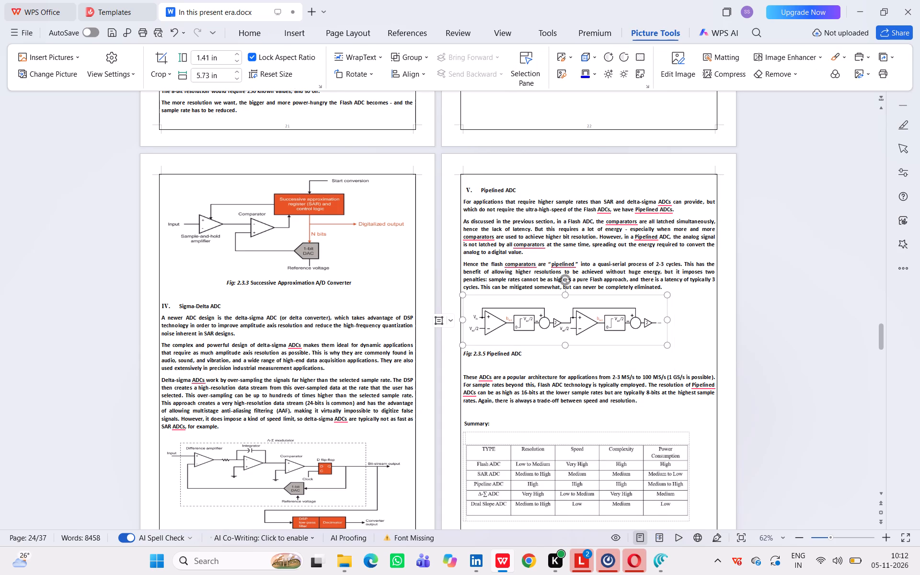
left_click_drag(667, 319, 684, 315, "shift")
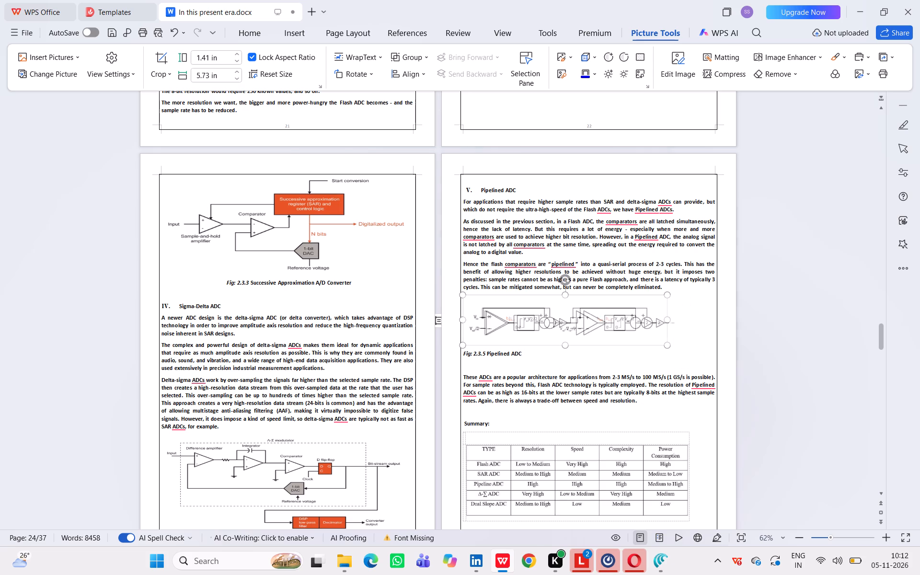
left_click_drag(684, 315, 699, 312, "shift")
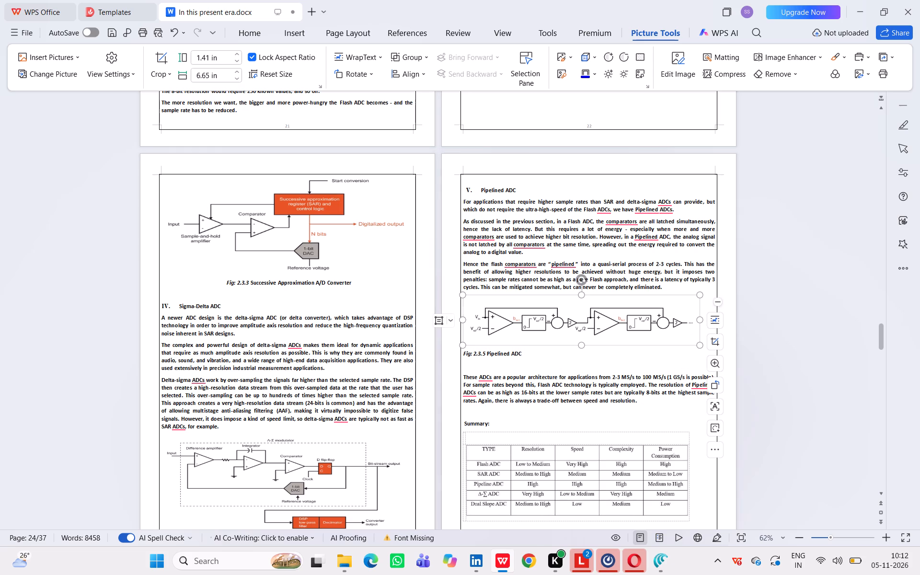
Indent the Fig: 2.3.5 Pipelined ADC caption with leading spaces so it sits centred under its diagram.
left_click(531, 358, "shift")
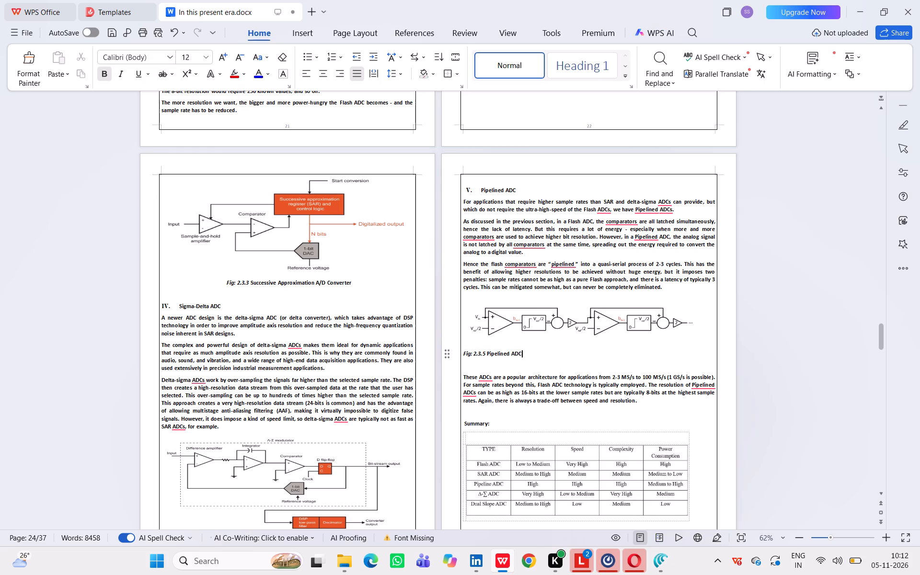
left_click(460, 352, "shift")
key("space")
key("space")
key("space")
key("space")
key("space")
key("space")
key("space")
key("space")
key("space")
key("space")
key("space")
key("space")
key("space")
key("space")
key("space")
key("space")
key("space")
key("space")
key("space")
key("space")
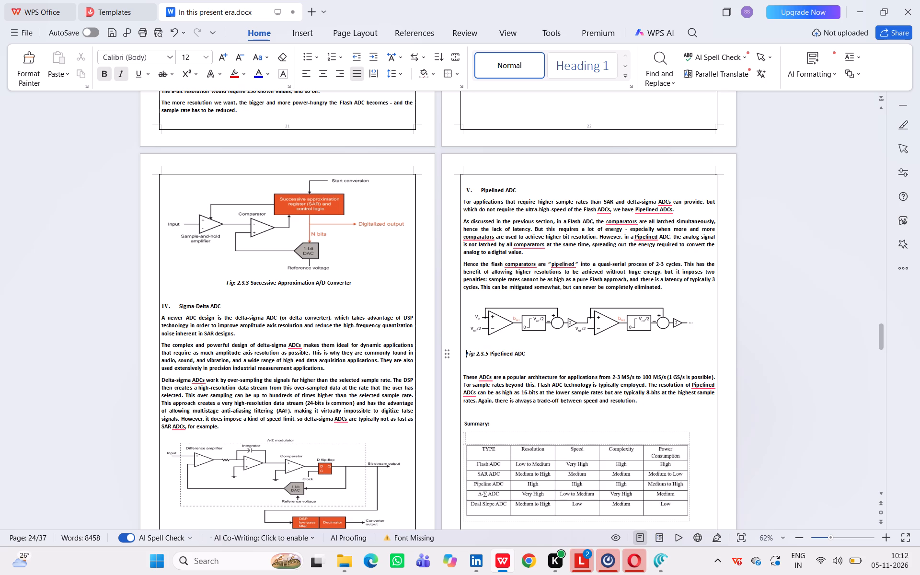
key("space")
key("space")
key("space")
key("space")
key("space")
key("space")
key("space")
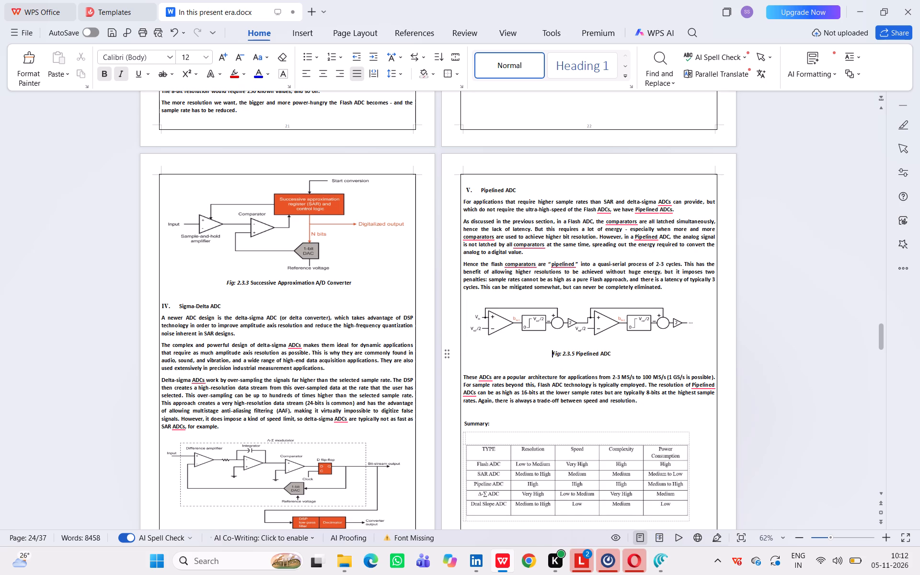
Widen the table frame around the ADC comparison picture under Summary almost to the page border.
scroll(540, 415, "down", 3, "shift")
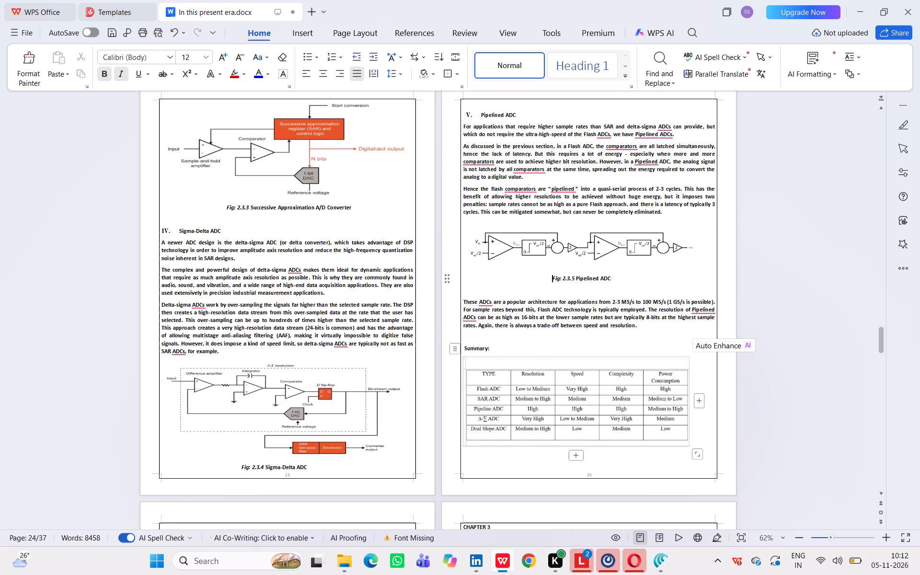
left_click_drag(695, 455, 716, 454, "shift")
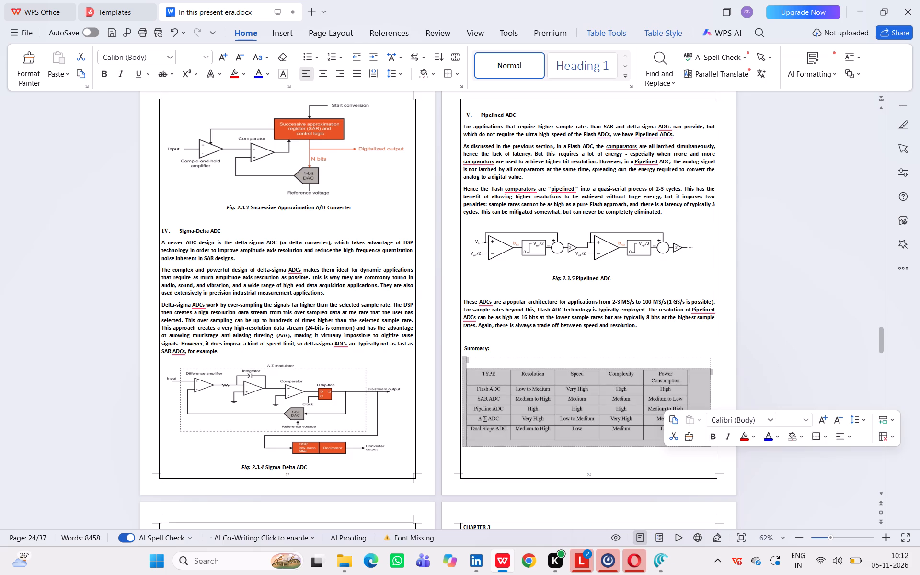
left_click(648, 484, "shift")
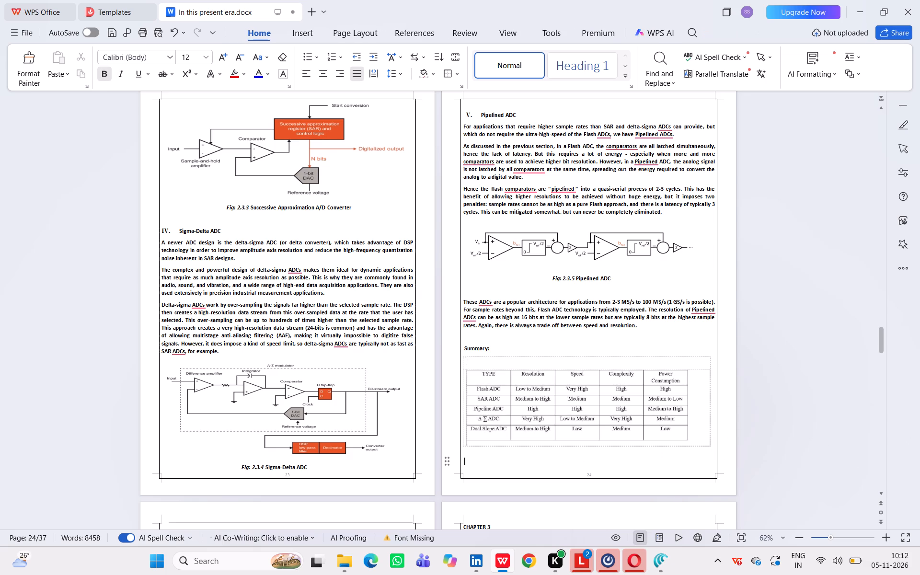
Widen the ADC comparison picture under Summary to about 6.91 in, keeping its height.
left_click(688, 393, "shift")
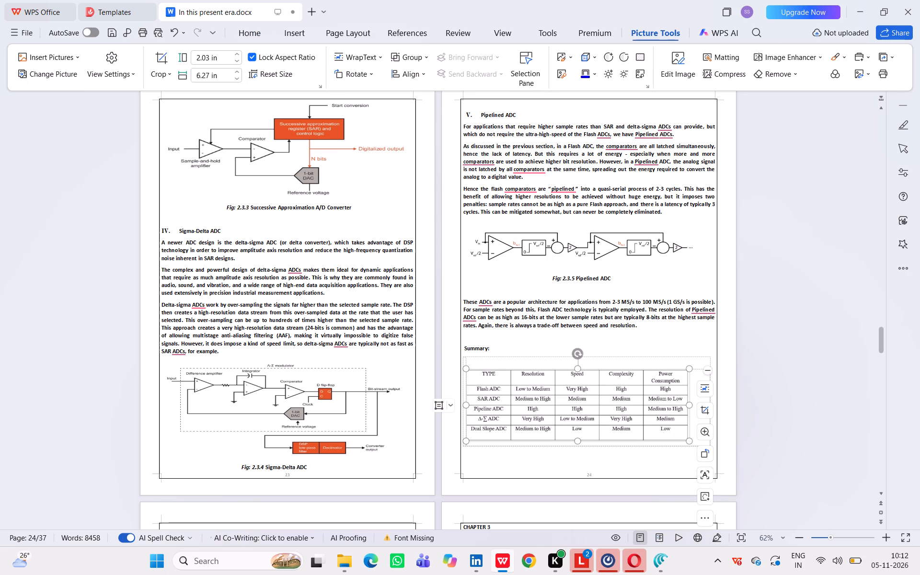
left_click_drag(689, 404, 712, 400, "shift")
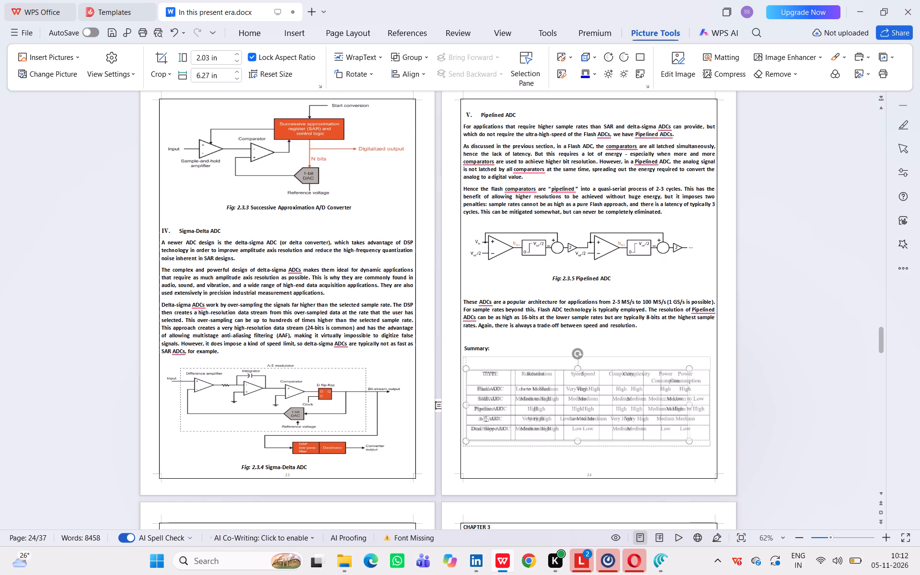
left_click_drag(712, 400, 712, 400, "shift")
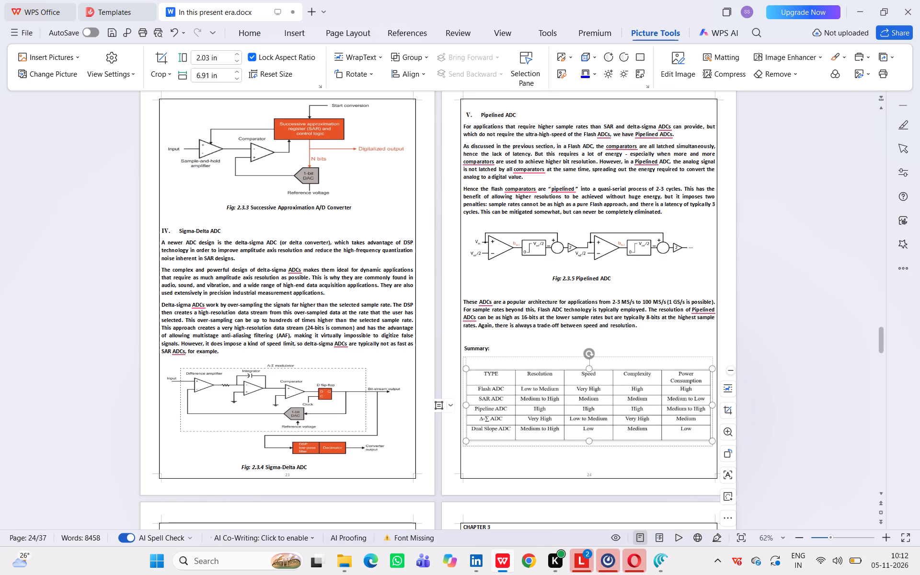
left_click(597, 461, "shift")
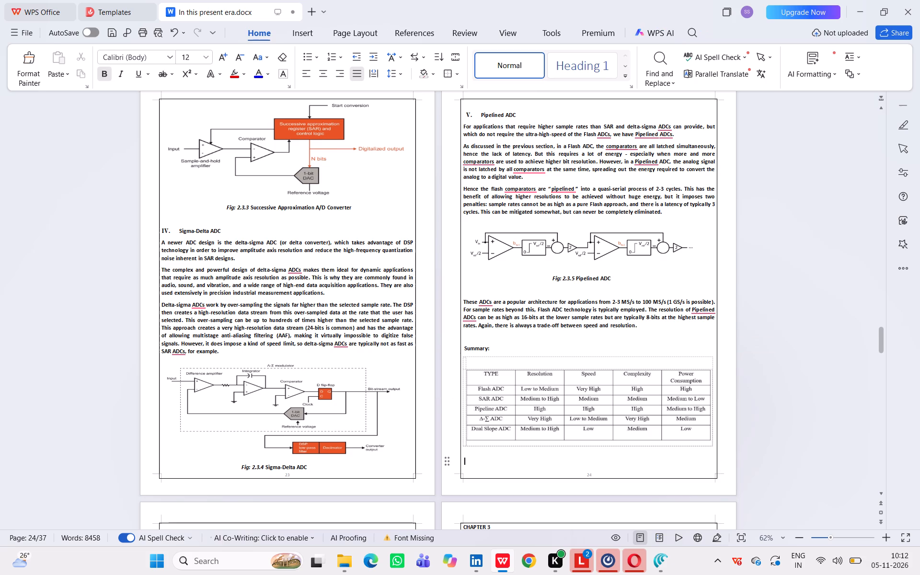
left_click(603, 447, "shift")
Delete blank lines before the CHAPTER 3 heading so the chapter moves up onto the empty page before it.
scroll(621, 468, "down", 3, "shift")
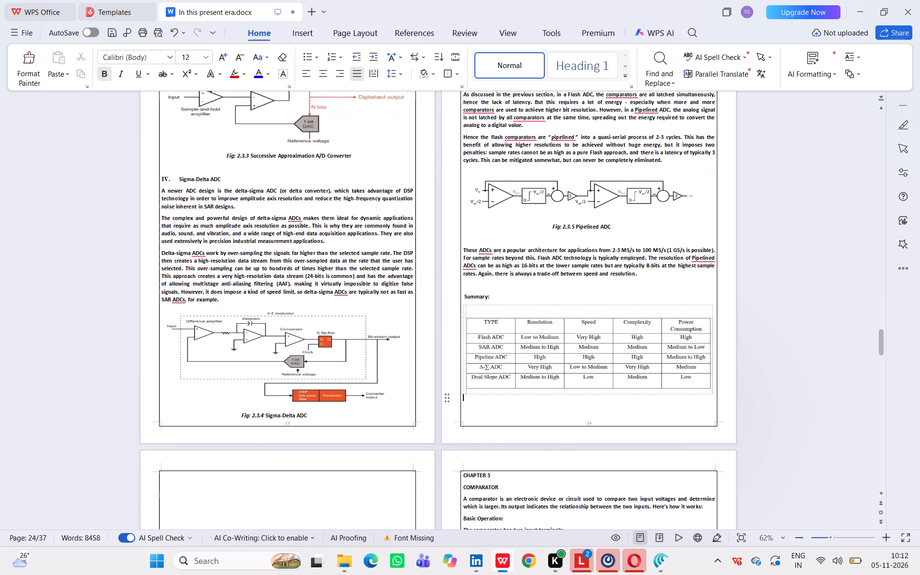
scroll(621, 468, "down", 2, "shift")
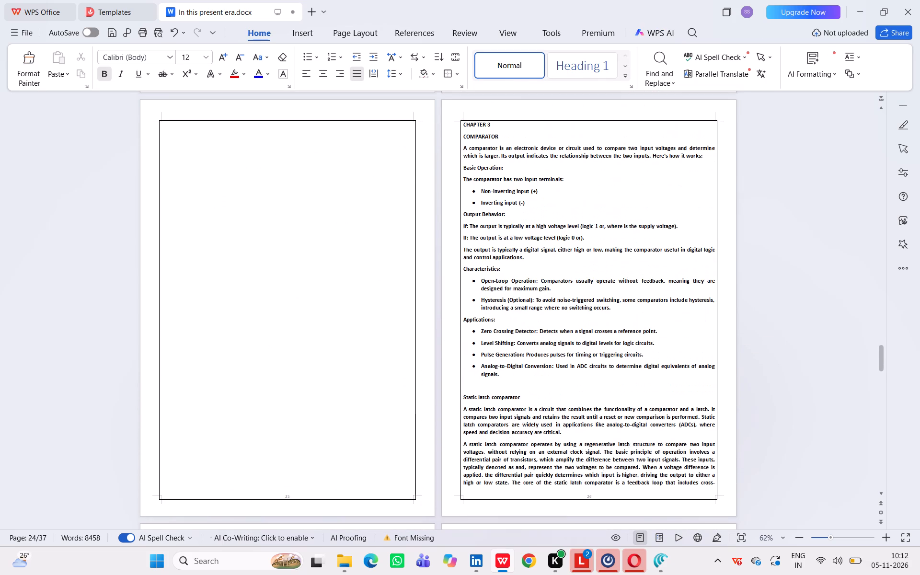
scroll(621, 468, "up", 2, "shift")
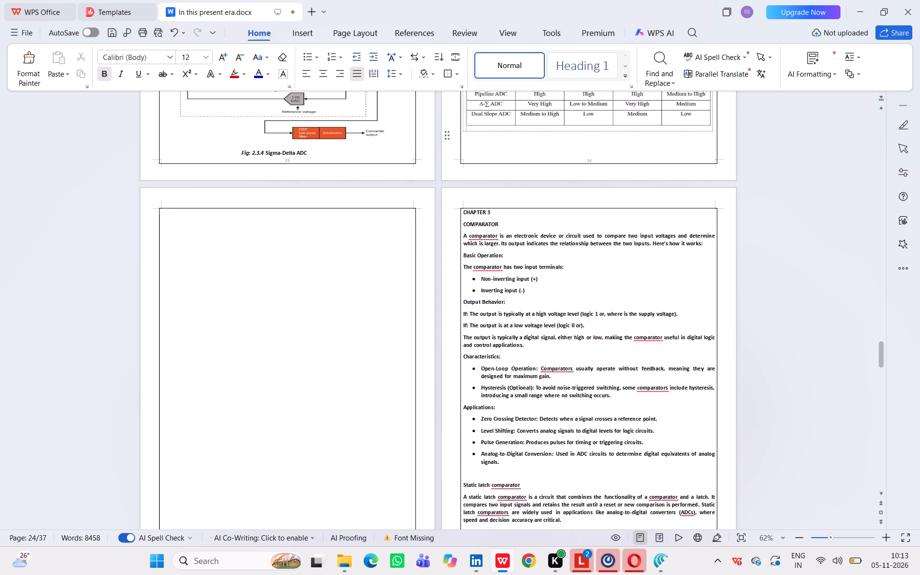
left_click(463, 215, "shift")
key("BackSpace")
key("BackSpace")
key("BackSpace")
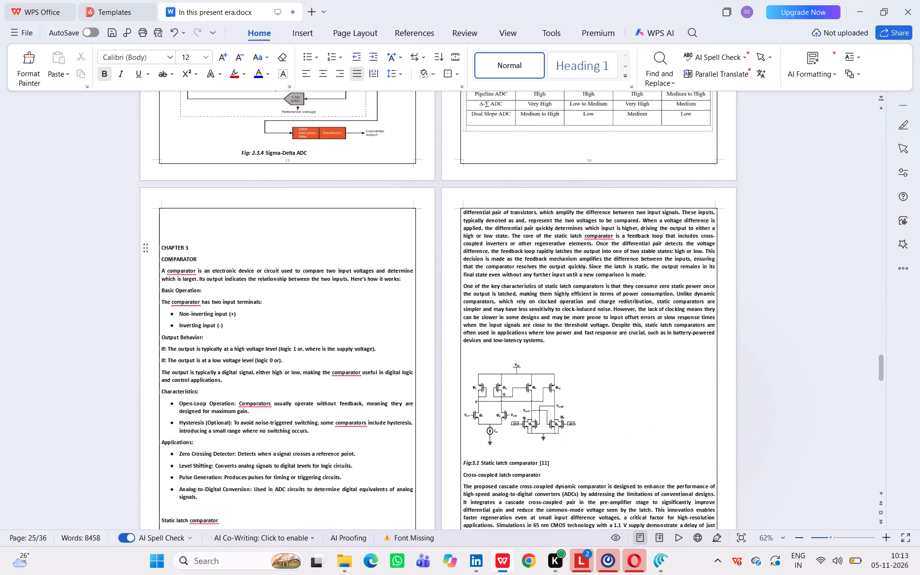
key("BackSpace")
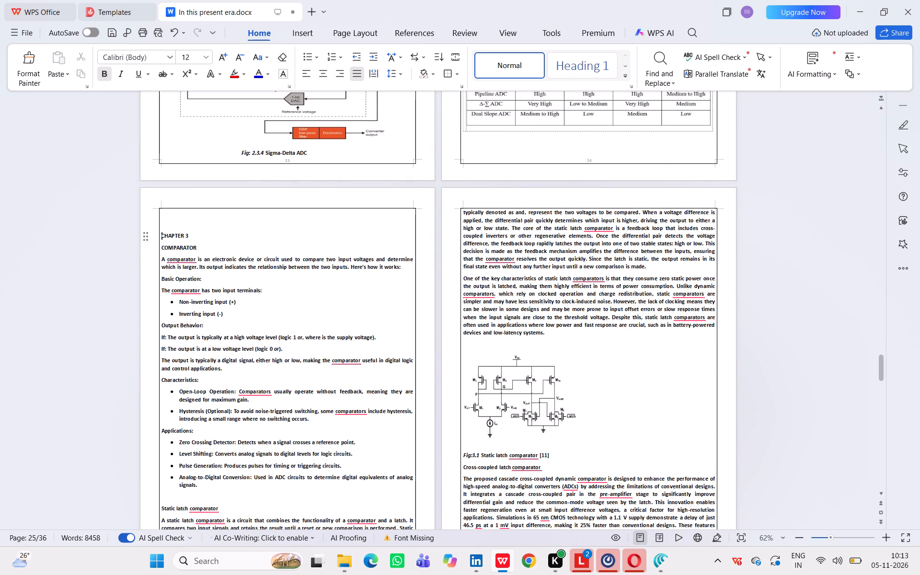
Indent the CHAPTER 3 heading with leading spaces towards the centre of the page.
key("space")
key("space")
key("space")
key("space")
key("space")
key("space")
key("space")
key("space")
key("space")
key("space")
key("space")
key("space")
key("space")
key("space")
key("space")
key("space")
key("space")
key("space")
key("space")
key("space")
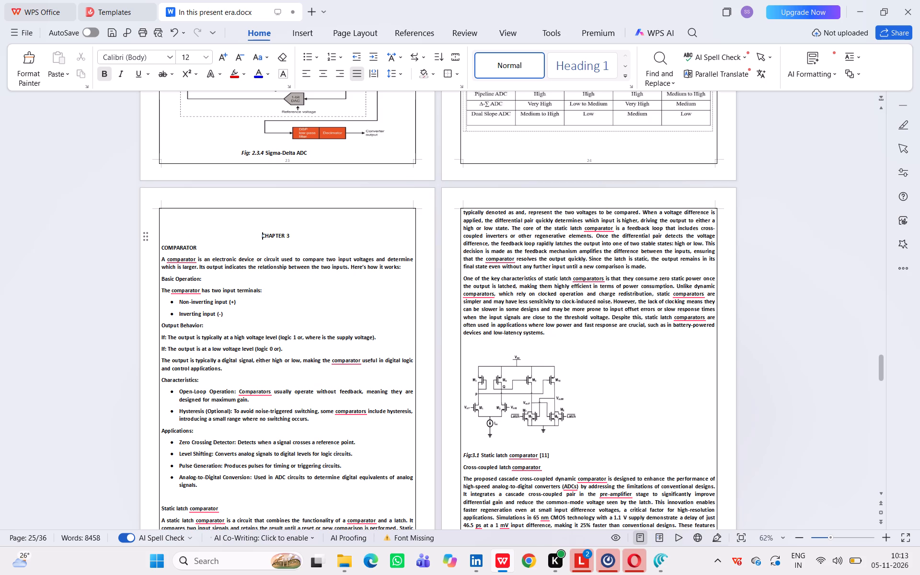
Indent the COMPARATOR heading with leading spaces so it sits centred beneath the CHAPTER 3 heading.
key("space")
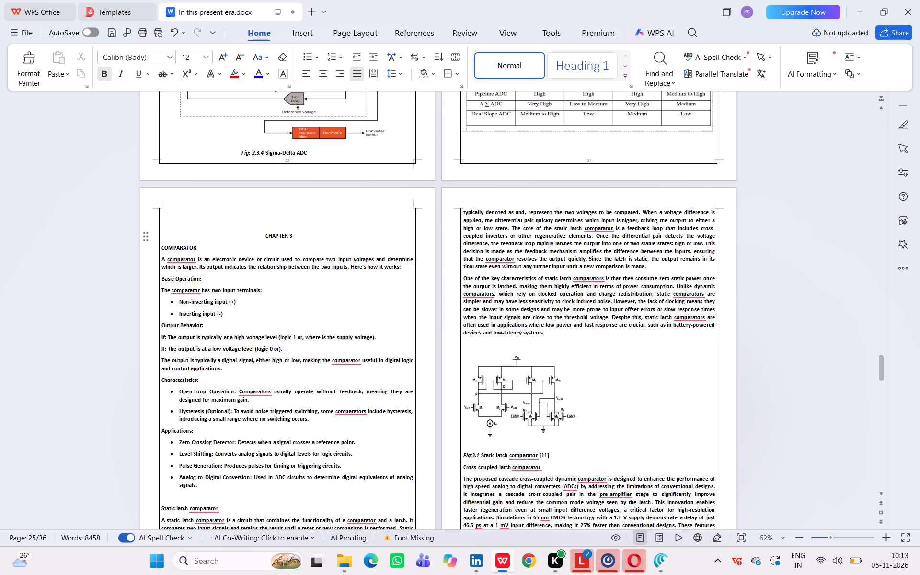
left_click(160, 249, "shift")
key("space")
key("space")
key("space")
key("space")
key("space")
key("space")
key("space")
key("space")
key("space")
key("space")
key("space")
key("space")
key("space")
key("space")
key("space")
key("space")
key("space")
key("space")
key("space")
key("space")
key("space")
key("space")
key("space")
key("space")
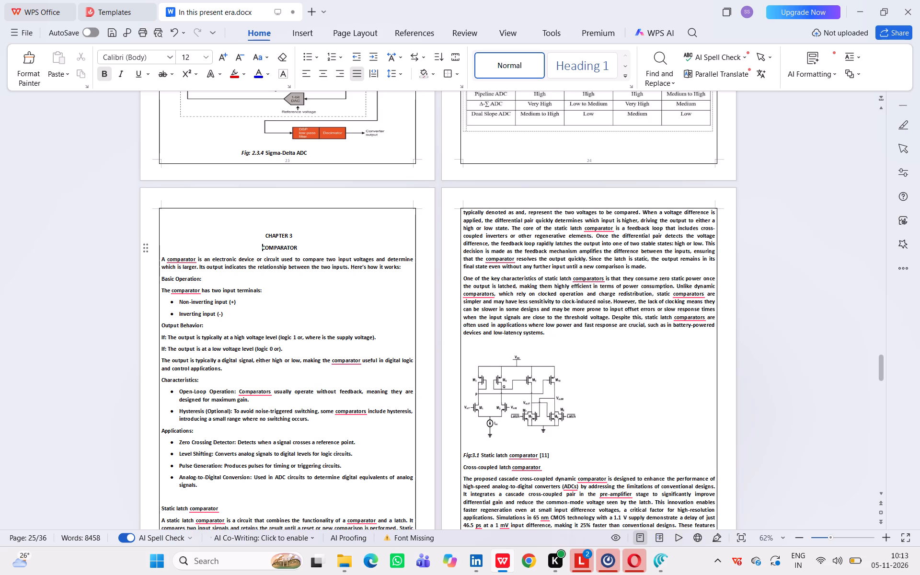
Set the font size of the CHAPTER 3 and COMPARATOR headings to 16, keeping them bold.
left_click_drag(261, 234, 289, 248, "shift")
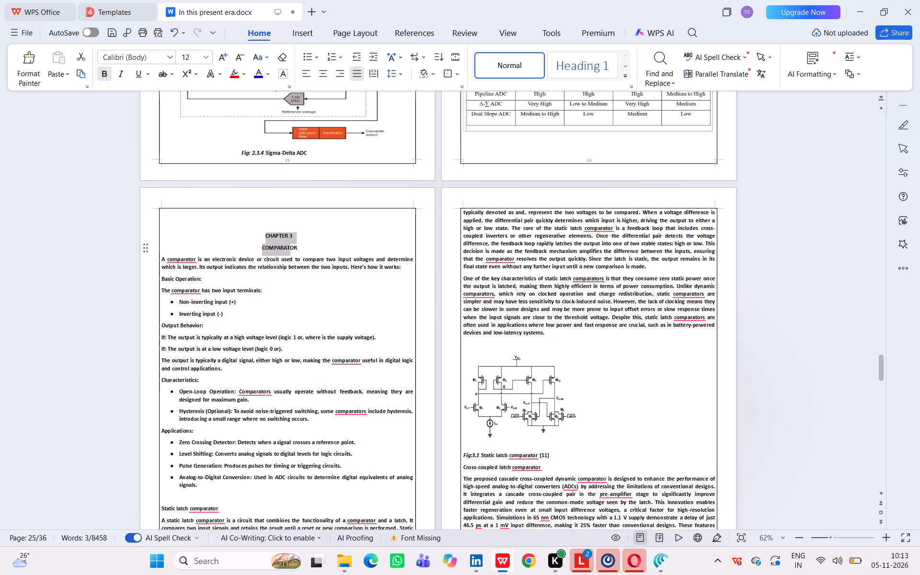
left_click_drag(289, 248, 299, 247, "shift")
left_click(103, 74, "shift")
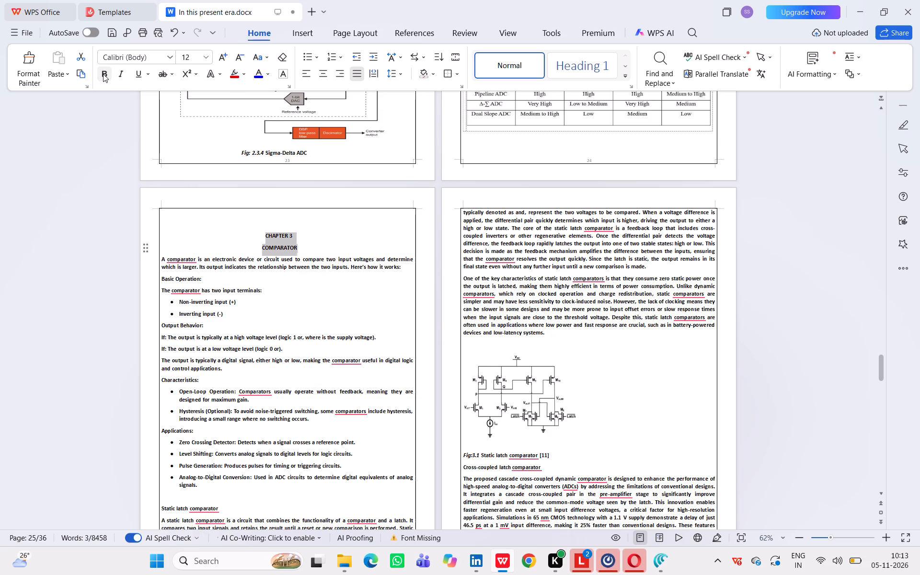
left_click(103, 74, "shift")
left_click(206, 57, "shift")
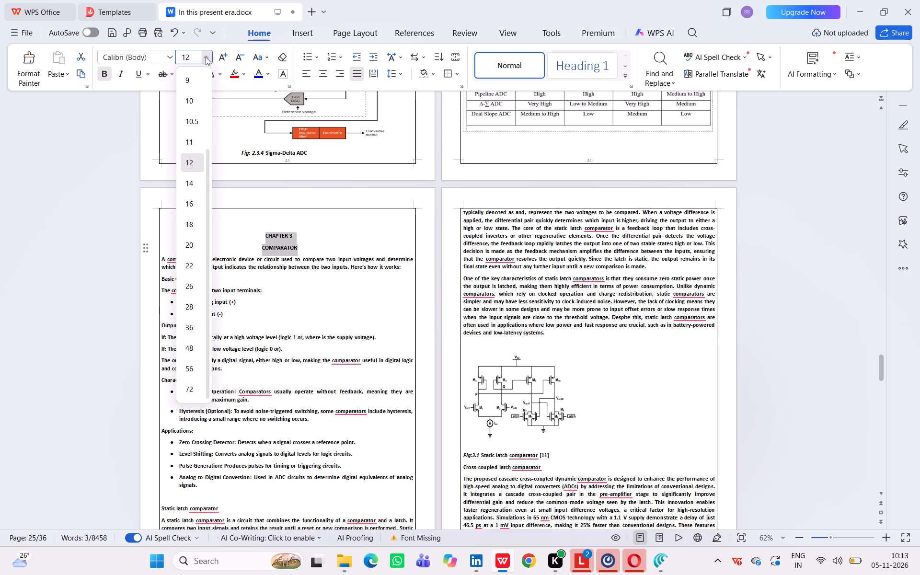
left_click(195, 210, "shift")
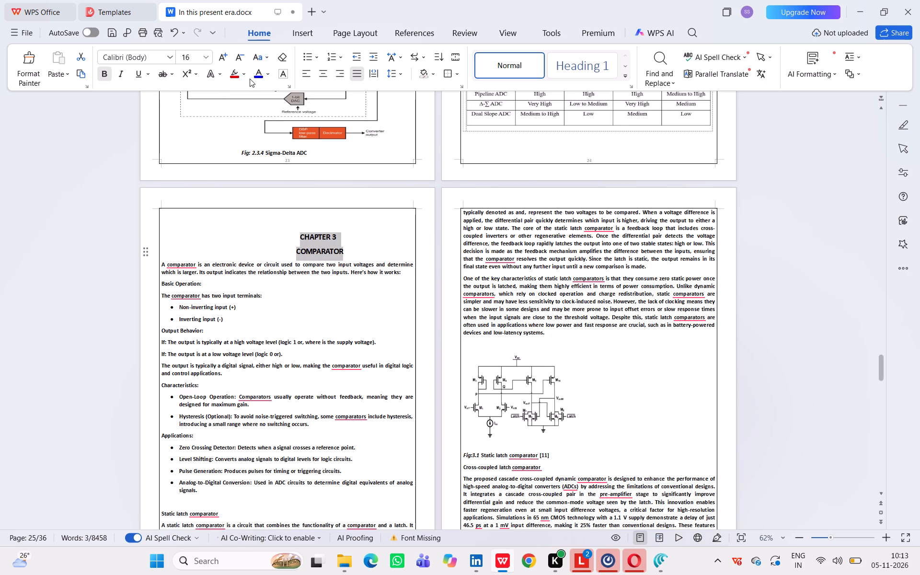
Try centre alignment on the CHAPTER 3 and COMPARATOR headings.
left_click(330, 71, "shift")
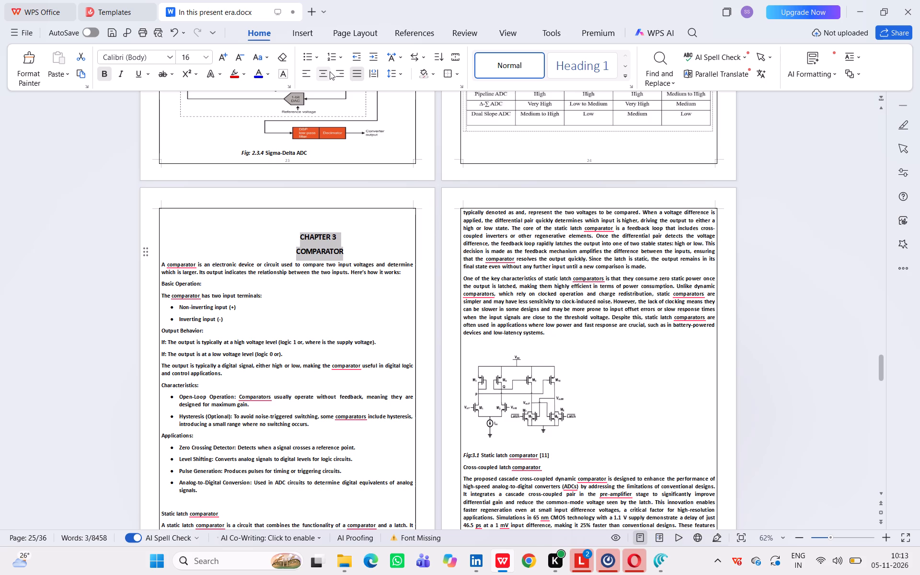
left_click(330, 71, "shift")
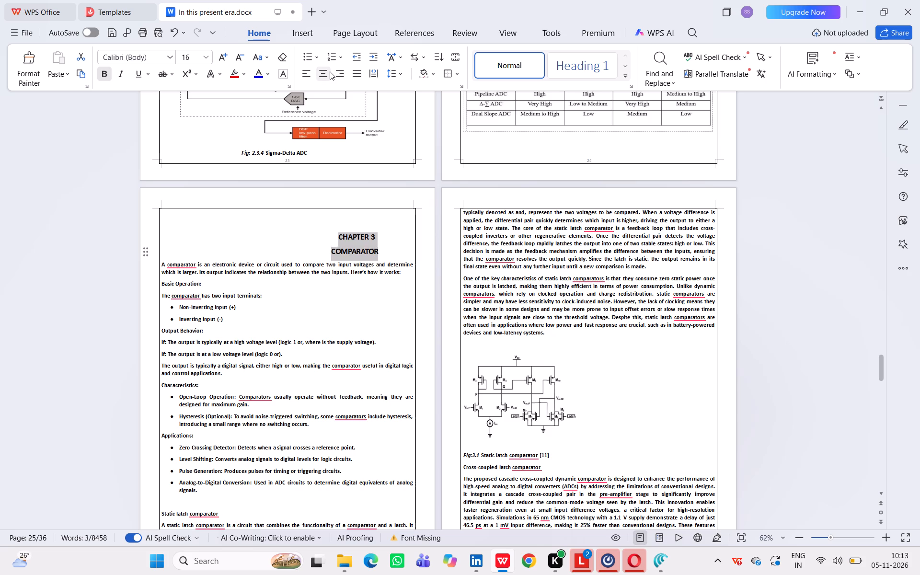
Remove the CHAPTER 3 heading's existing indent and re-indent it with leading spaces to sit near the page centre.
left_click(288, 234, "shift")
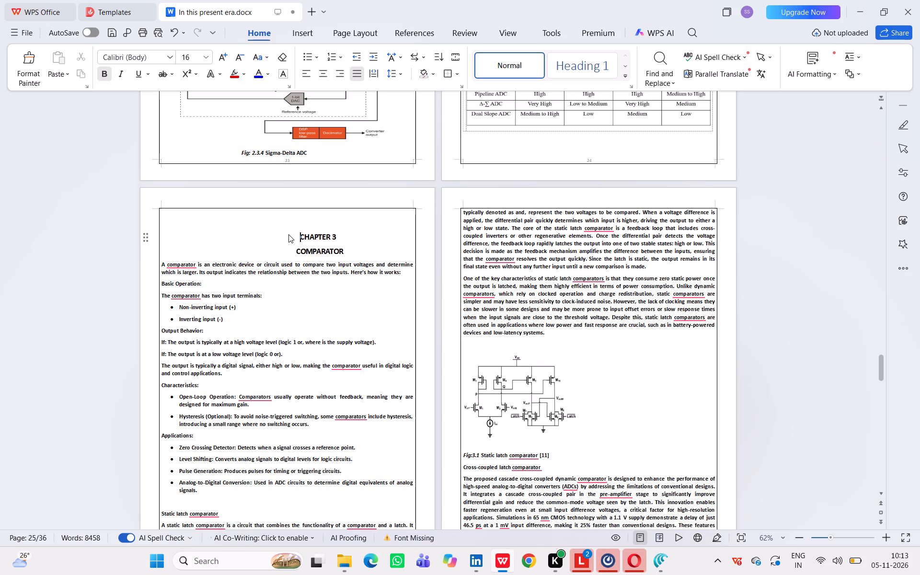
key("BackSpace")
key("space")
key("space")
key("space")
key("space")
key("space")
key("space")
key("space")
key("space")
key("space")
key("space")
key("space")
key("space")
key("space")
key("space")
key("space")
key("space")
key("space")
key("space")
key("space")
key("space")
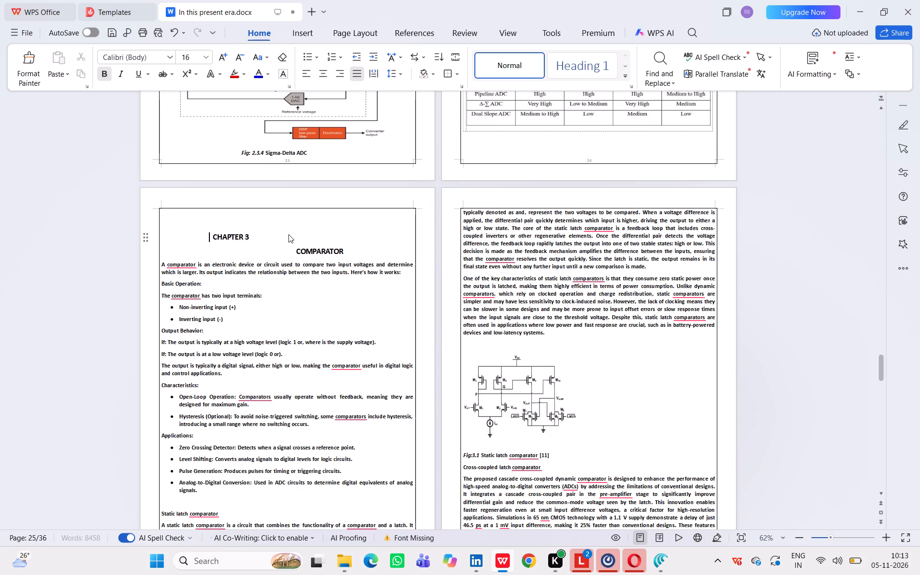
key("space")
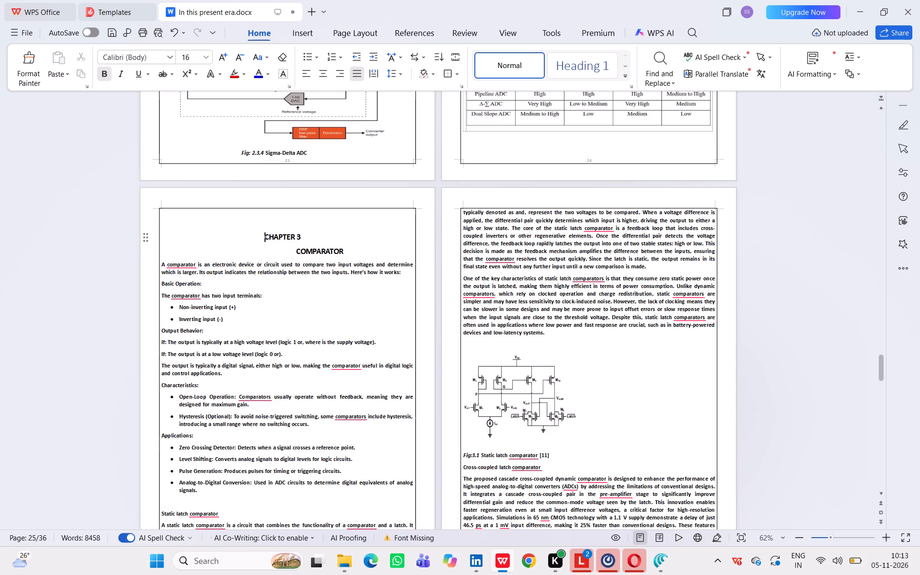
Remove the COMPARATOR heading's existing indent and re-indent it with leading spaces, keeping it on its own line centred under CHAPTER 3.
left_click(295, 250, "shift")
key("BackSpace")
key("BackSpace")
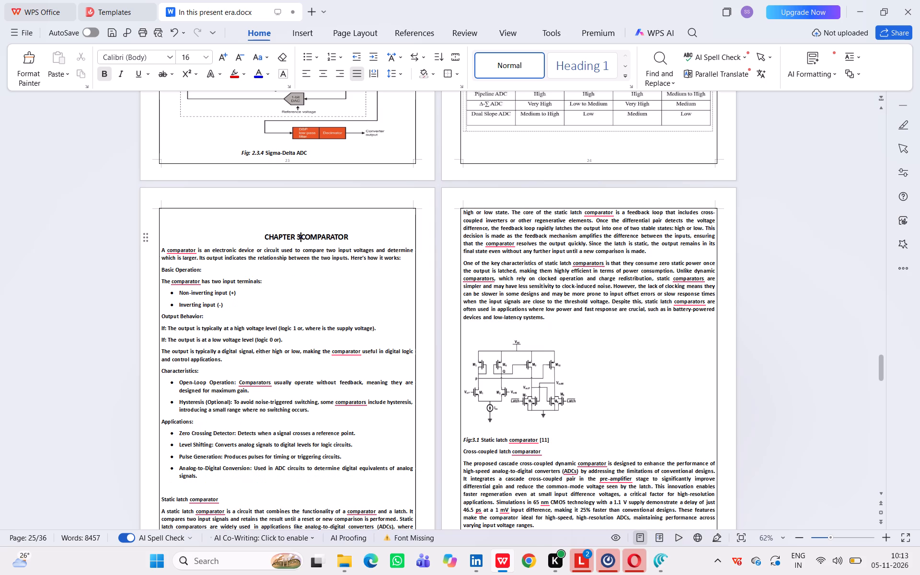
key("Return")
key("BackSpace")
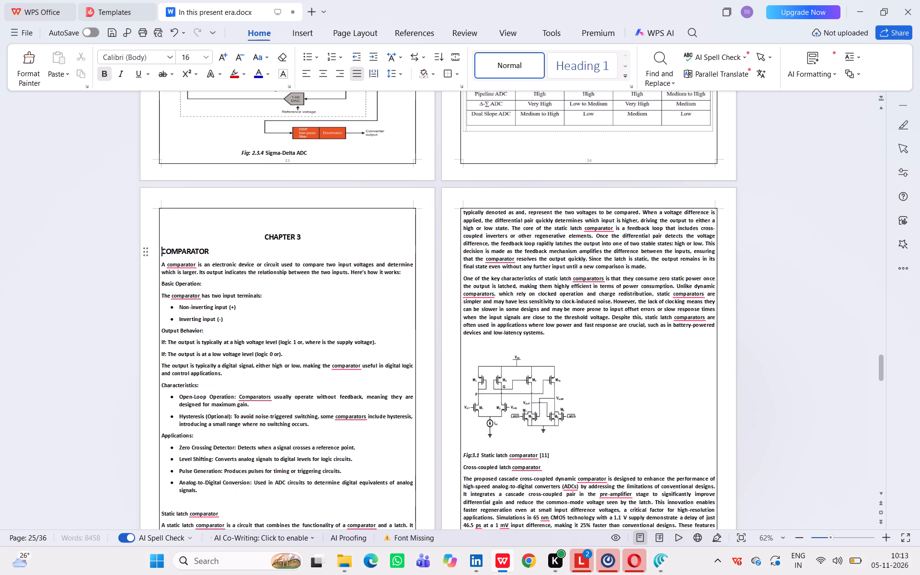
key("space")
key("space")
key("space")
key("space")
key("space")
key("space")
key("space")
key("space")
key("space")
key("space")
key("space")
key("space")
key("space")
key("space")
key("space")
key("space")
key("space")
key("space")
key("space")
key("space")
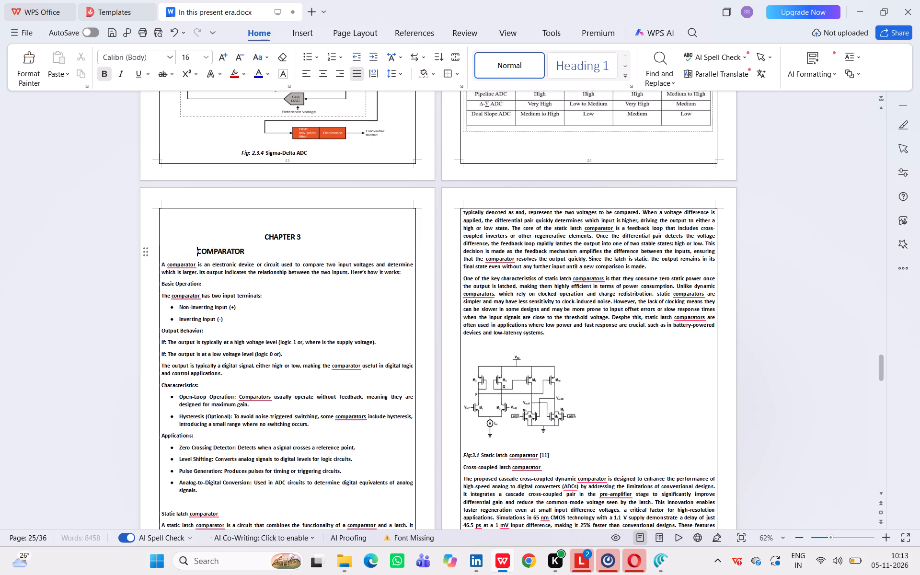
key("space")
key("space")
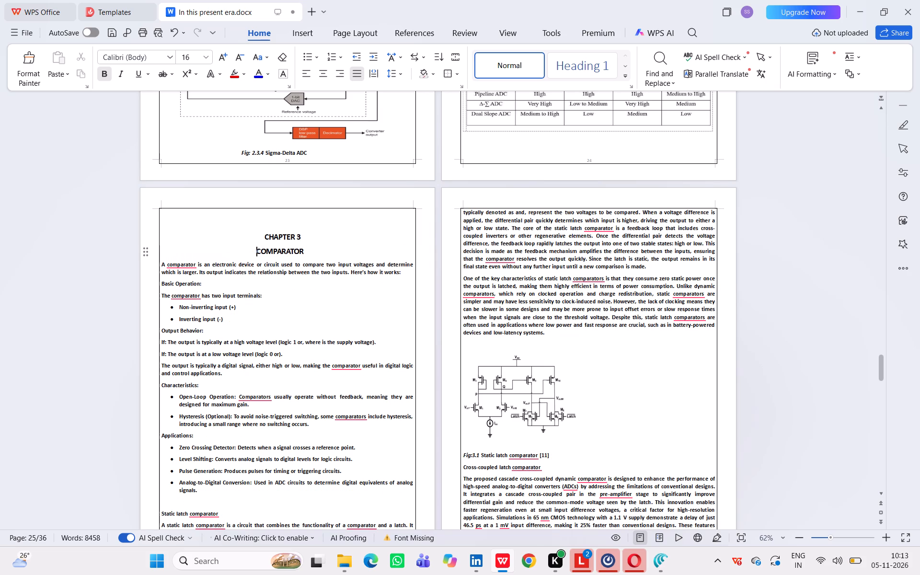
key("space")
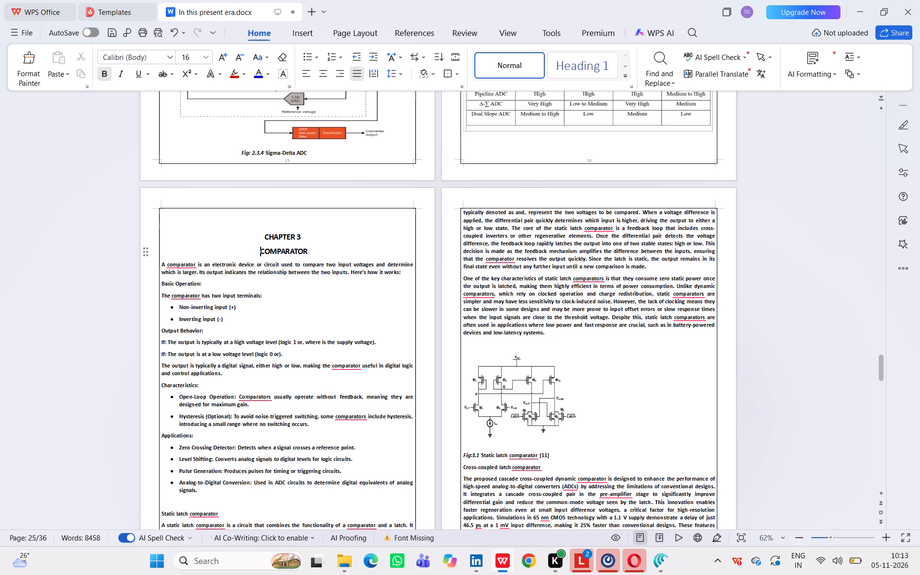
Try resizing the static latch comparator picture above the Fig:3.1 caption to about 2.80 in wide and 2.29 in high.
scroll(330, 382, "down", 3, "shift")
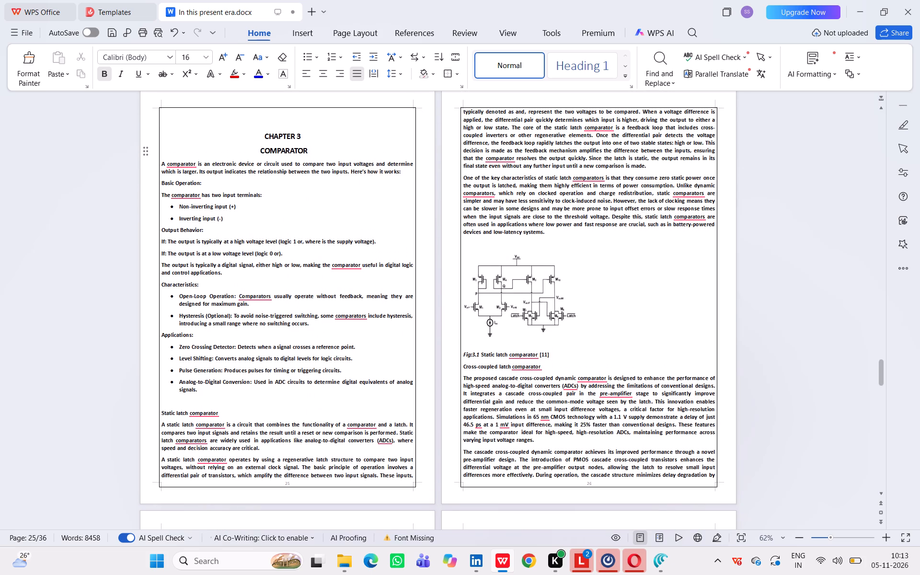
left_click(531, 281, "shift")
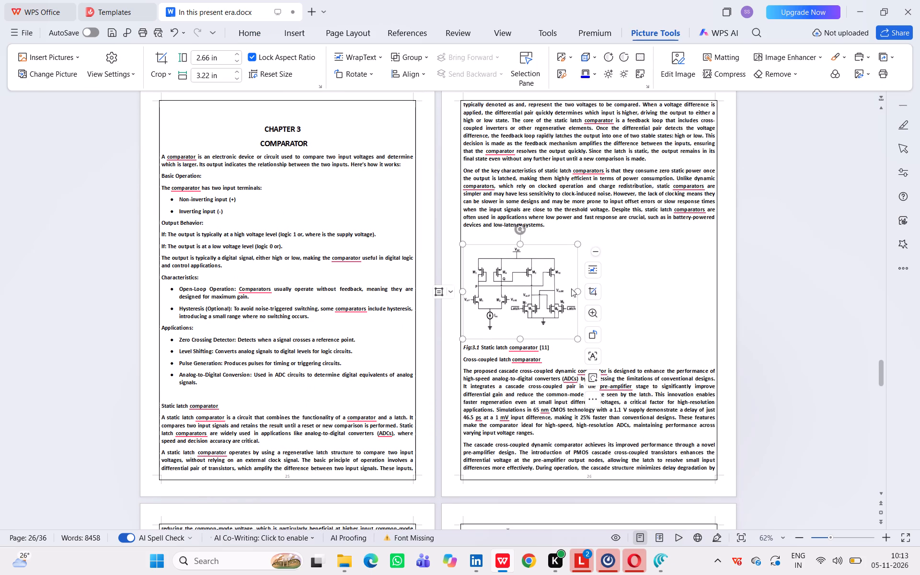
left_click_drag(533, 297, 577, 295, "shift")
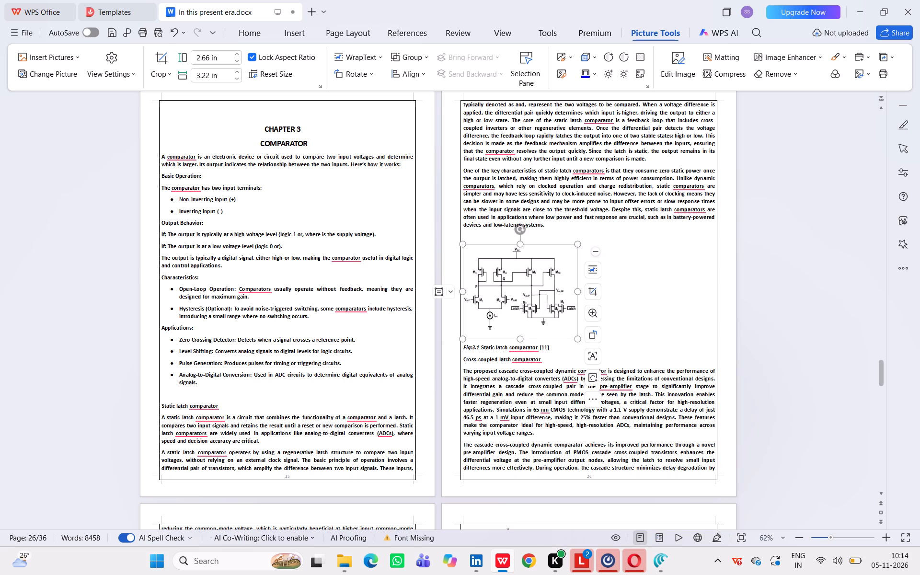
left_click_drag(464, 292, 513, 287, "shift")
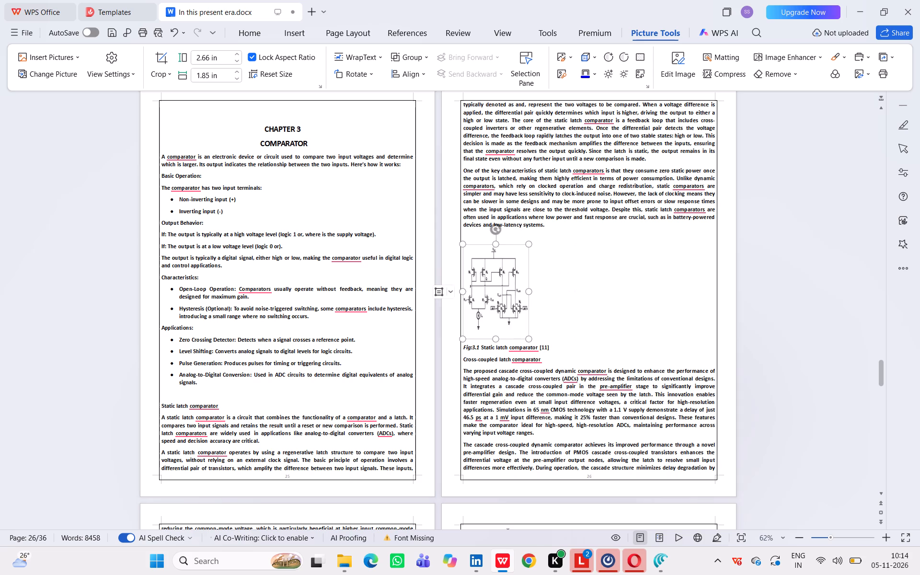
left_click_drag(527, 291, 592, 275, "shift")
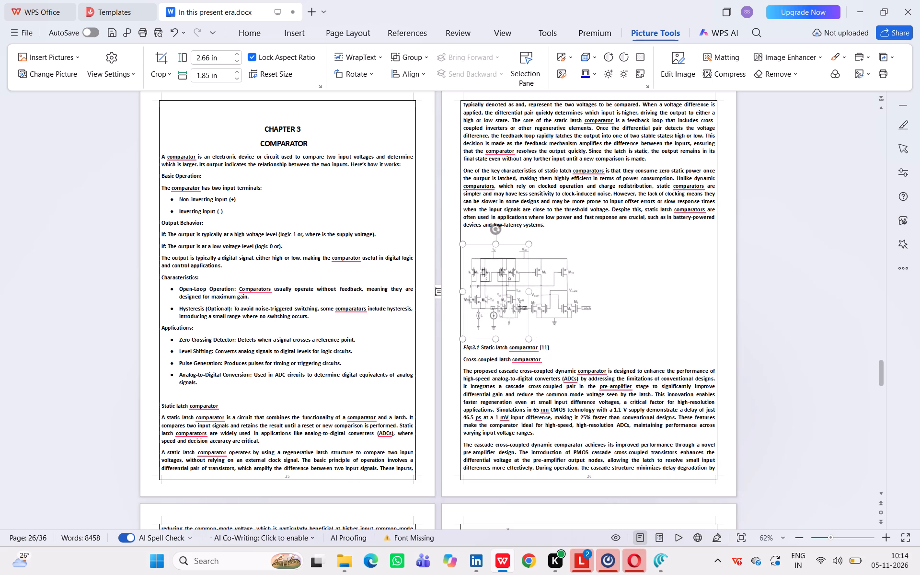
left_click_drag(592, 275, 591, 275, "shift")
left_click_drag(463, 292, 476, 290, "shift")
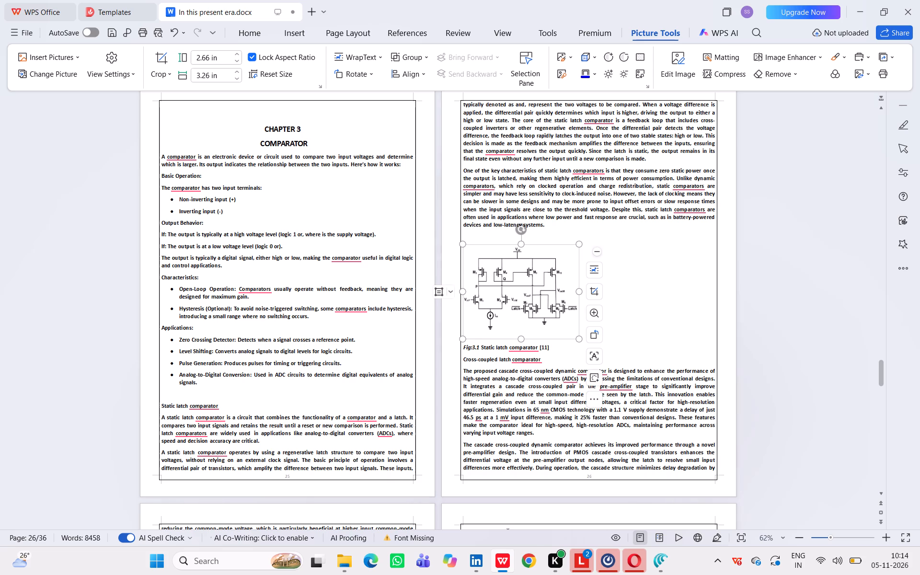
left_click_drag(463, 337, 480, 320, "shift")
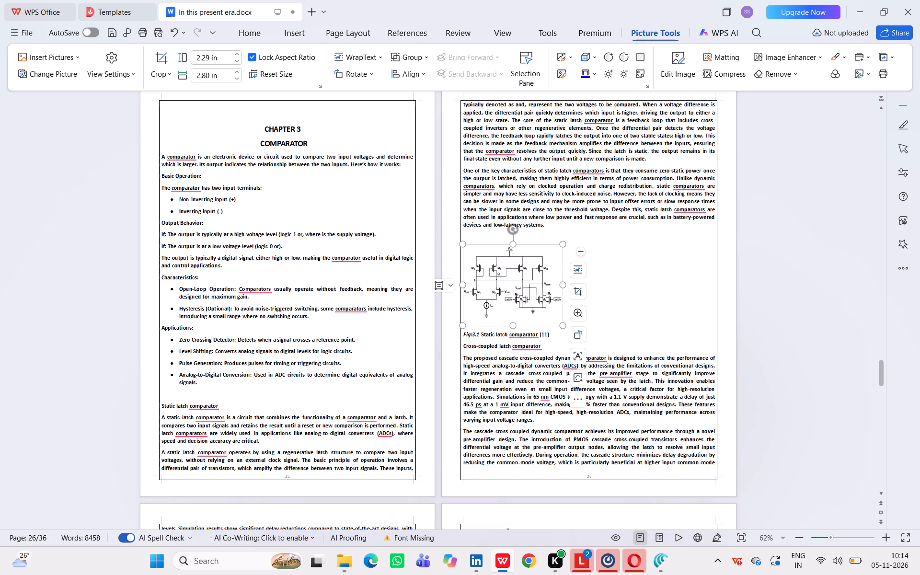
Stretch the static latch comparator picture to about 6.43 in wide and increase its height beyond 2.92 in.
left_click_drag(561, 285, 743, 264, "shift")
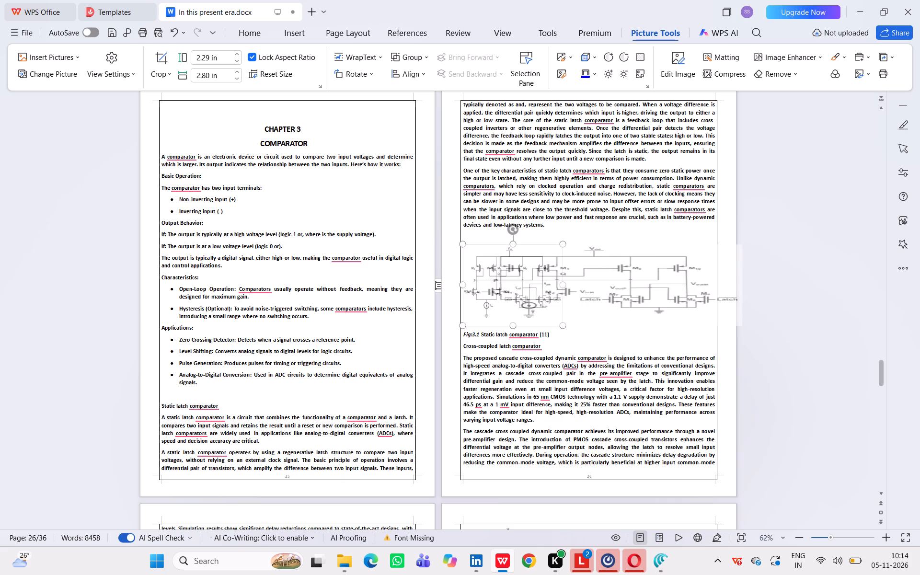
left_click_drag(743, 264, 690, 279, "shift")
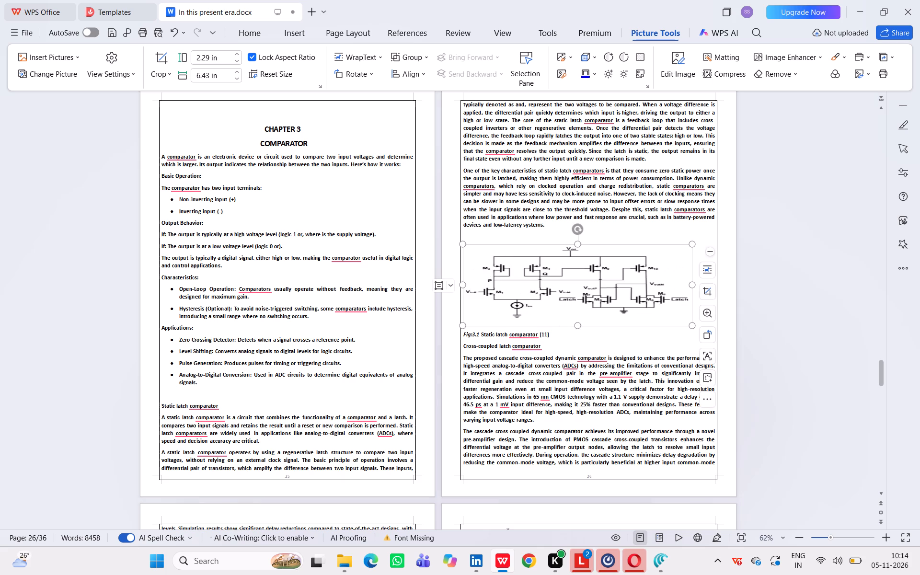
left_click_drag(578, 326, 583, 346, "shift")
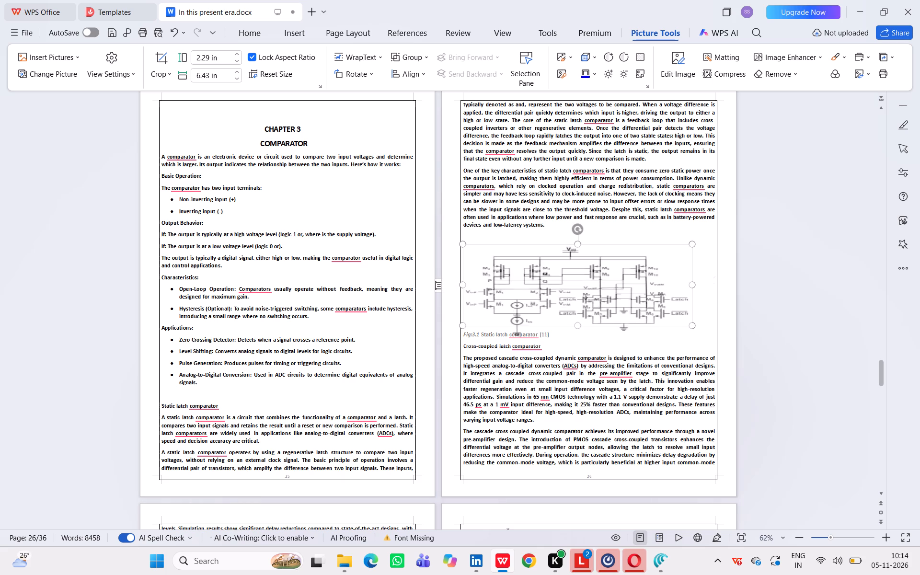
left_click_drag(583, 346, 585, 348, "shift")
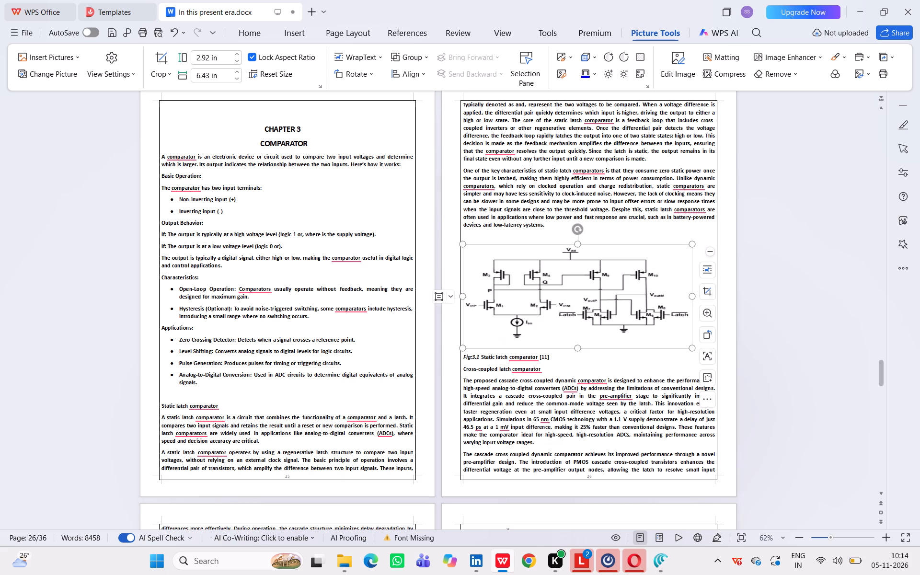
left_click_drag(577, 350, 583, 369, "shift")
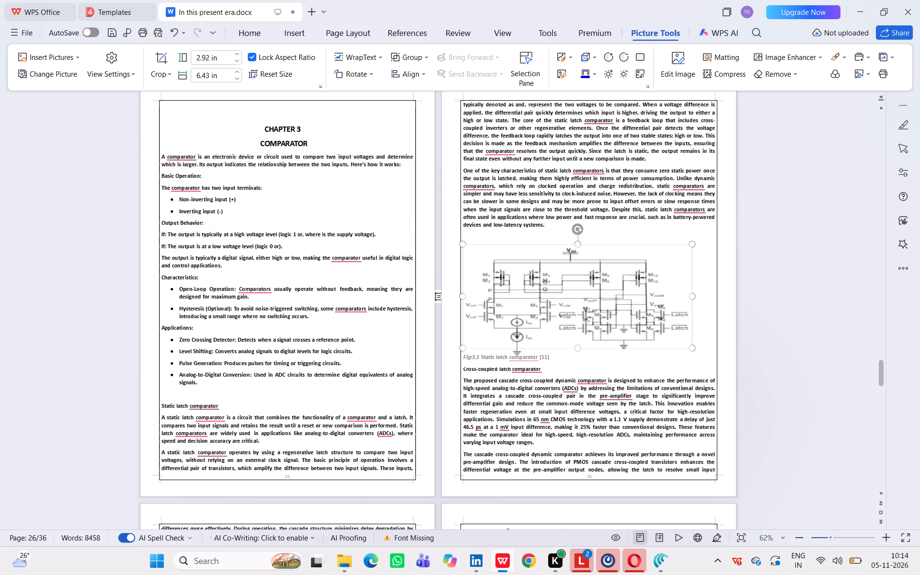
Indent the Fig:3.1 Static latch comparator caption with leading spaces to centre it beneath the picture.
left_click(481, 381, "shift")
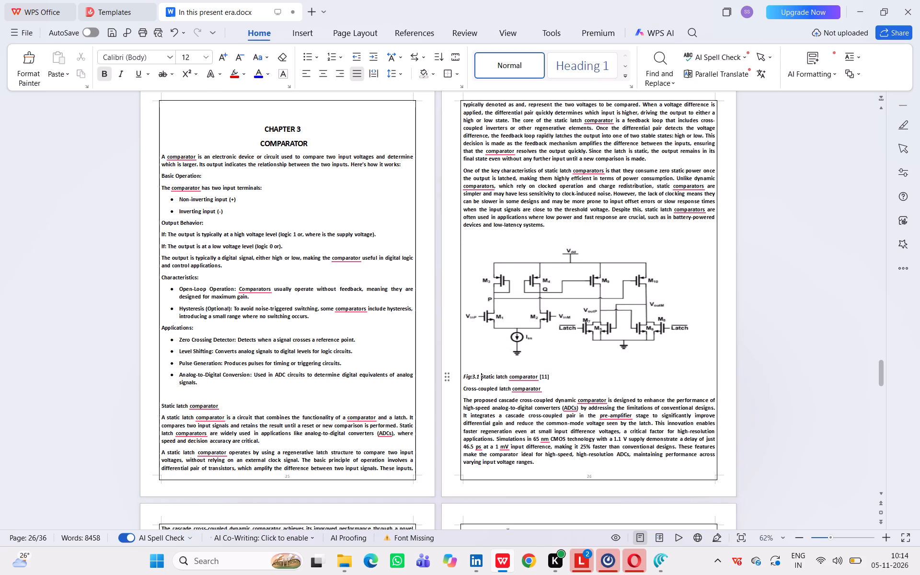
left_click(461, 378, "shift")
key("space")
key("space")
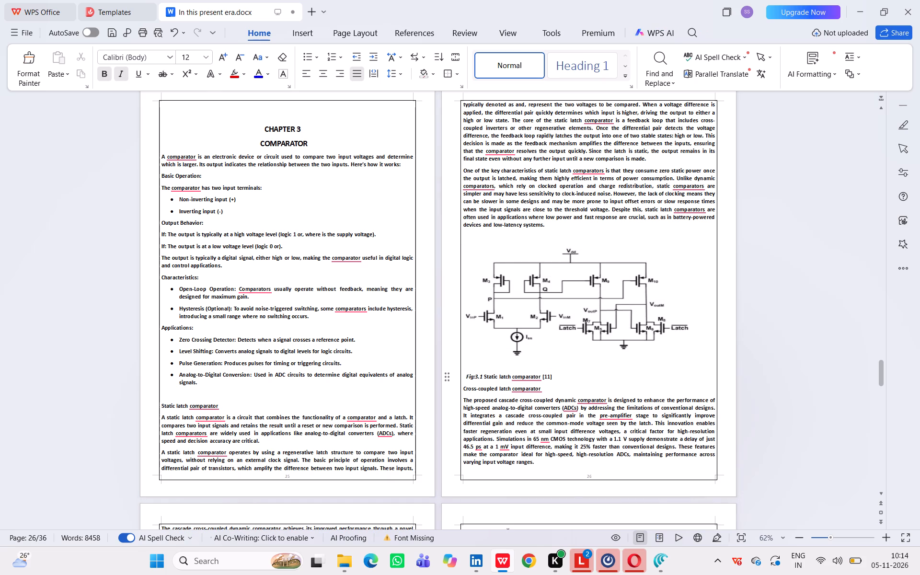
key("space")
key("space")
key("space")
key("space")
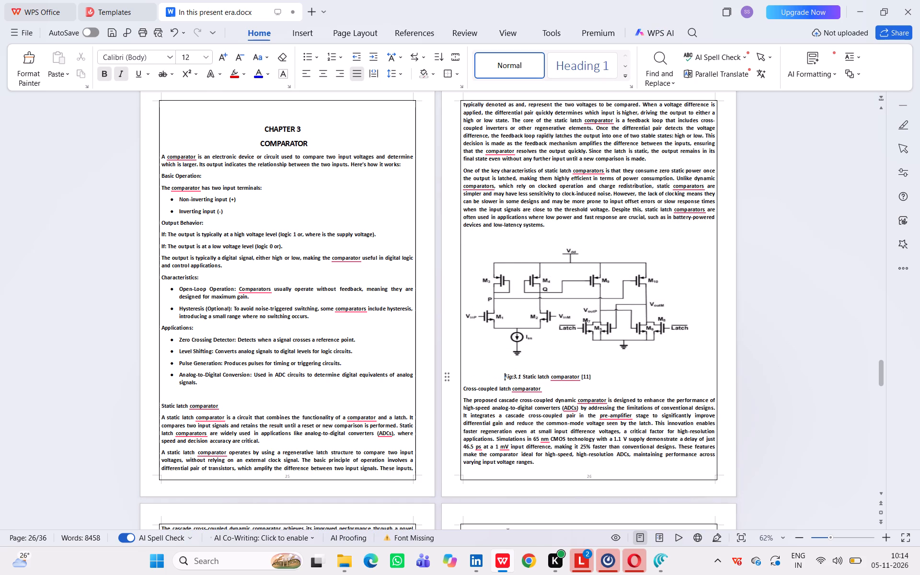
key("space")
key("space")
key("space")
key("space")
key("space")
key("space")
key("space")
key("space")
key("space")
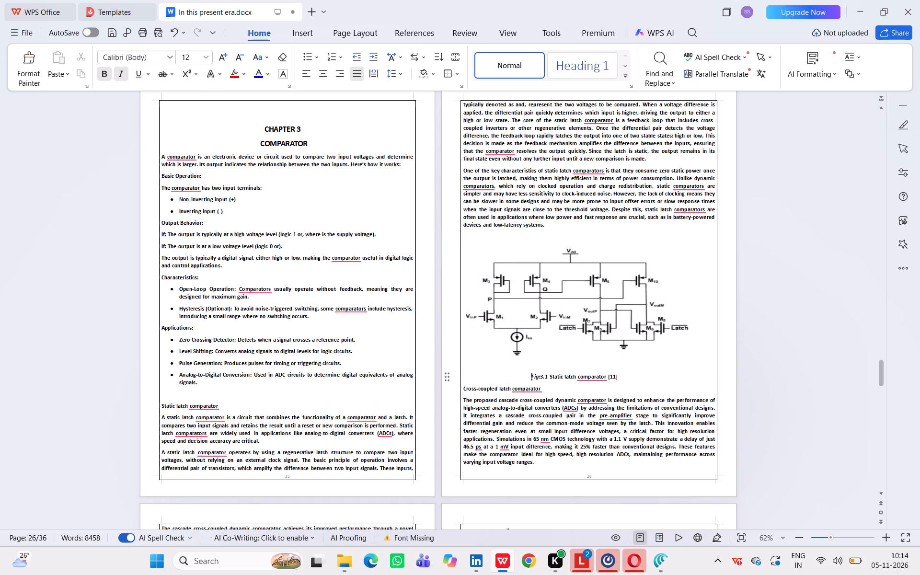
Add one more leading space to the Fig:3.1 Static latch comparator caption to finish centring it beneath the picture.
key("space")
Stretch the cross-coupled latch comparator picture above the Fig: 3.2 caption to about 7.28 in wide and increase its height beyond 4.67 in.
scroll(481, 405, "down", 1, "shift")
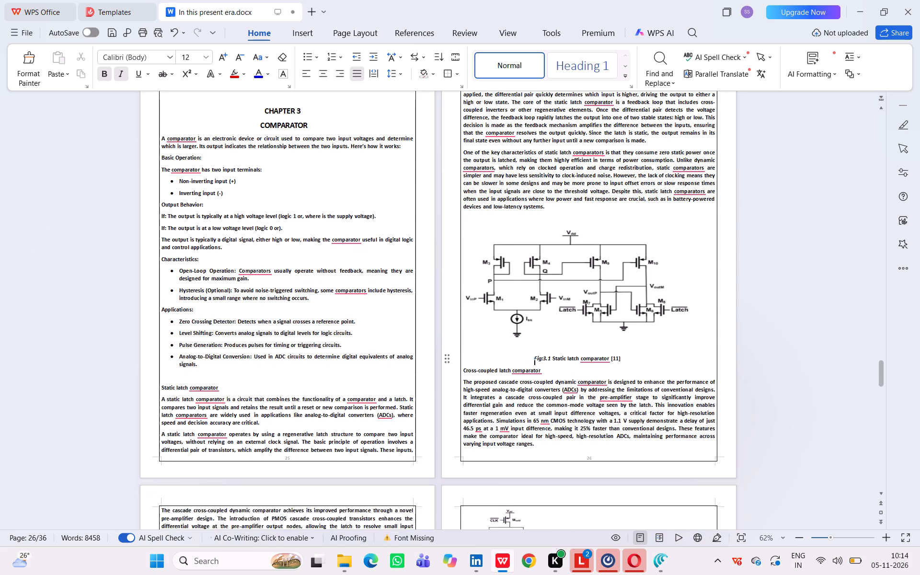
scroll(481, 405, "down", 1, "shift")
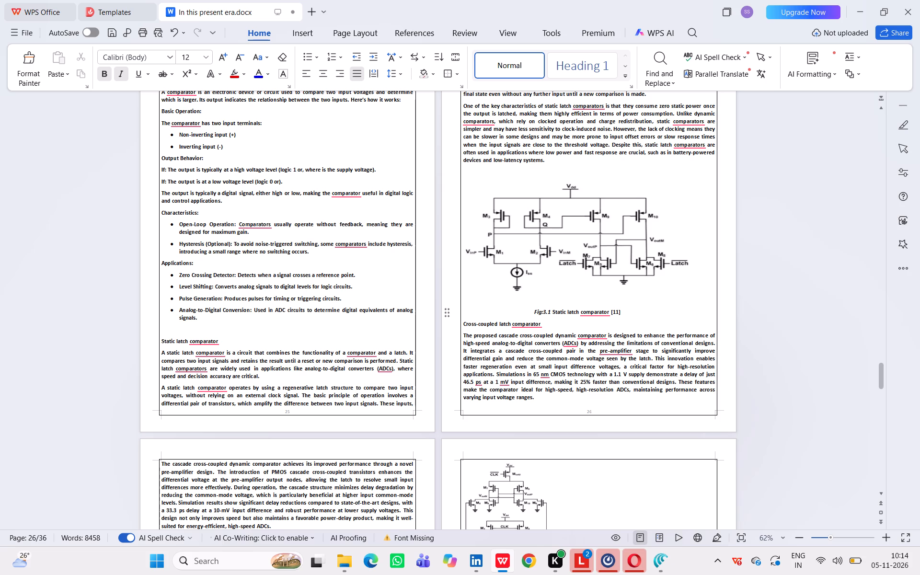
scroll(486, 408, "down", 2, "shift")
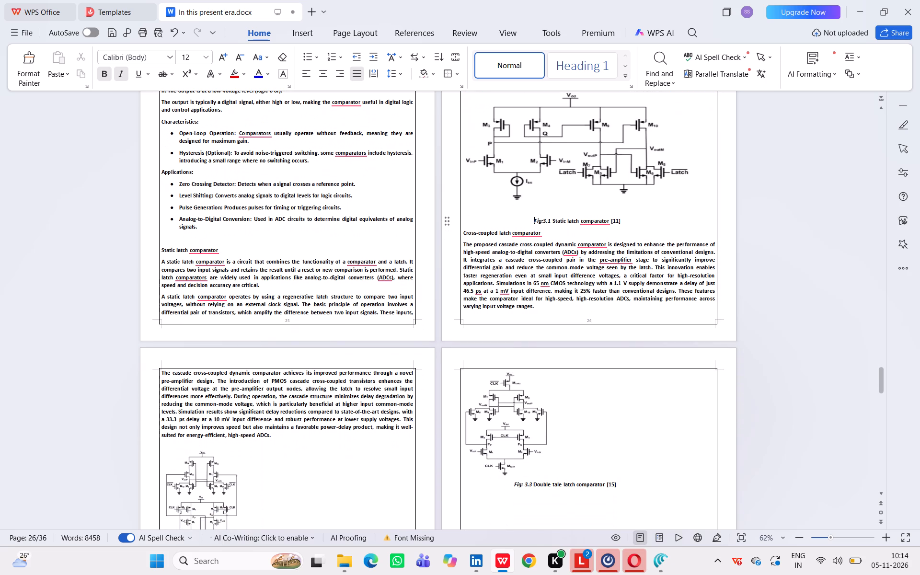
scroll(486, 408, "down", 3, "shift")
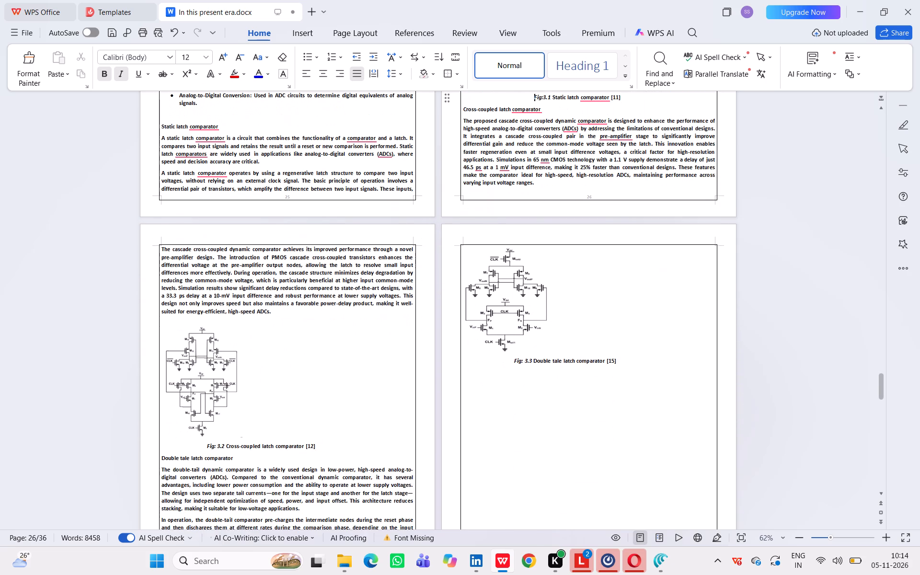
left_click(211, 384, "shift")
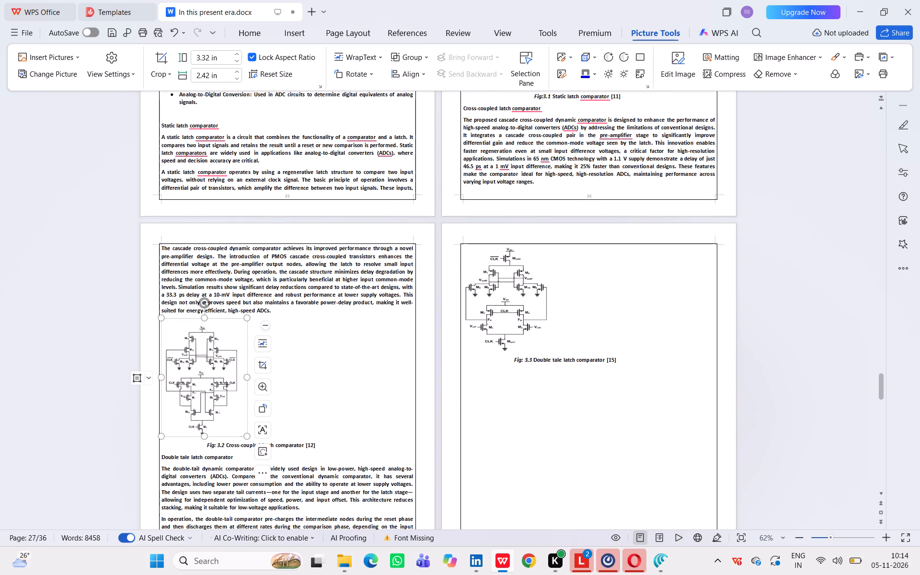
left_click_drag(245, 379, 408, 386, "shift")
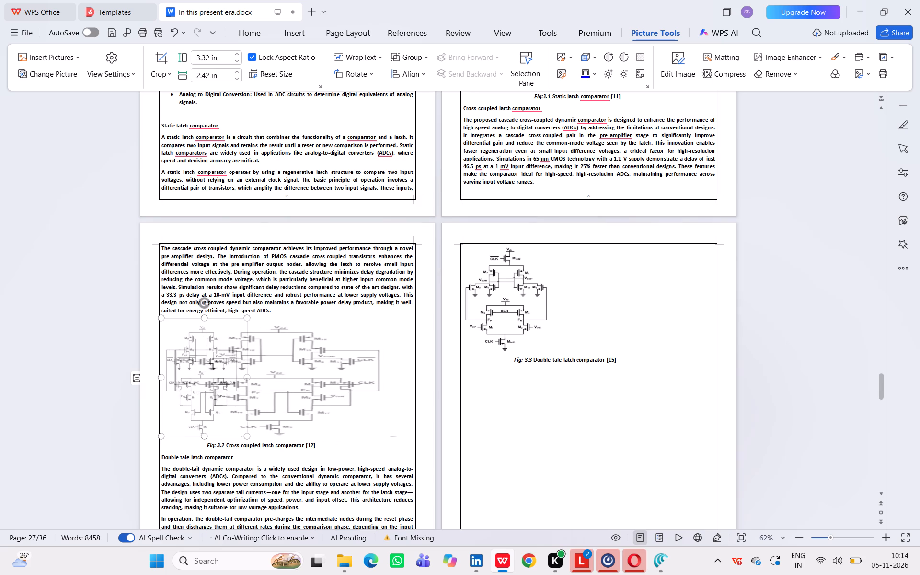
left_click_drag(408, 386, 419, 381, "shift")
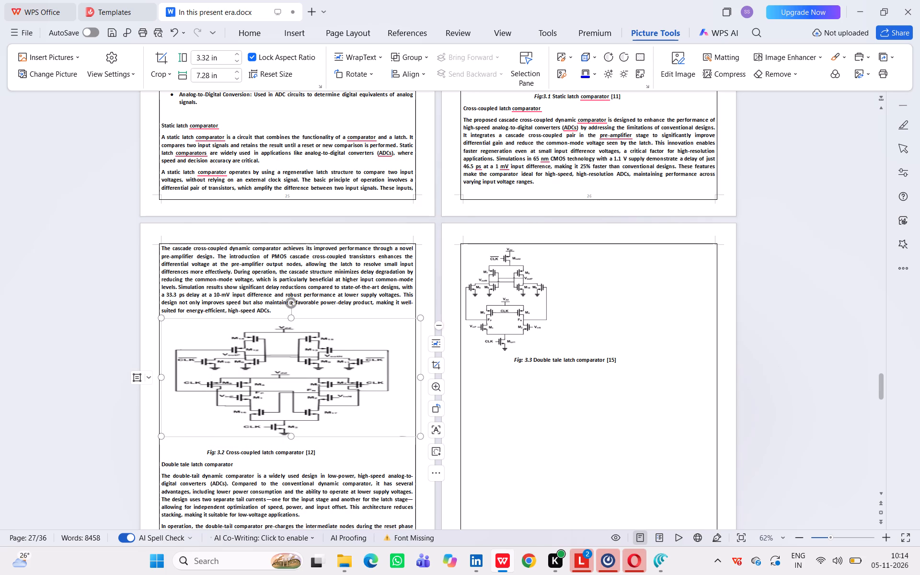
left_click_drag(292, 437, 297, 484, "shift")
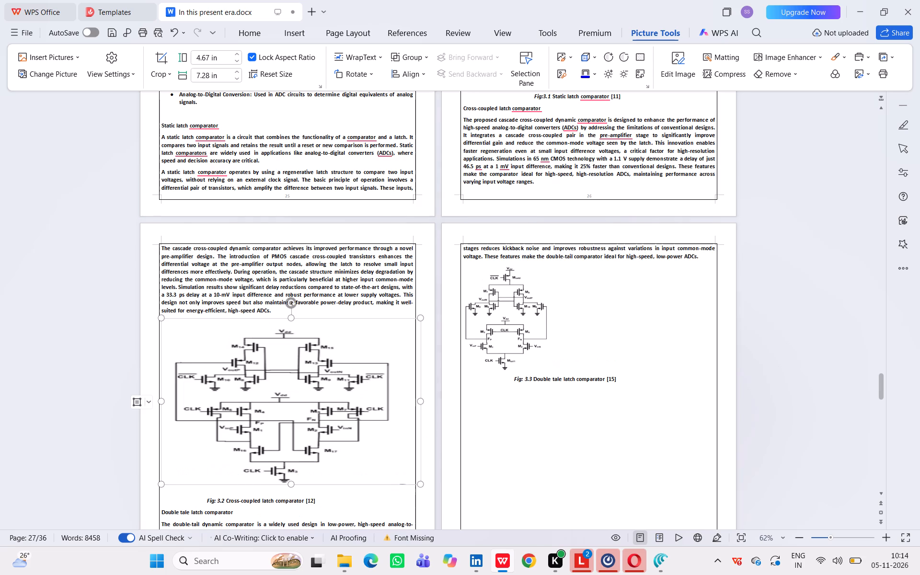
scroll(297, 484, "down", 1, "shift")
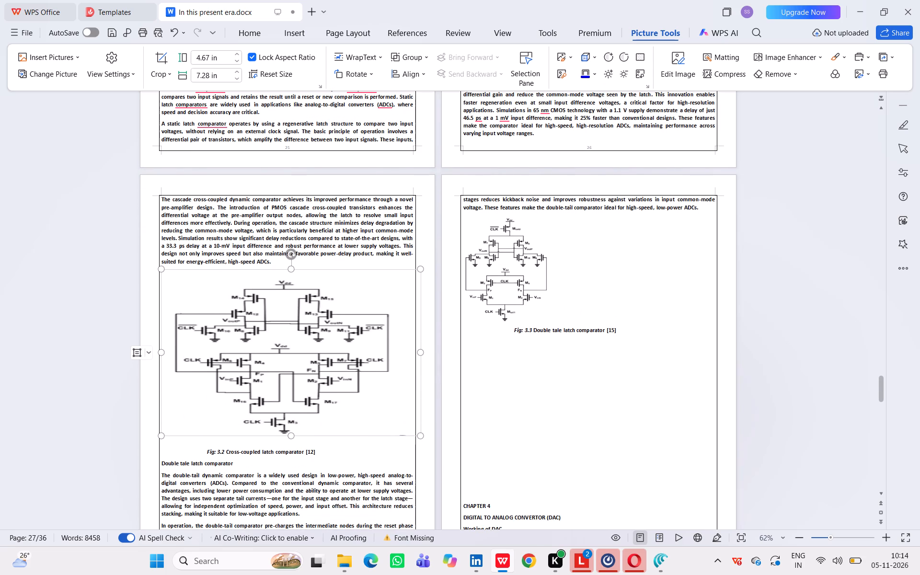
left_click_drag(291, 438, 294, 448, "shift")
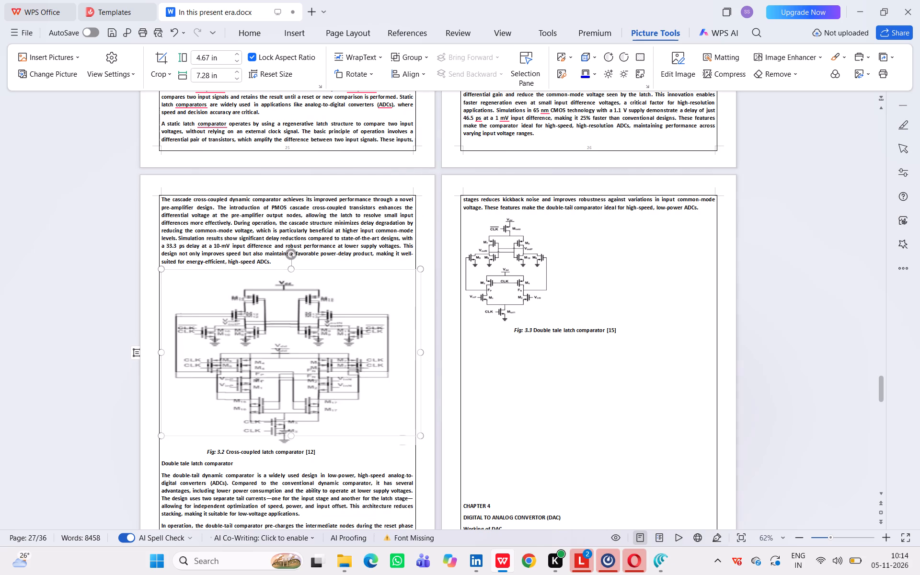
Indent the Fig: 3.2 Cross-coupled latch comparator caption with leading spaces to centre it beneath the picture.
left_click(204, 460, "shift")
key("space")
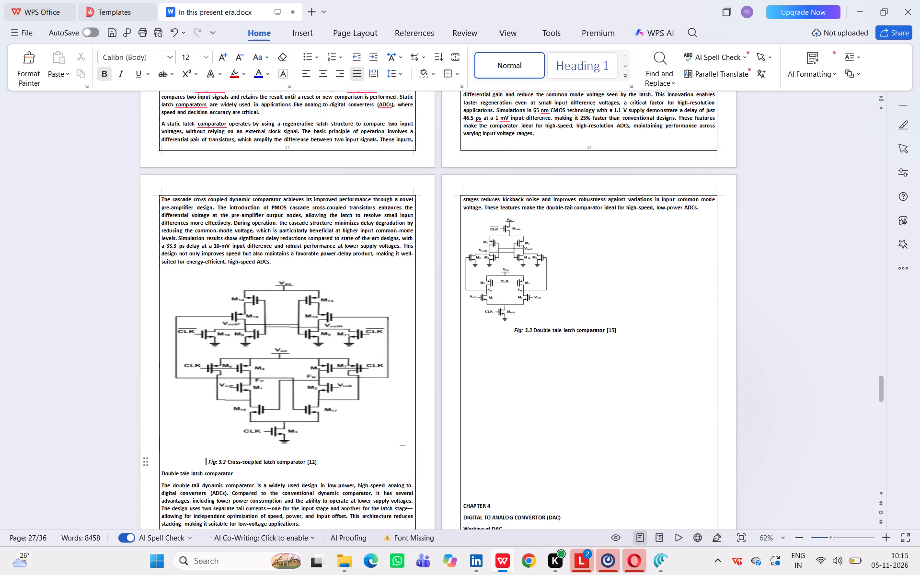
key("space")
key("space")
key("space")
key("space")
key("space")
key("space")
key("space")
key("space")
key("space")
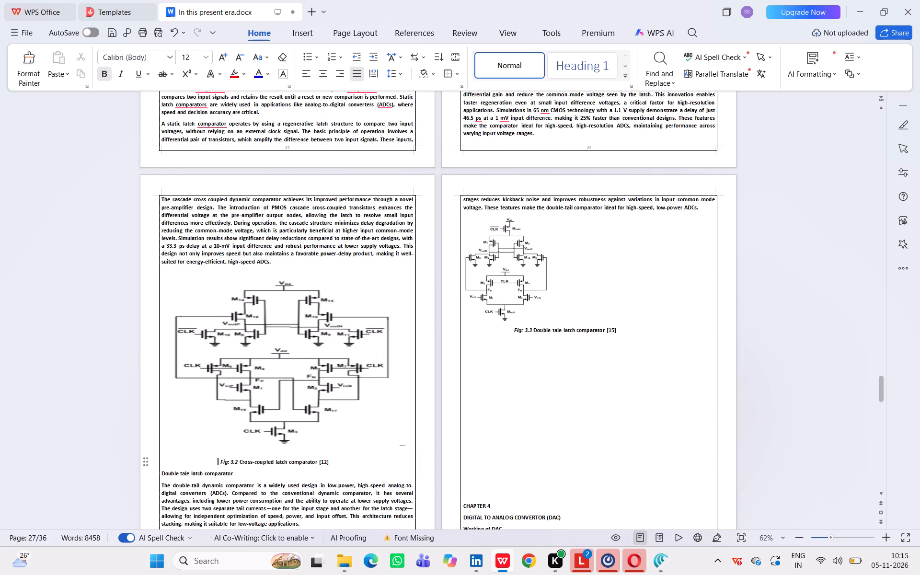
key("space")
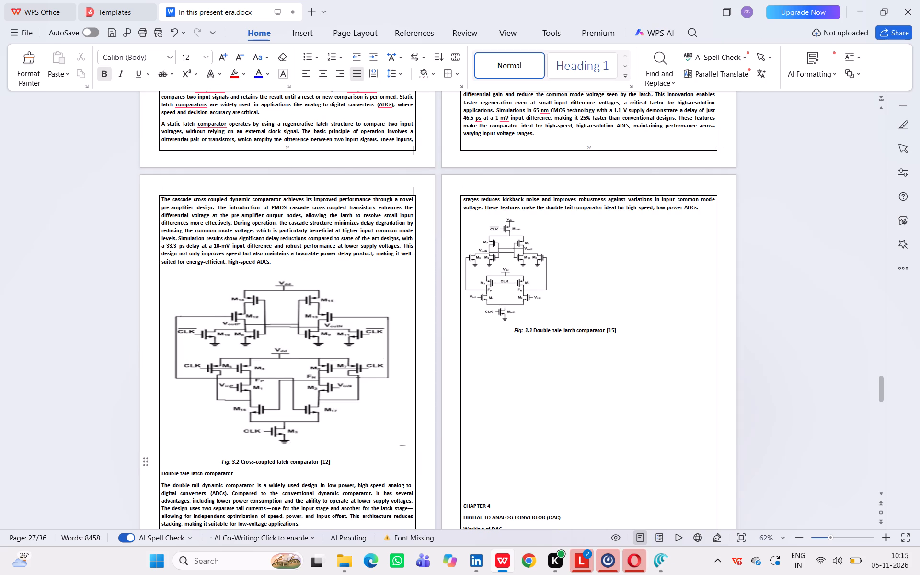
Delete the citation [12] from the end of the Fig: 3.2 caption and insert a blank line below the caption.
scroll(359, 465, "down", 3, "shift")
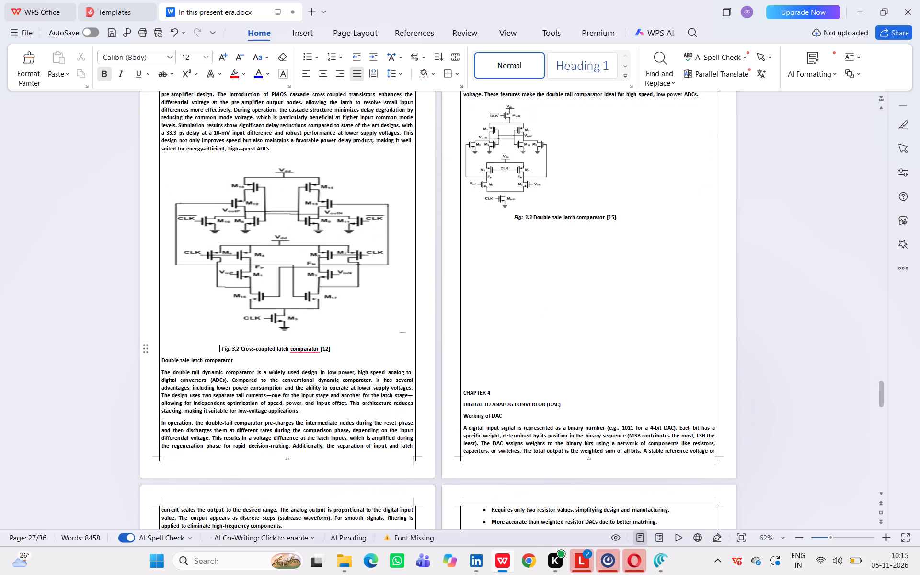
left_click(334, 348, "shift")
key("BackSpace")
key("BackSpace")
key("BackSpace")
key("BackSpace")
key("Return")
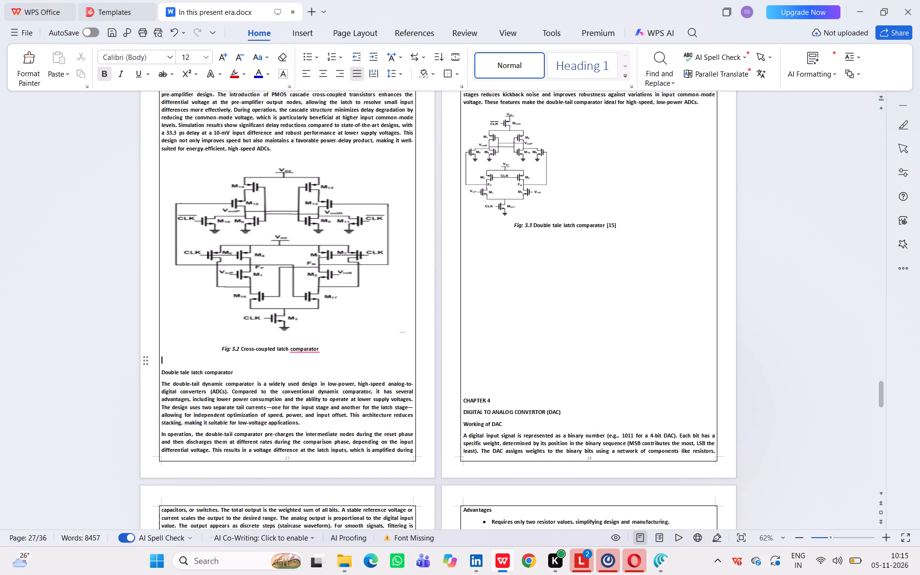
Enlarge the double tale latch comparator picture above the Fig: 3.3 caption to about 6.81 in wide and 5.15 in high.
left_click(509, 156, "shift")
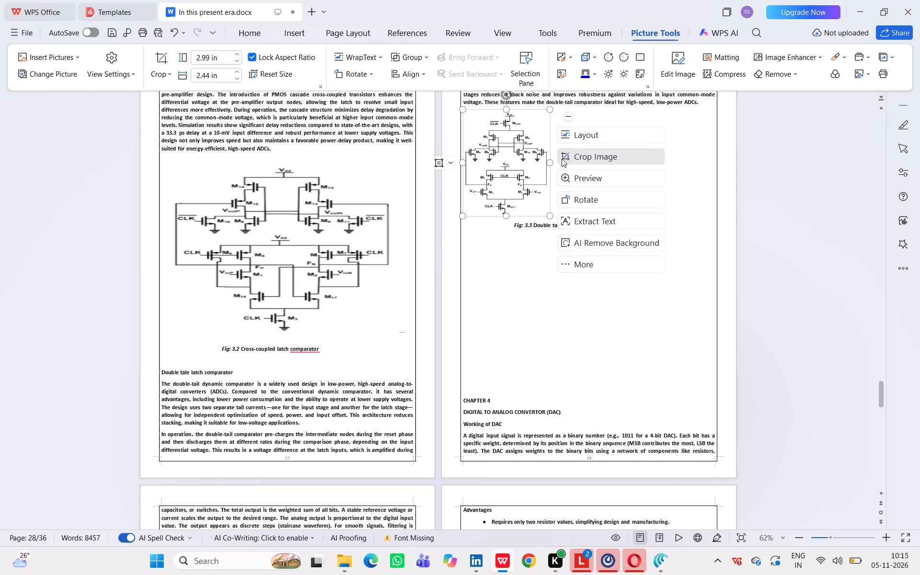
left_click_drag(549, 162, 746, 158, "shift")
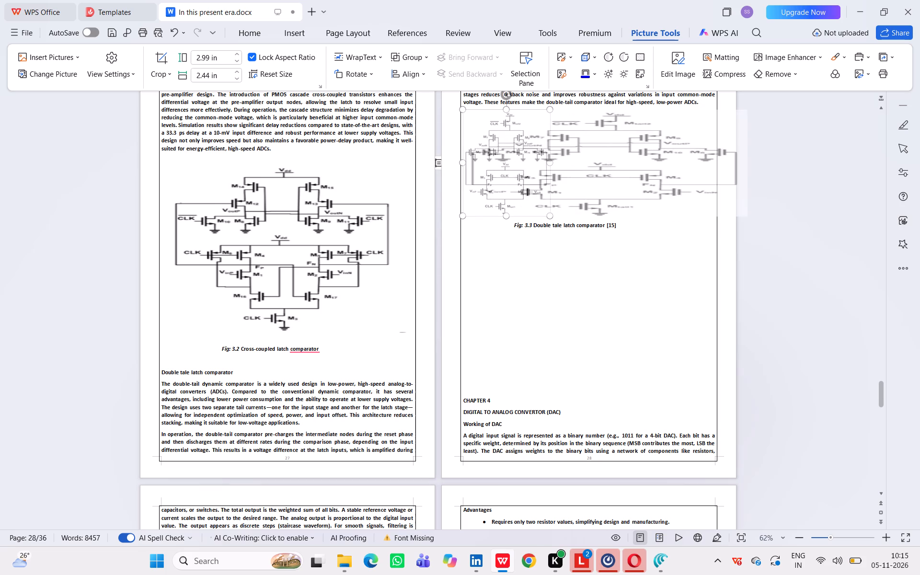
left_click_drag(746, 158, 705, 161, "shift")
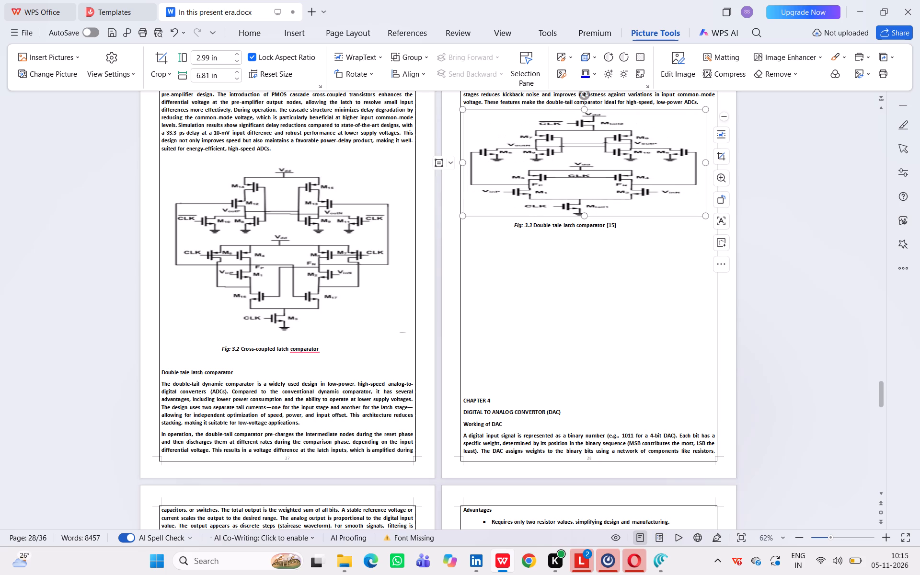
left_click_drag(585, 215, 594, 248, "shift")
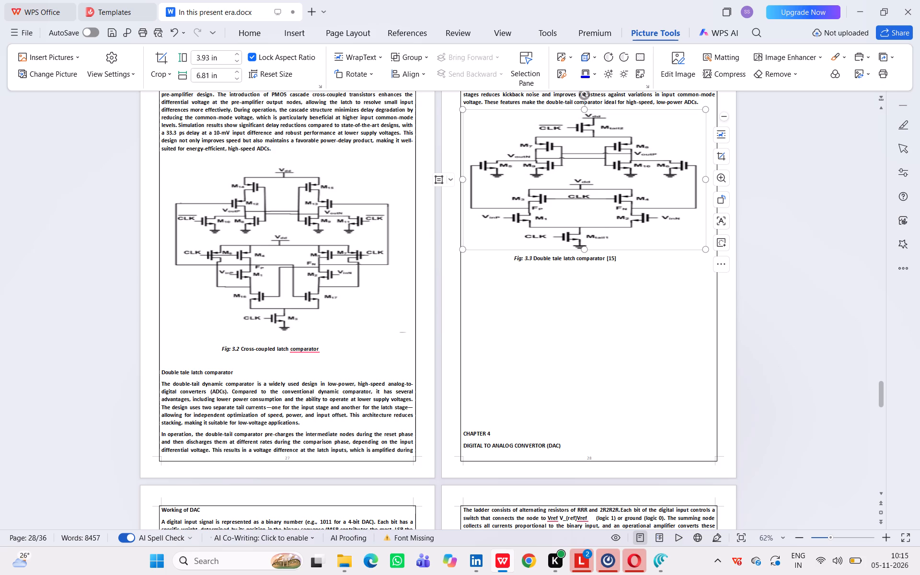
left_click_drag(583, 248, 586, 265, "shift")
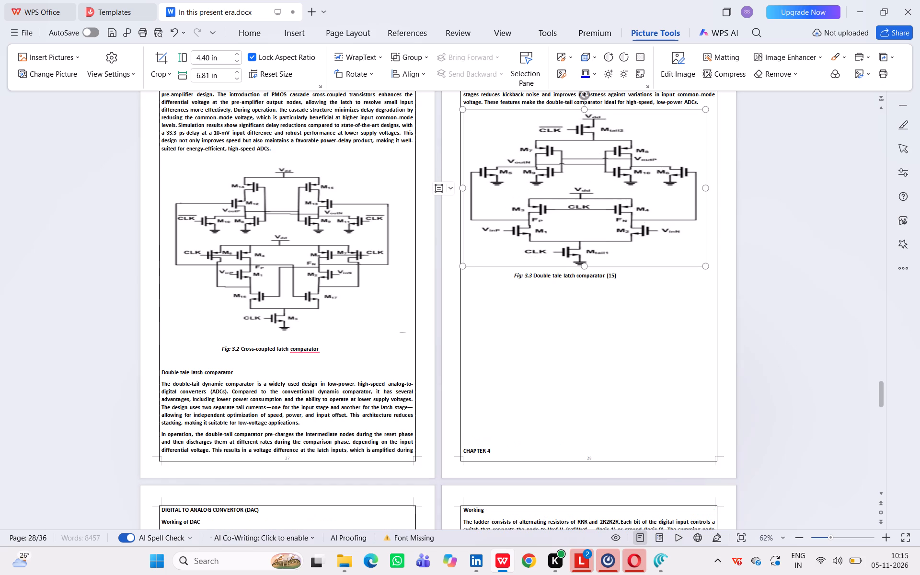
left_click_drag(585, 266, 598, 293, "shift")
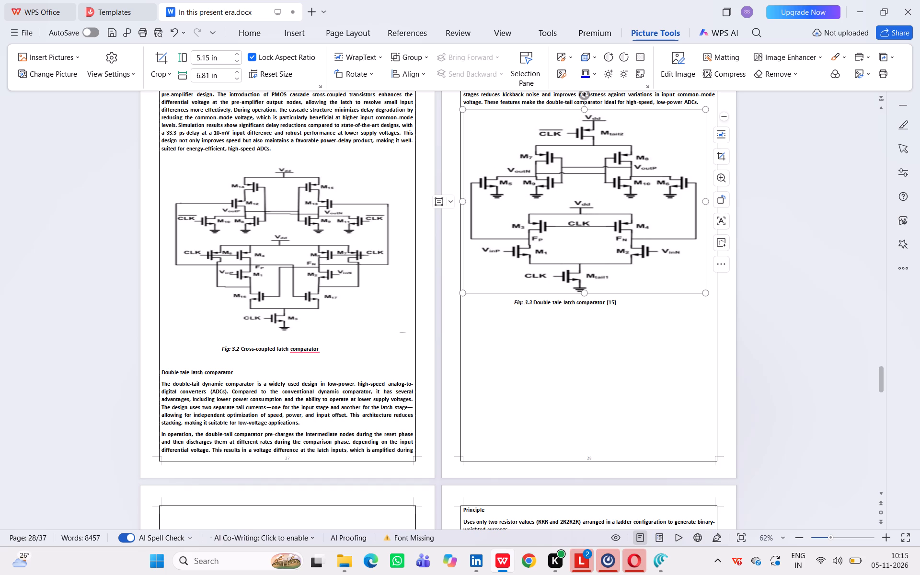
Move the Fig: 3.3 Double tale latch comparator caption down one line and indent it with leading spaces to centre it beneath the picture.
left_click(512, 306, "shift")
key("space")
key("space")
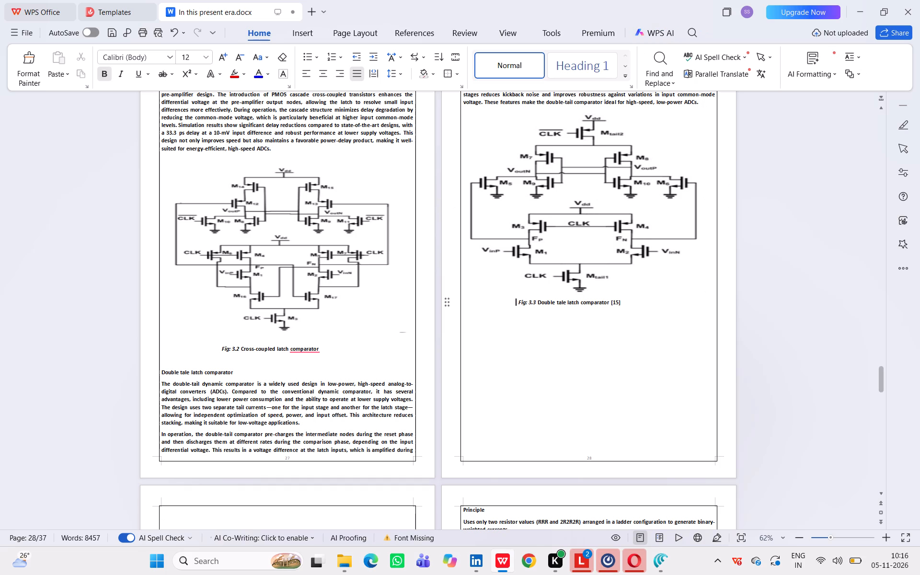
key("space")
key("space")
key("space")
key("space")
key("Return")
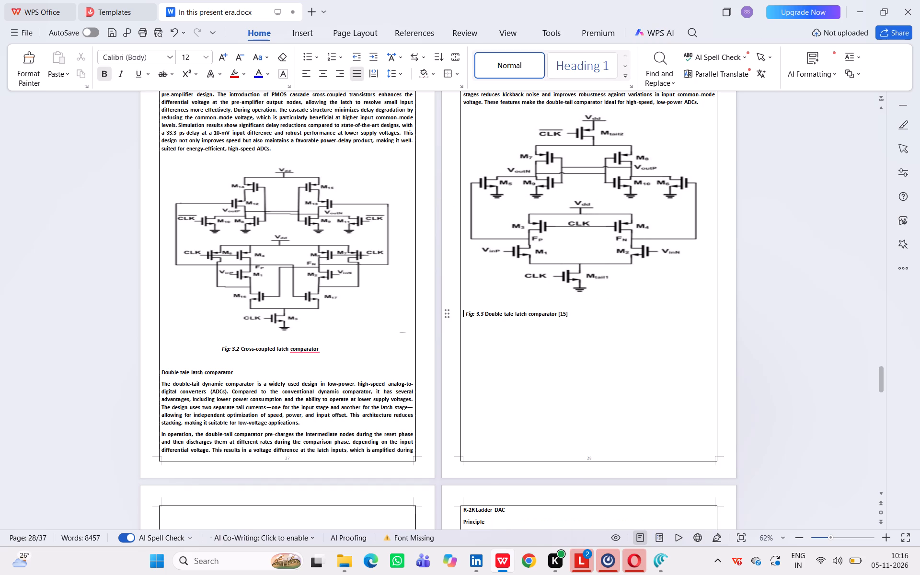
key("space")
key("space")
key("space")
key("space")
key("space")
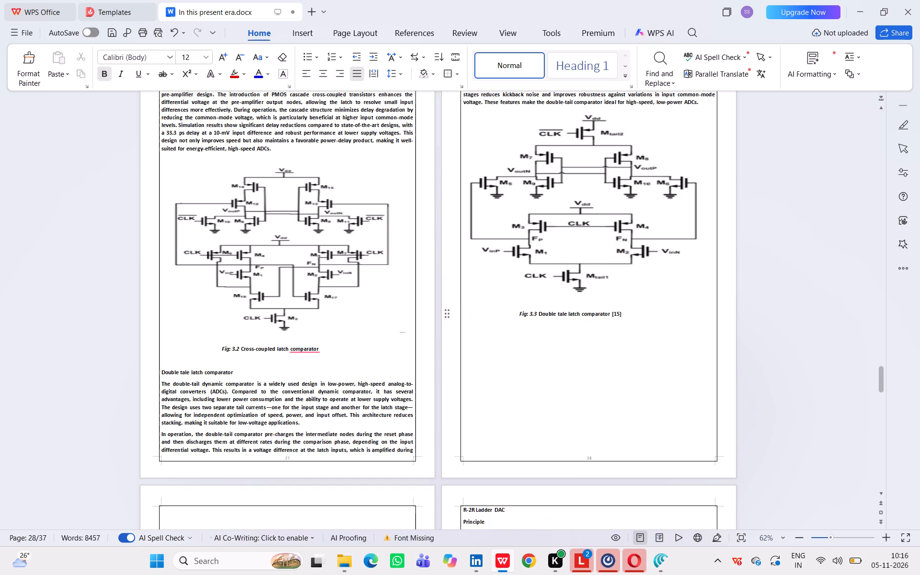
key("space")
key("space")
key("space")
key("space")
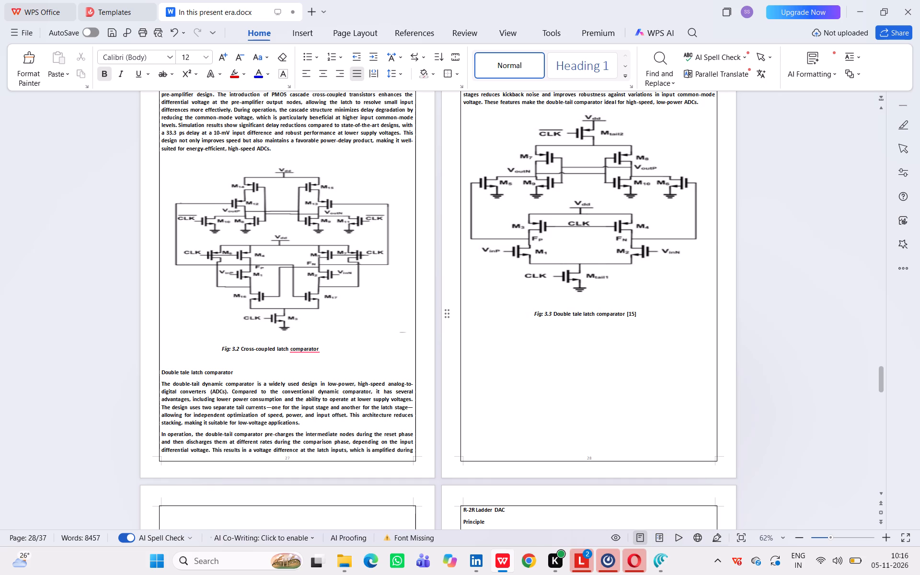
Delete the citation [15] from the end of the Fig: 3.3 Double tale latch comparator caption.
left_click(646, 322, "shift")
left_click(646, 322, "shift")
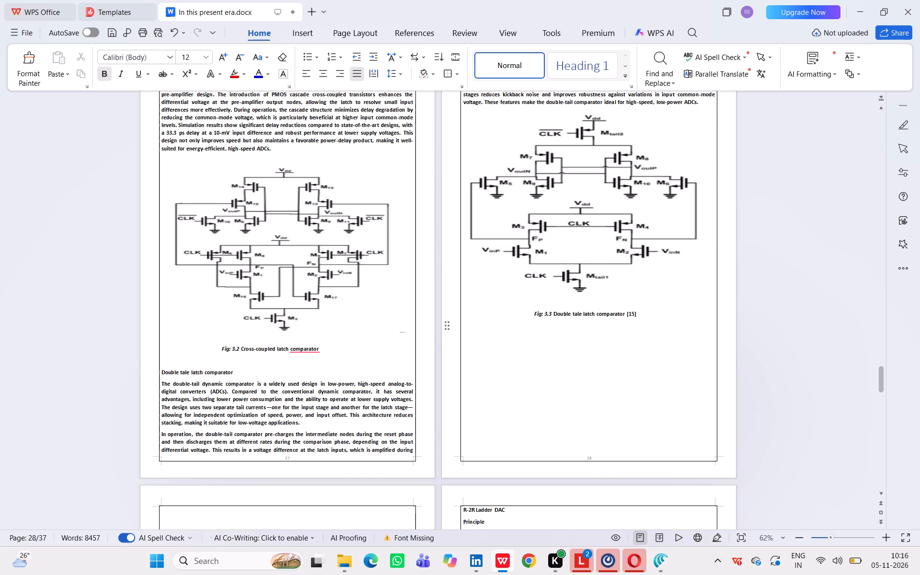
left_click(645, 318, "shift")
key("BackSpace")
key("BackSpace")
key("BackSpace")
key("BackSpace")
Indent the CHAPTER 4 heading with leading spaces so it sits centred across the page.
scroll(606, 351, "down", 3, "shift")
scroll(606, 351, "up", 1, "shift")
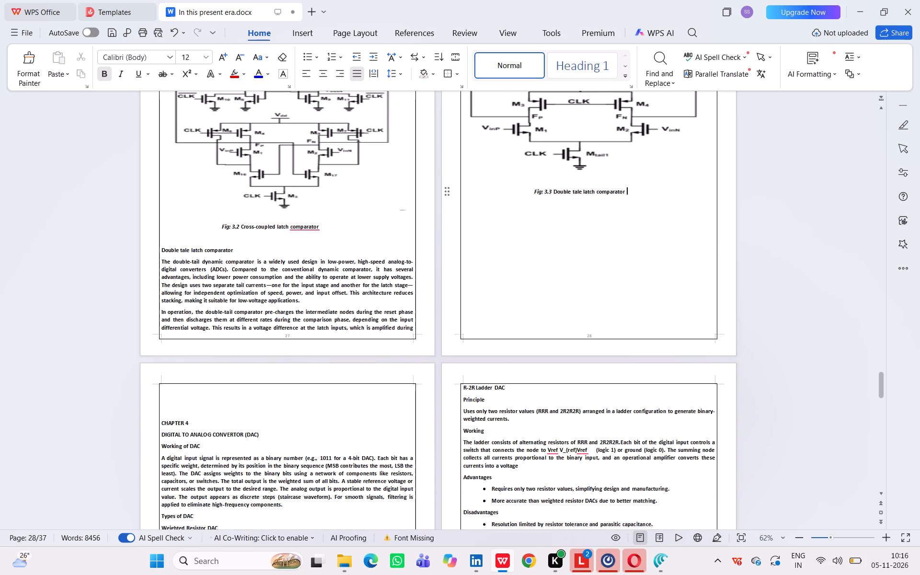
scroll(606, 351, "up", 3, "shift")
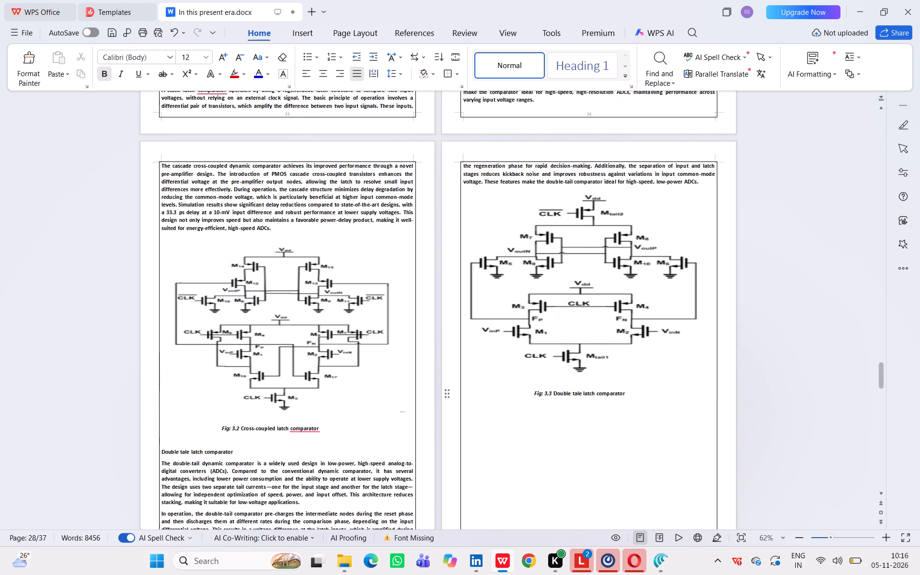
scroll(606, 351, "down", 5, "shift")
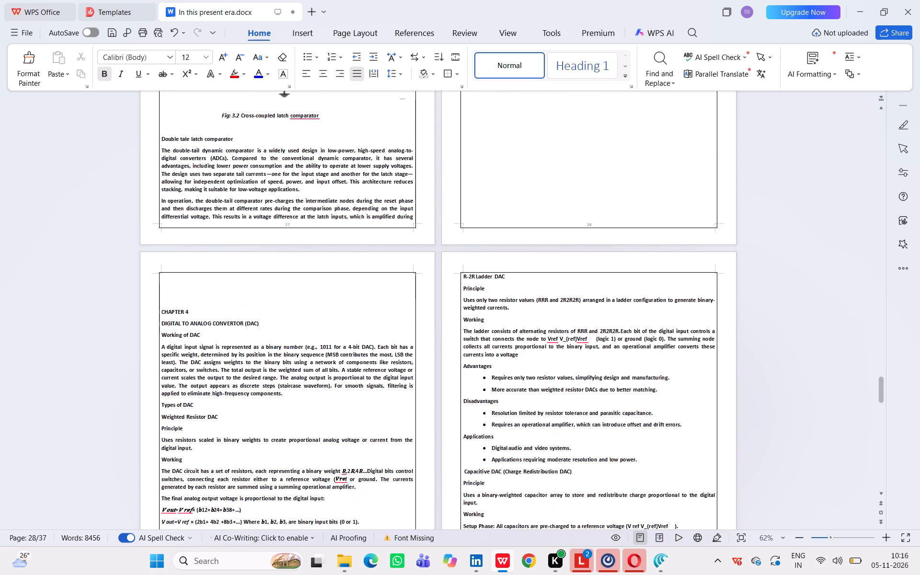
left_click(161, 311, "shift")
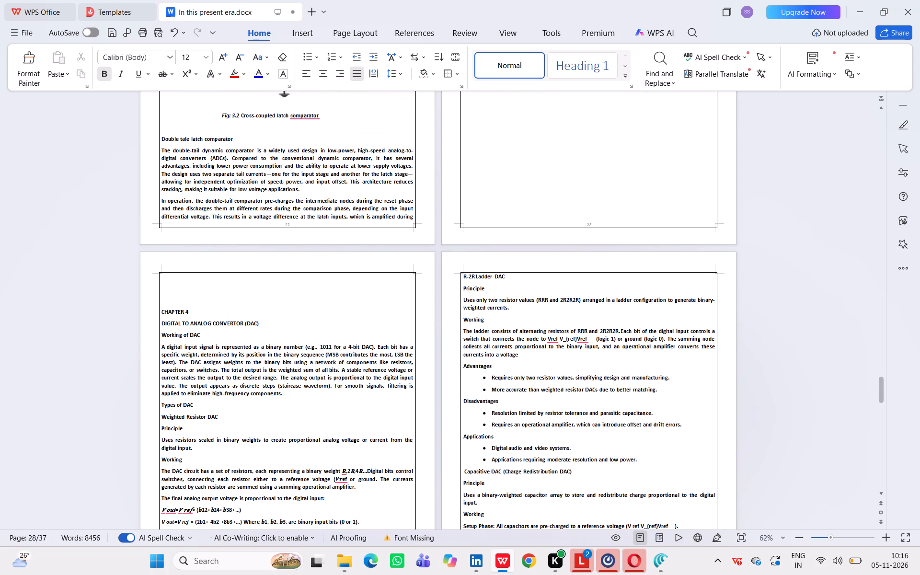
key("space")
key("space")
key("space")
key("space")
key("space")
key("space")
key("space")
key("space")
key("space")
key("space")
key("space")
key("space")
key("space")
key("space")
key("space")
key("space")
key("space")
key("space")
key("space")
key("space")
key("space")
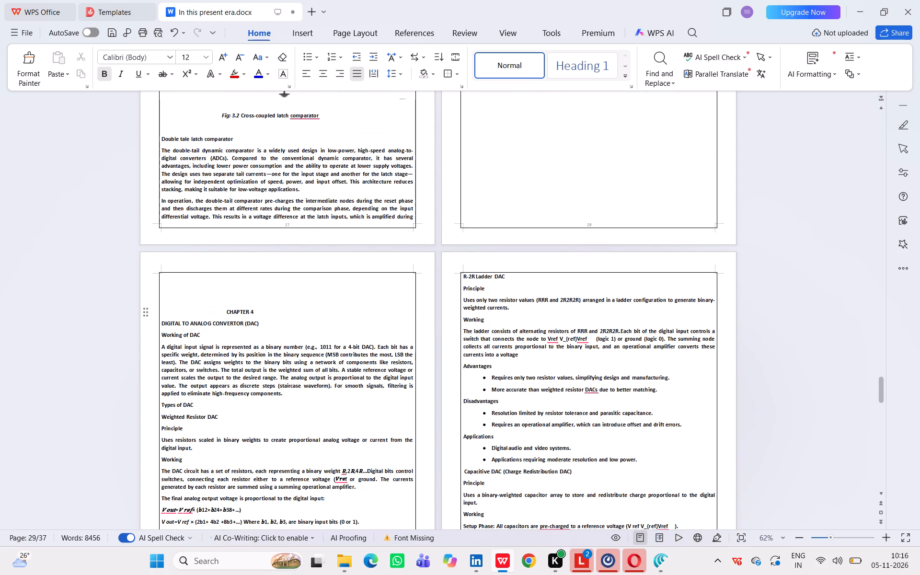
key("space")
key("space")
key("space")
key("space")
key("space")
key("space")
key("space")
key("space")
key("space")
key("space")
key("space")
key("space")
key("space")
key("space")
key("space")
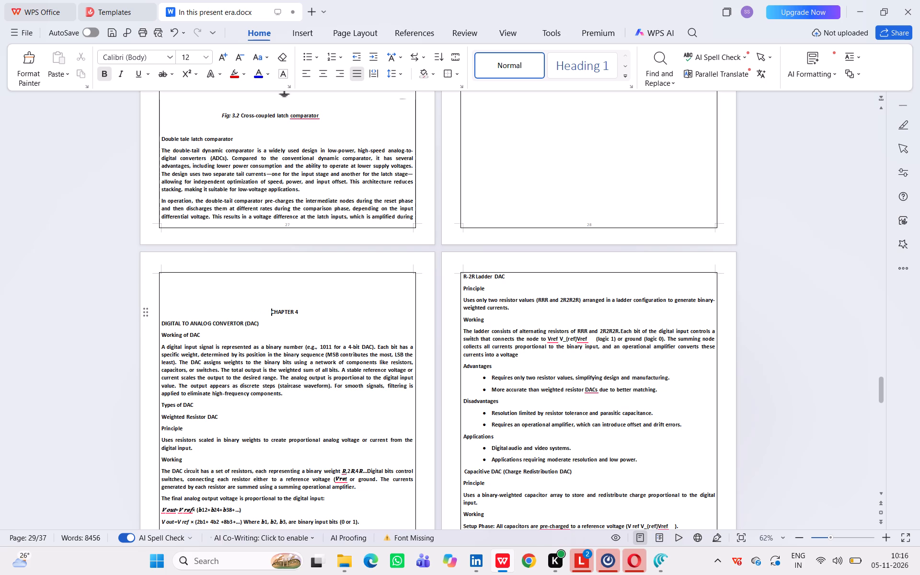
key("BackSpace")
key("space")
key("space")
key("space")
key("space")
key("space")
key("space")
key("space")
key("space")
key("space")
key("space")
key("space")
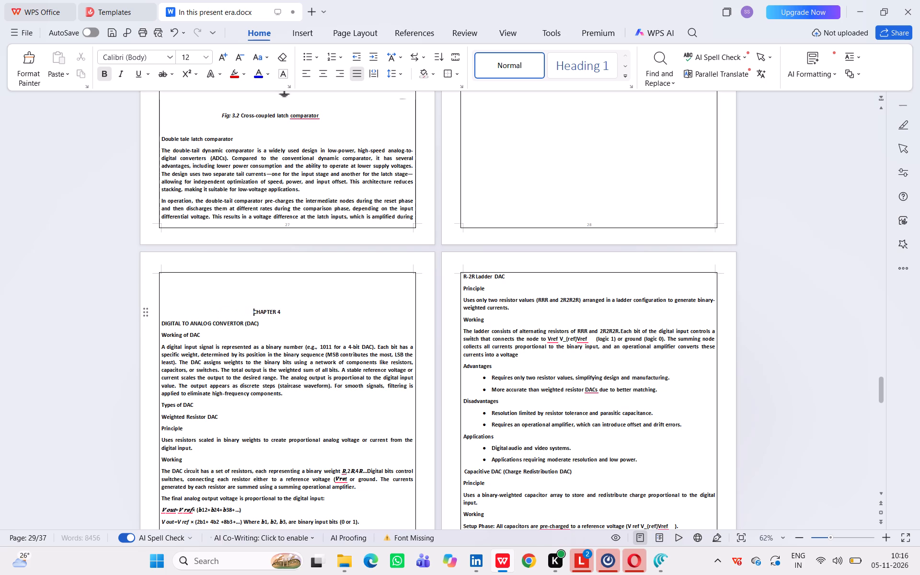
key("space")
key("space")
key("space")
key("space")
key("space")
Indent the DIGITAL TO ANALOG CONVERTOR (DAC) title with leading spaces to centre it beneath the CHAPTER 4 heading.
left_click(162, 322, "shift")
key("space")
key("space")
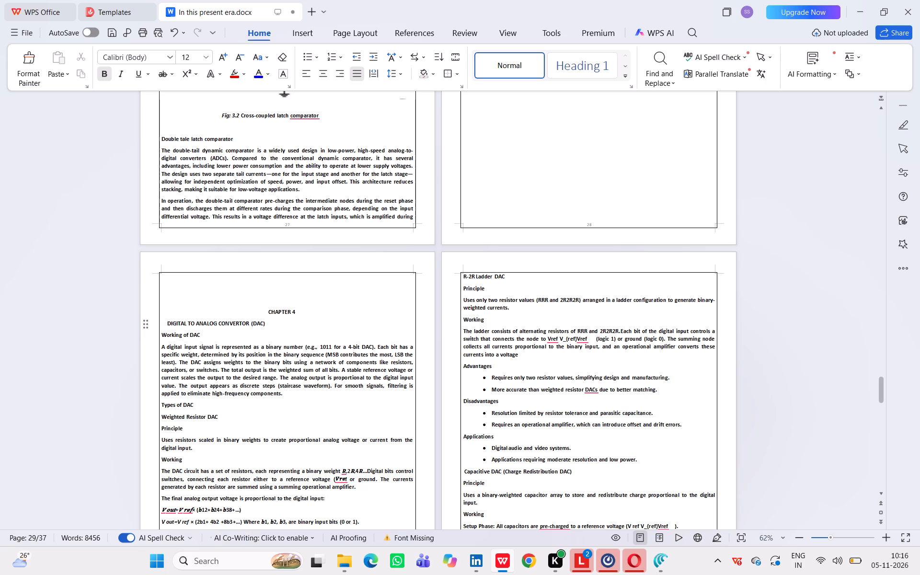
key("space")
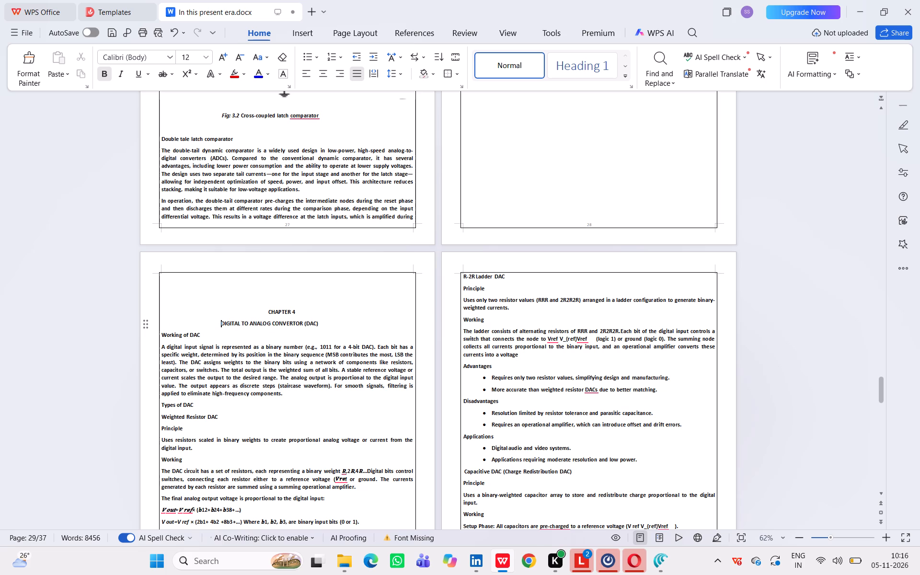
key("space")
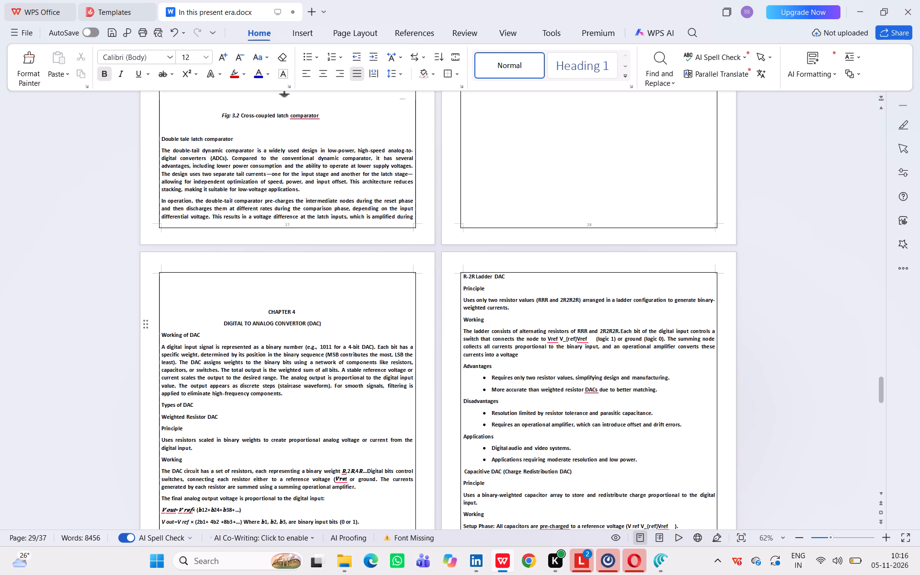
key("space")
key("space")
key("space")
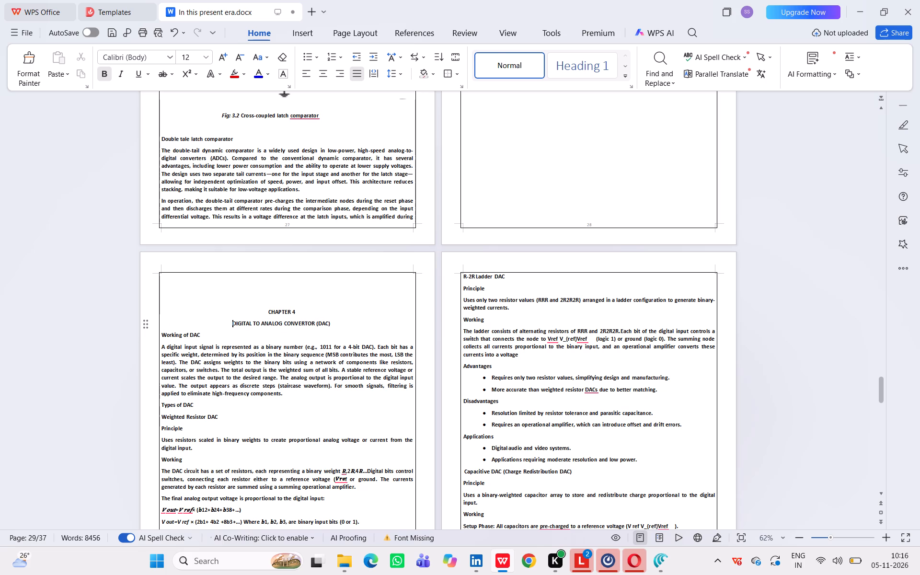
Set the font size of the CHAPTER 4 and DIGITAL TO ANALOG CONVERTOR (DAC) heading lines to 16.
left_click(253, 311, "shift")
key("shift+Down")
key("shift+Up")
key("shift+Down")
key("shift+Down")
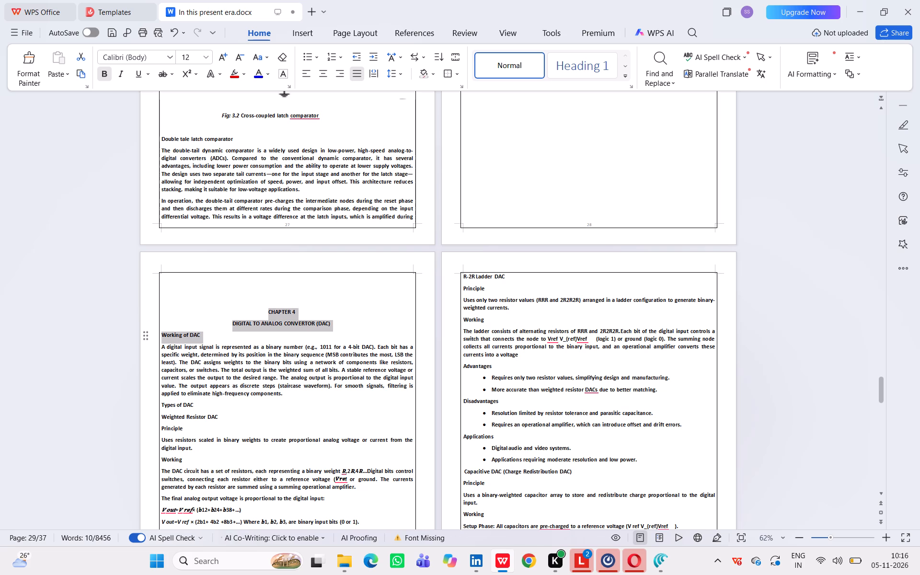
key("shift+Left")
key("shift+Left")
key("shift+Left")
key("shift+Left")
key("shift+Left")
key("shift+Left")
key("shift+Left")
key("shift+Left")
key("shift+Left")
key("shift+Left")
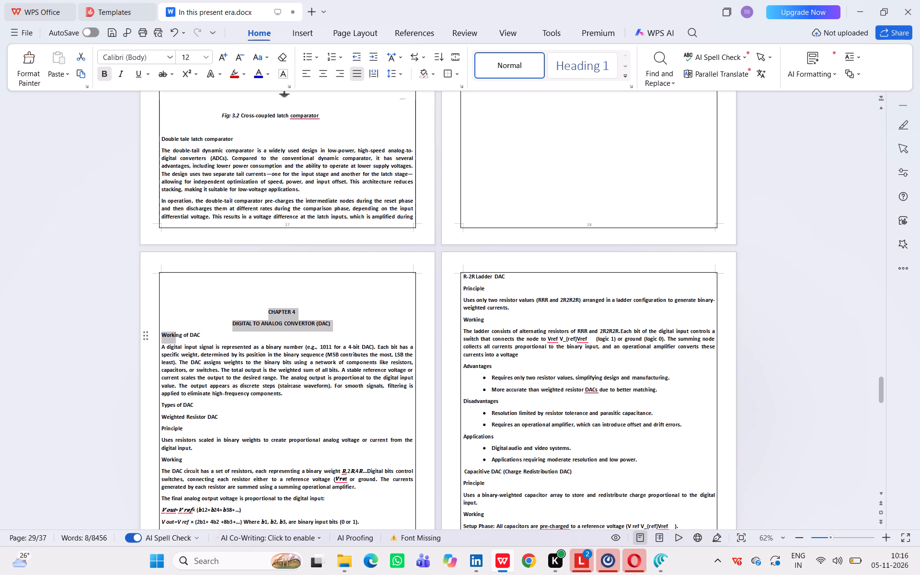
key("shift+Left")
key("shift+Left")
key("shift+Left")
key("shift+Left")
key("shift+Left")
left_click(205, 55)
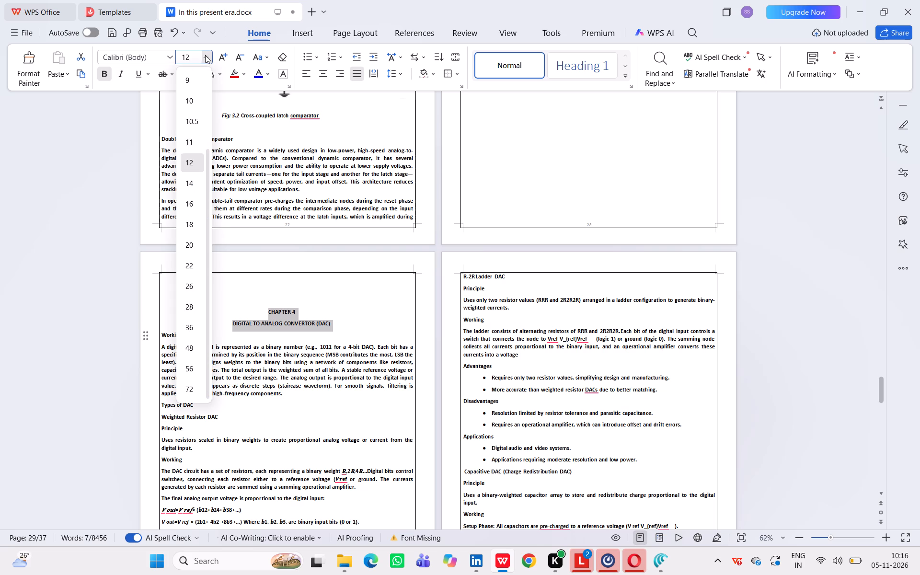
left_click(188, 202)
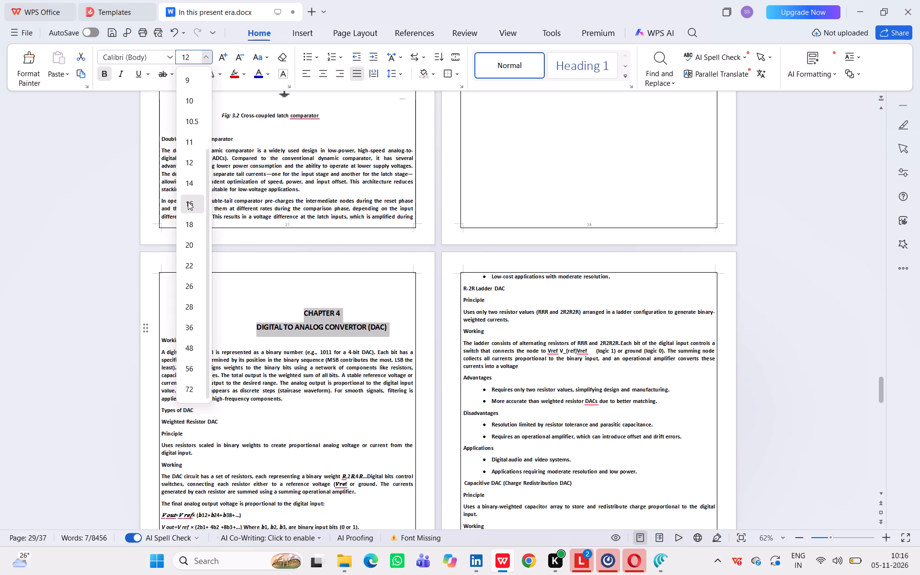
Remove the CHAPTER 4 heading's existing indent and re-centre it on the page with new leading spaces.
left_click(252, 318)
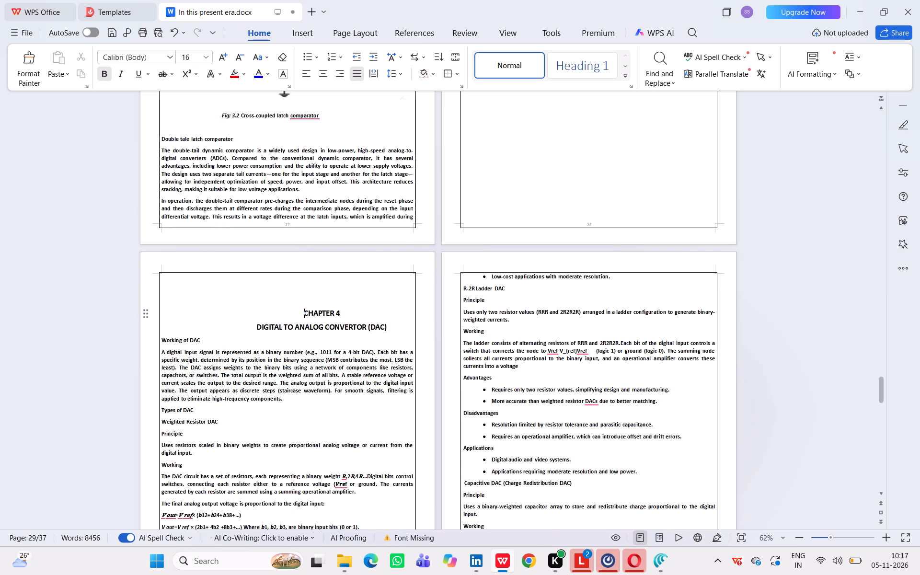
key("BackSpace")
key("space")
key("space")
key("space")
key("space")
key("space")
key("space")
key("space")
key("space")
key("space")
key("space")
key("space")
key("space")
key("space")
key("space")
key("space")
key("space")
key("space")
key("space")
key("space")
key("space")
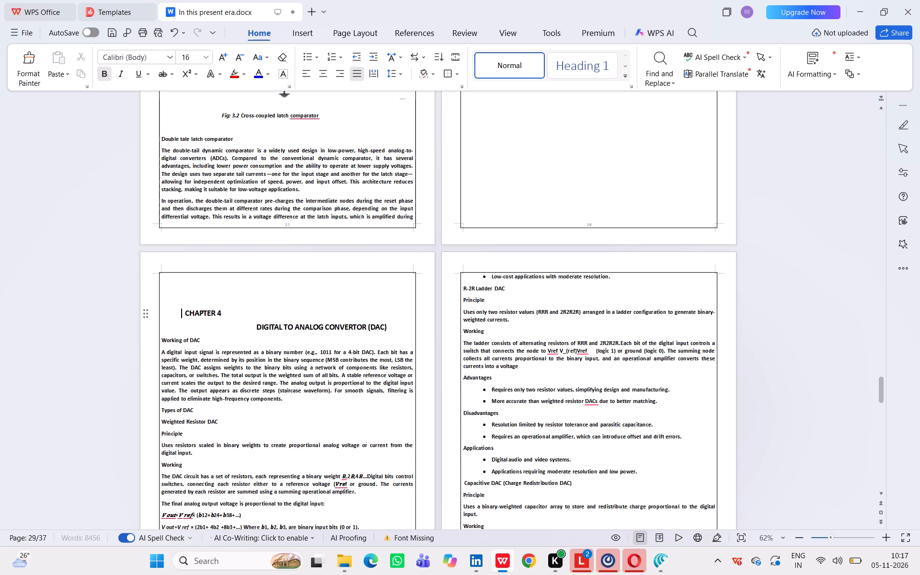
Remove the DIGITAL TO ANALOG CONVERTOR (DAC) title's existing indent and re-centre it under CHAPTER 4 with new leading spaces.
left_click(252, 328)
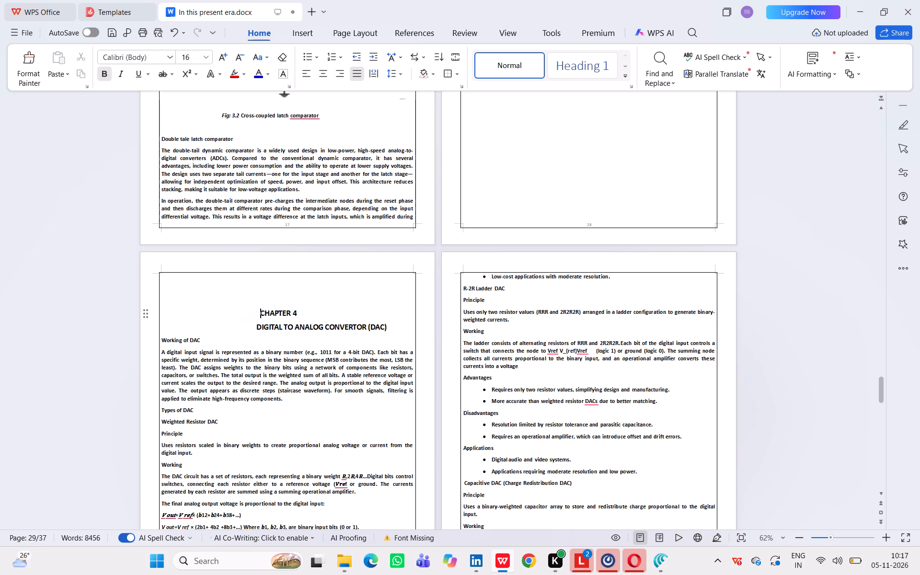
key("BackSpace")
key("space")
key("space")
key("space")
key("space")
key("space")
key("space")
key("space")
key("space")
key("space")
key("space")
key("space")
key("space")
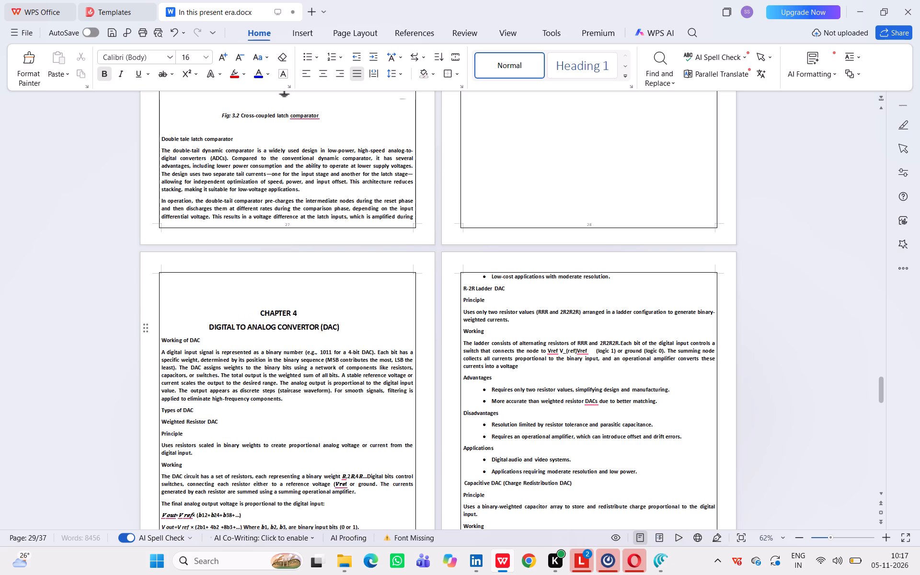
key("space")
key("space")
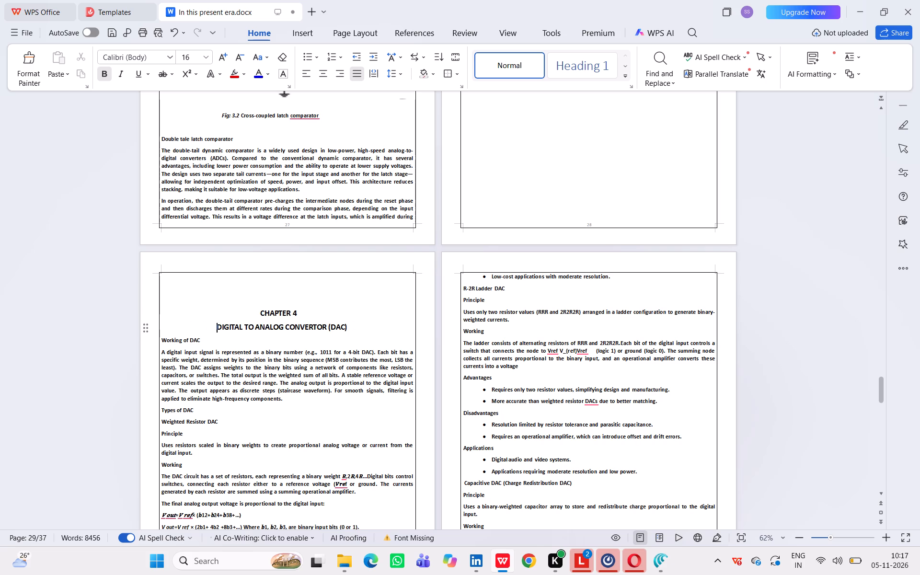
Shift the CHAPTER 4 heading and the DIGITAL TO ANALOG CONVERTOR (DAC) title each one more space to the right.
left_click(255, 314)
key("space")
left_click(208, 331)
key("space")
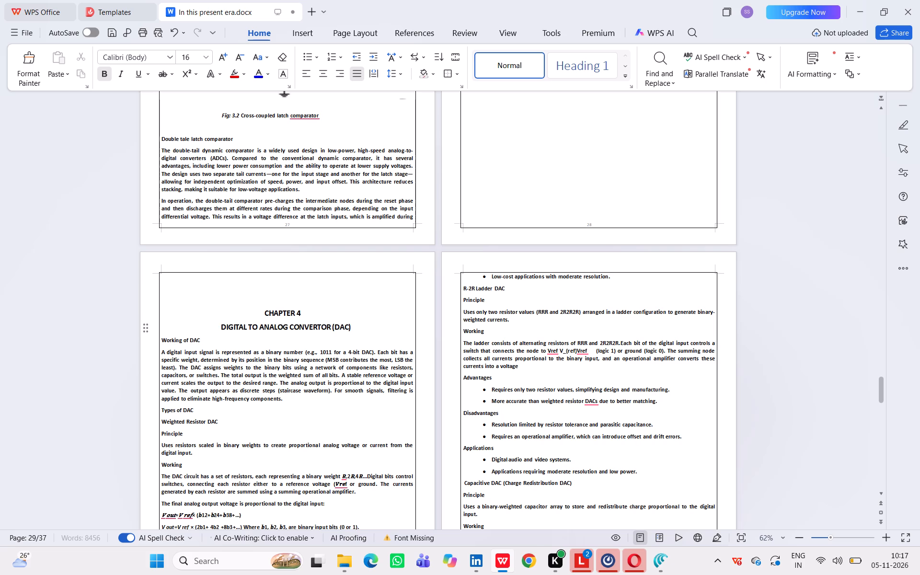
Insert a blank line between the DIGITAL TO ANALOG CONVERTOR (DAC) title and the Working of DAC heading.
left_click(162, 343)
key("Return")
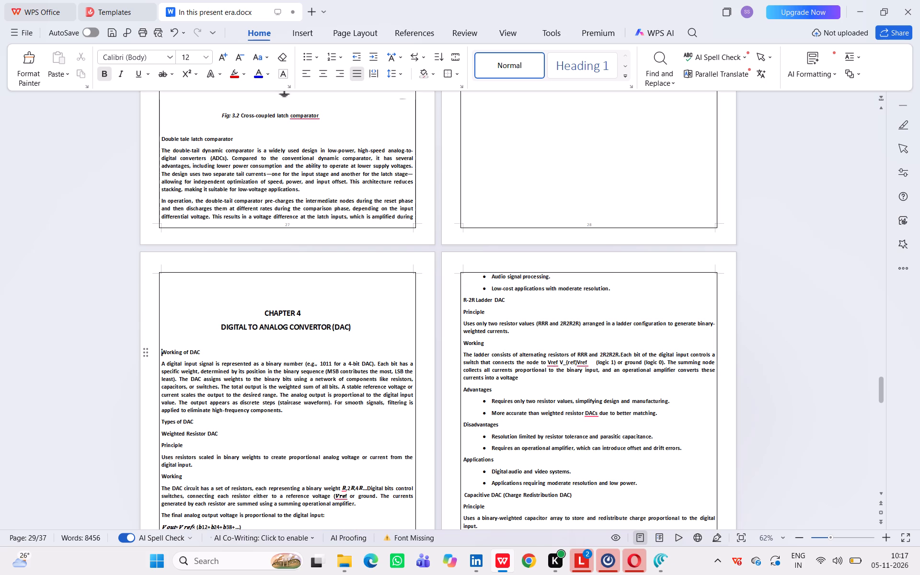
Set the font size of the Working of DAC heading to 14.
left_click(204, 353)
left_click_drag(204, 353, 173, 350)
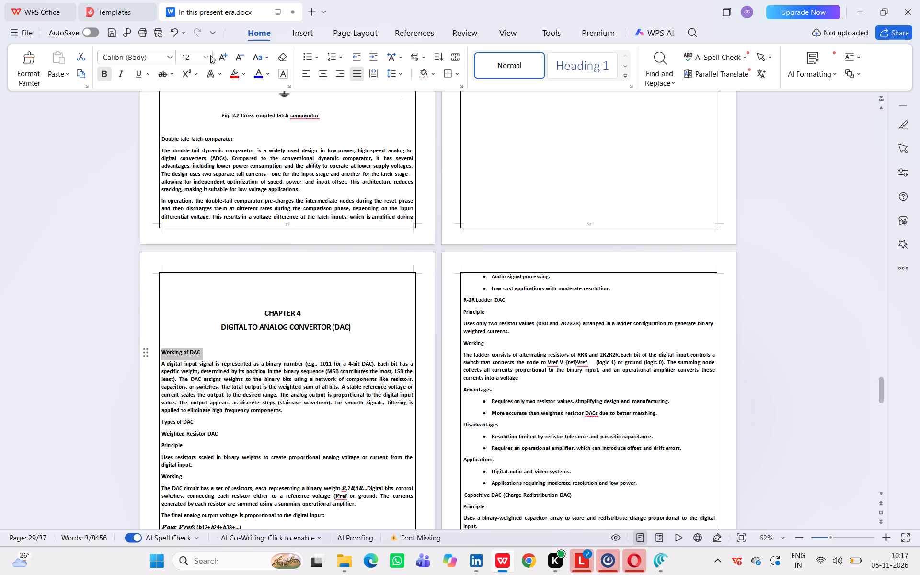
left_click(211, 55)
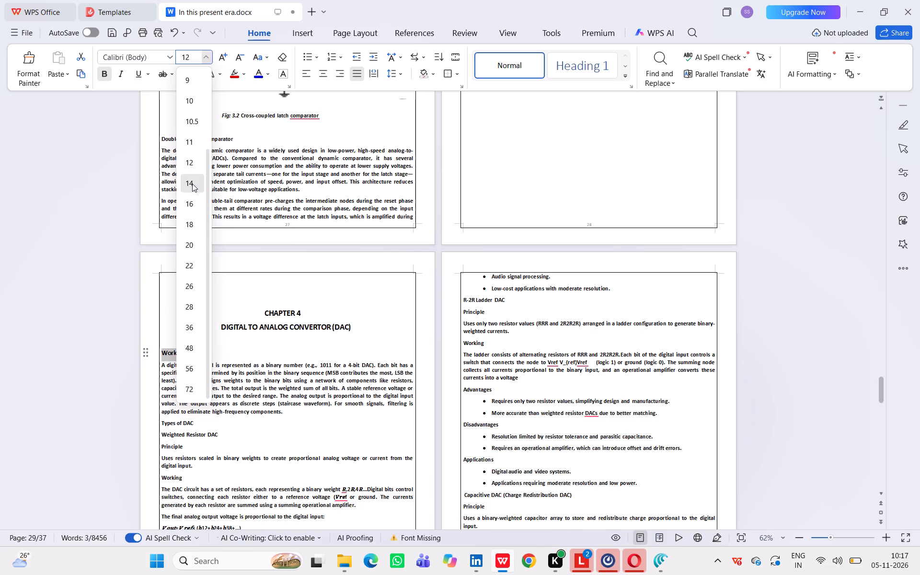
left_click(192, 184)
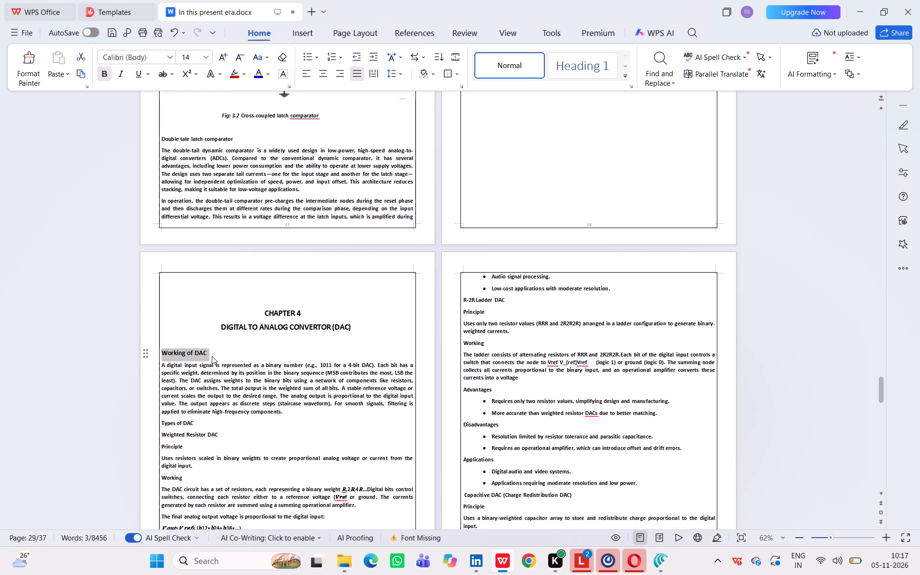
left_click(212, 356)
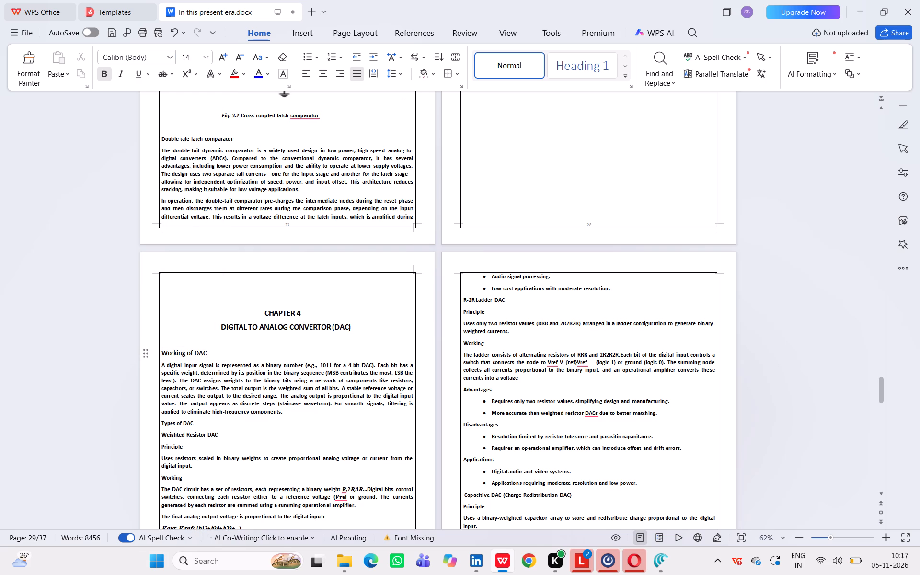
Insert a blank line below the Working of DAC heading and indent the first line of its paragraph with a few spaces.
left_click(162, 368)
key("Return")
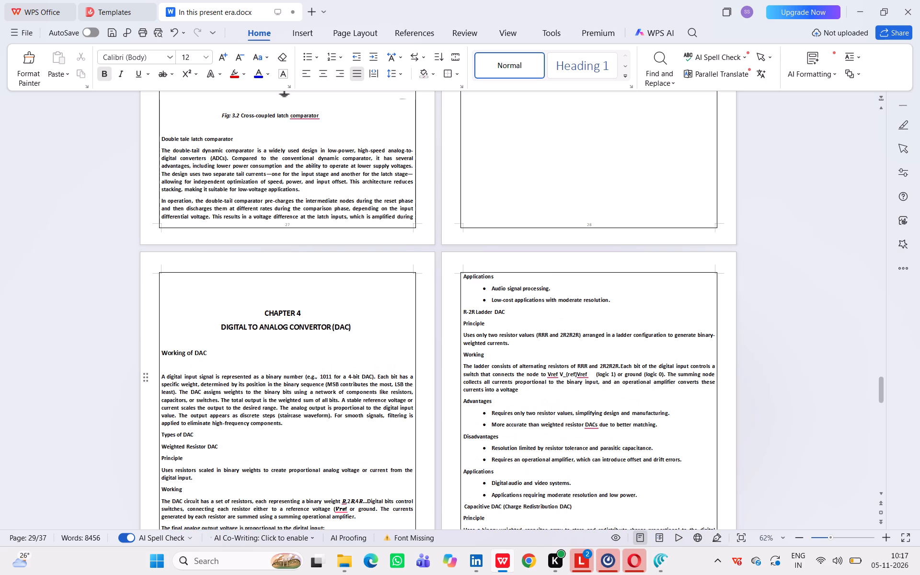
key("space")
key("space")
key("space")
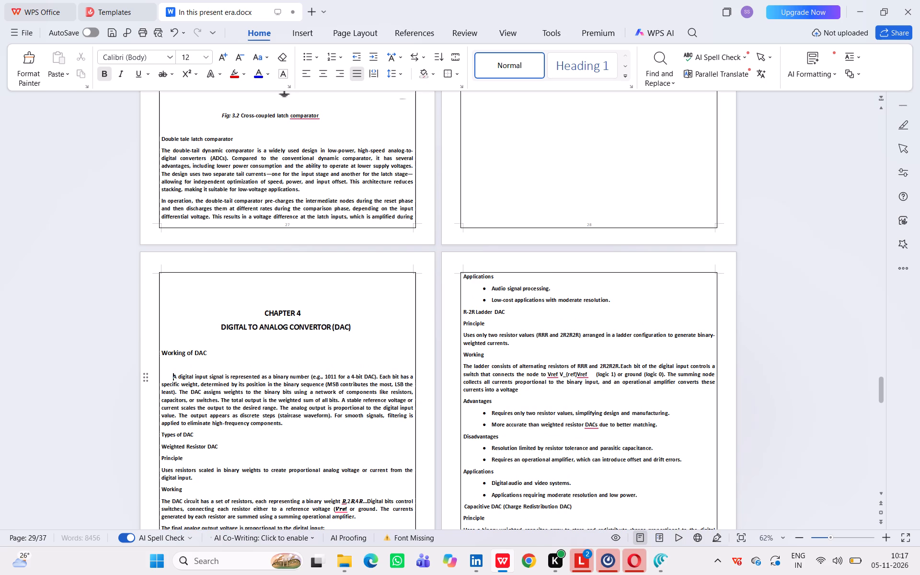
Set the font size of the Advantages heading in the Weighted Resistor DAC section to 14.
scroll(264, 435, "down", 1)
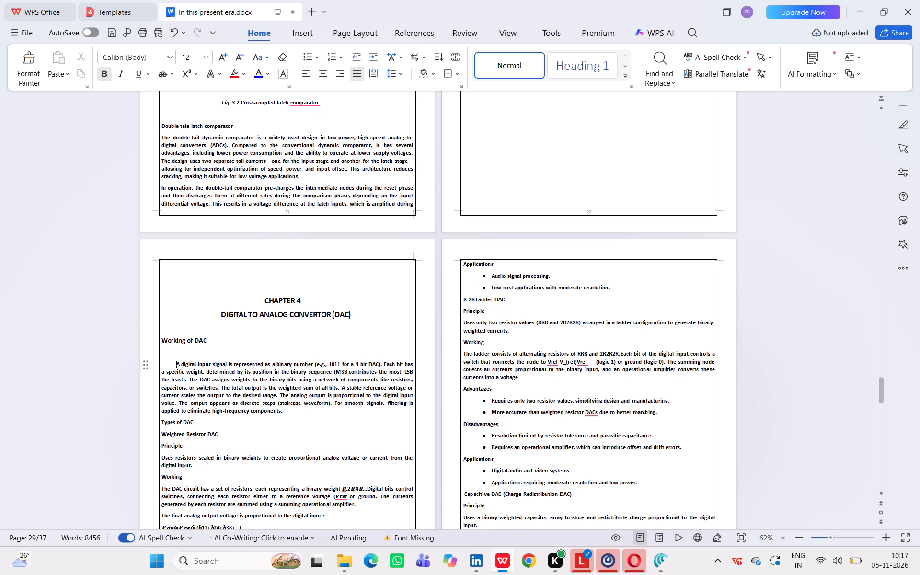
scroll(264, 435, "down", 3)
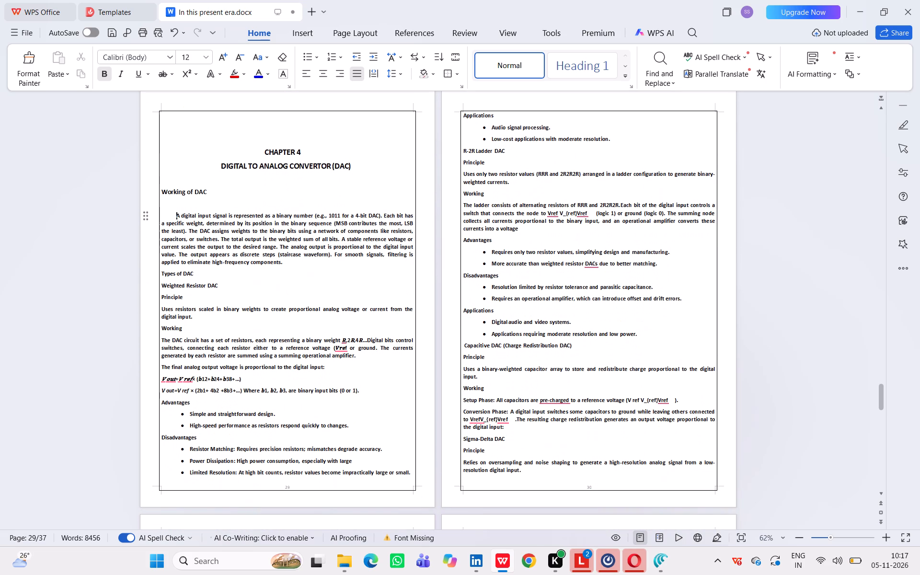
scroll(264, 435, "down", 2)
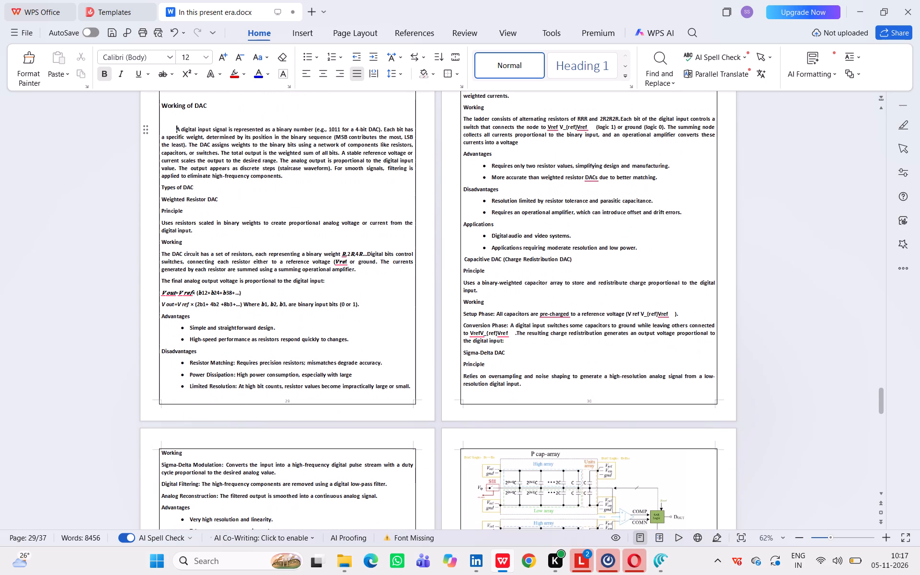
scroll(264, 435, "down", 1)
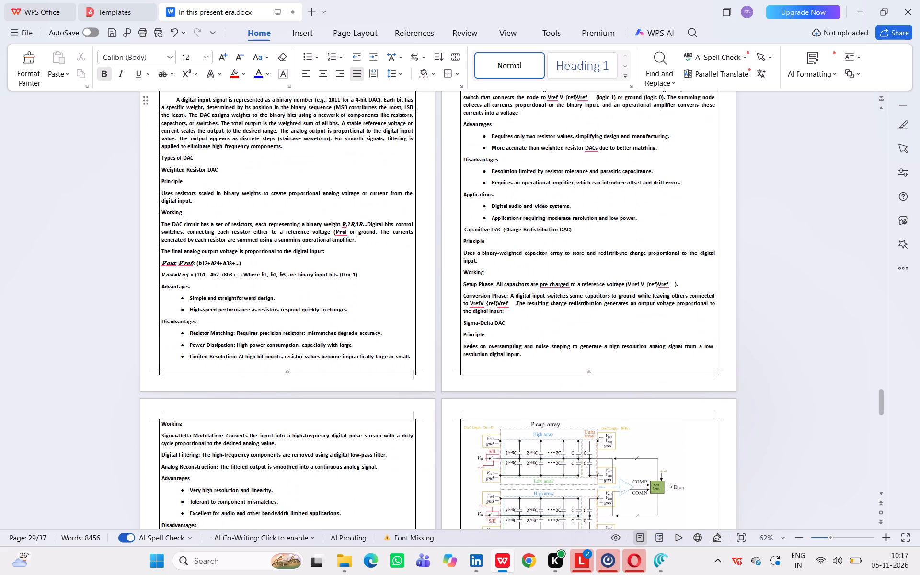
left_click_drag(193, 289, 162, 287)
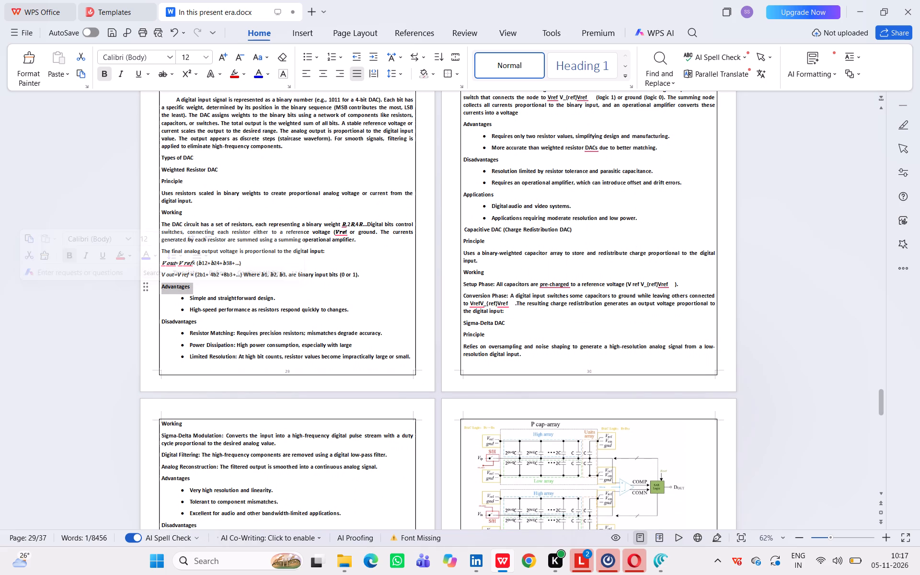
left_click(204, 58)
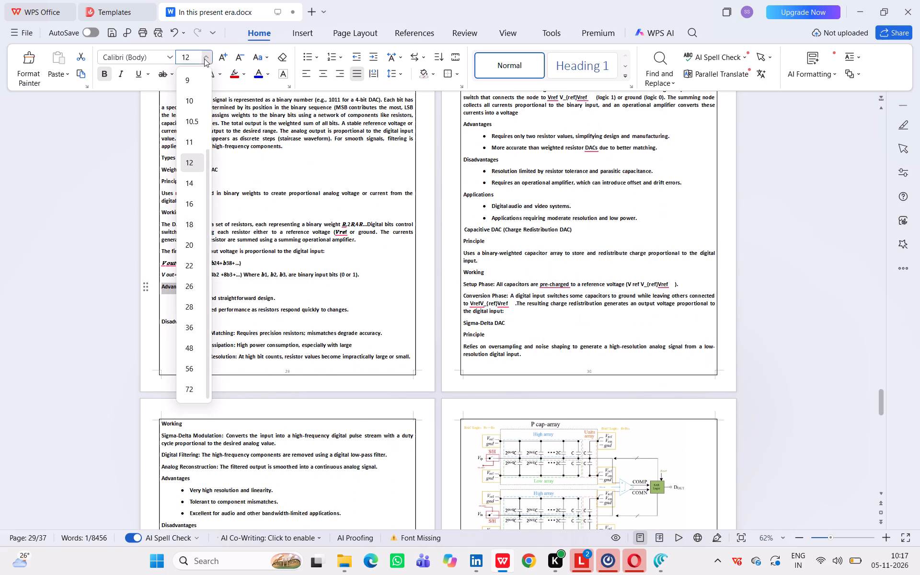
left_click(192, 183)
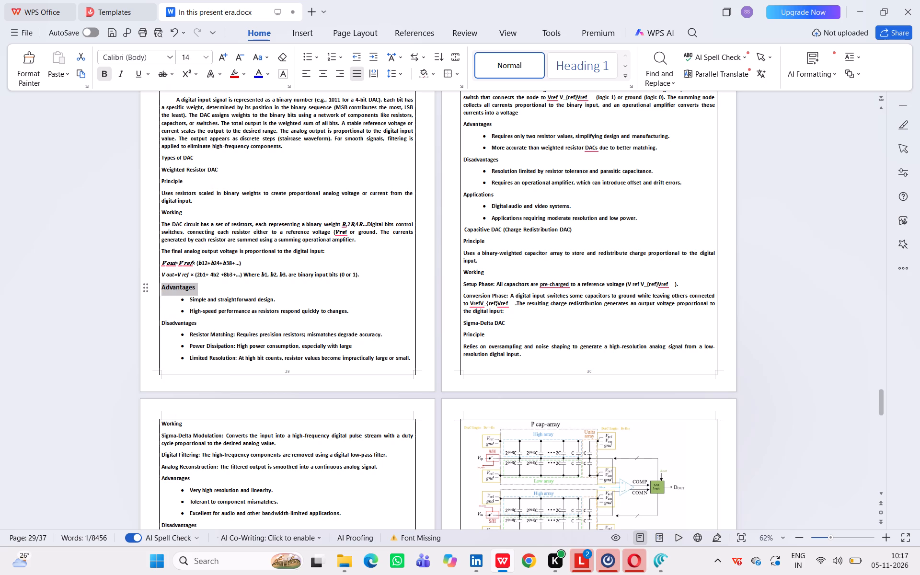
Set the font size of the Types of DAC heading to 14.
left_click(204, 156)
left_click_drag(204, 156, 164, 156)
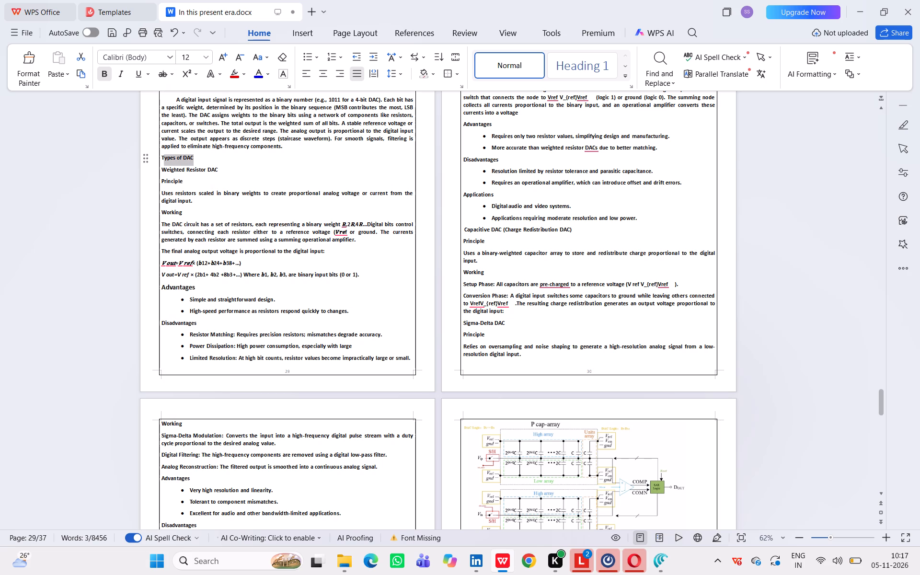
left_click_drag(164, 156, 159, 156)
left_click(213, 54)
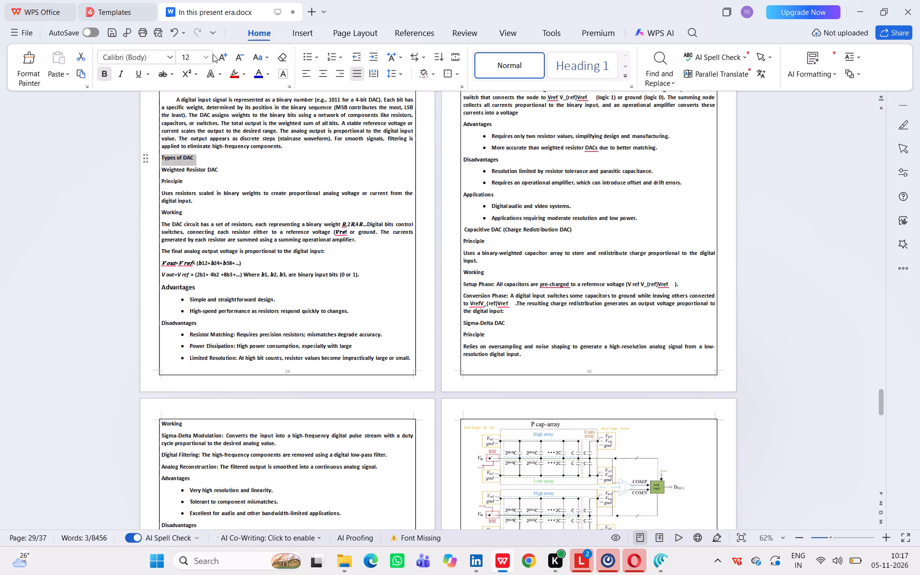
left_click(204, 59)
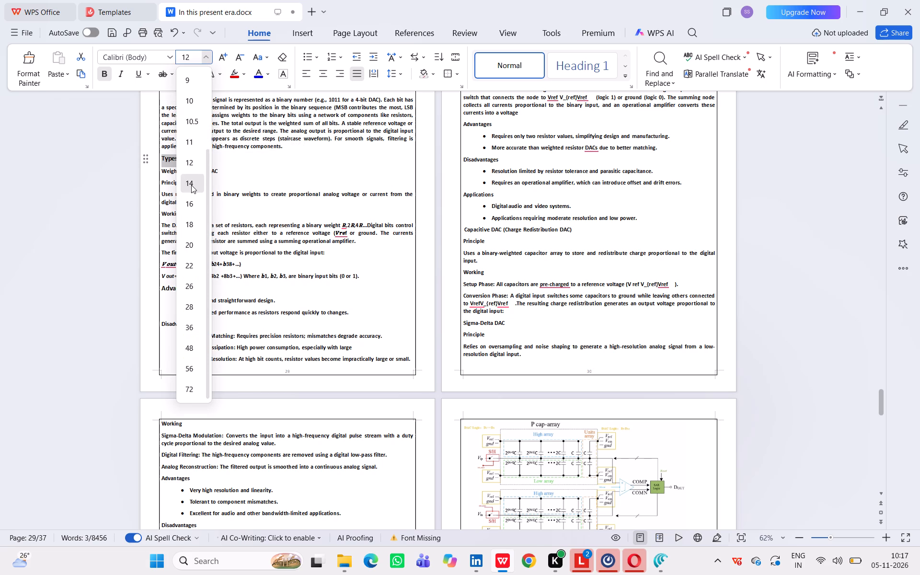
left_click(191, 184)
left_click(350, 299)
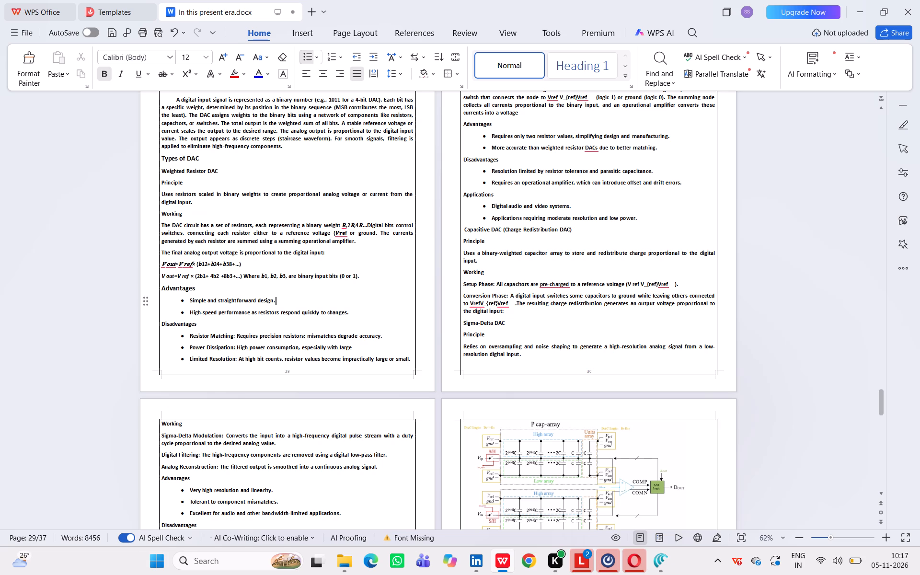
Set the font size of the Disadvantages heading in the Weighted Resistor DAC section to 14.
left_click_drag(198, 324, 176, 324)
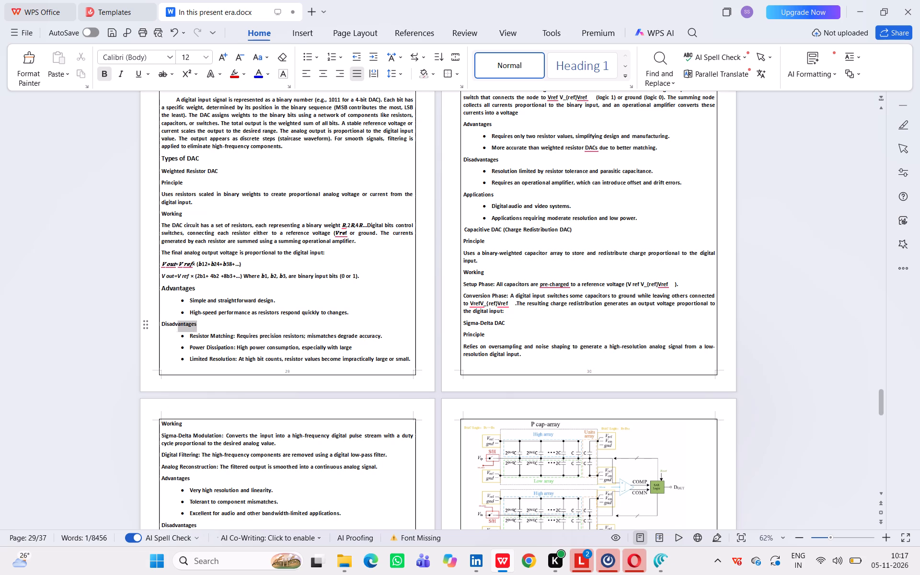
left_click_drag(176, 324, 161, 323)
left_click(205, 55)
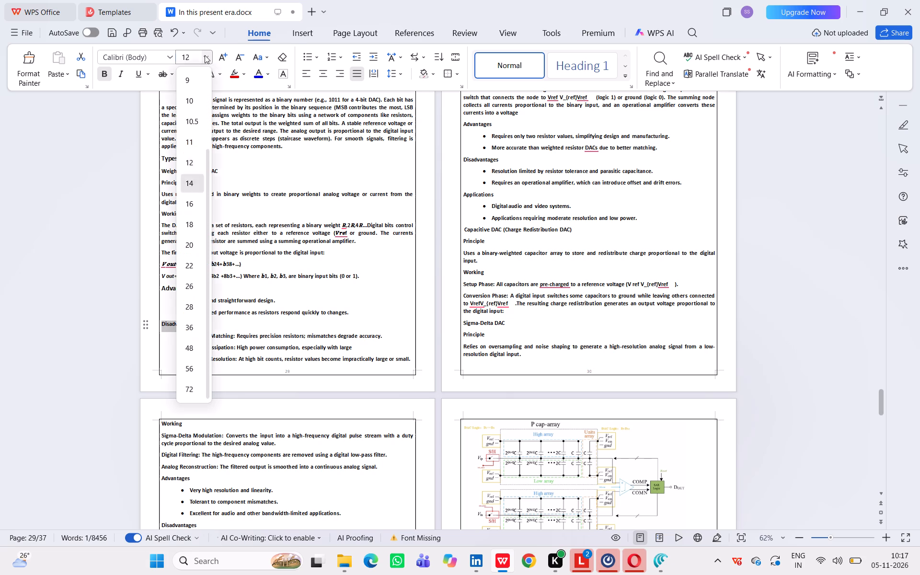
left_click(190, 182)
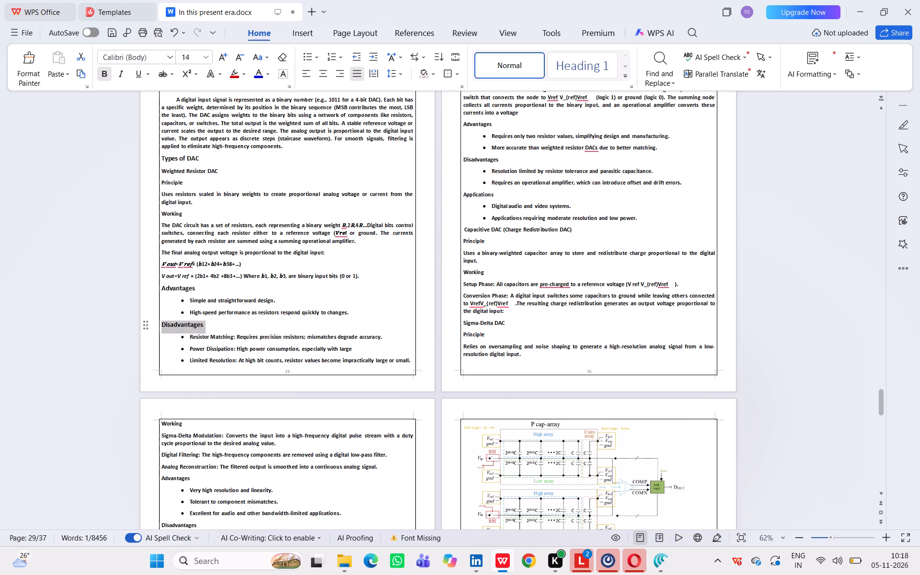
left_click(364, 308)
Set the font size of the Applications heading that starts page 30, above R-2R Ladder DAC, to 14.
scroll(364, 308, "up", 1)
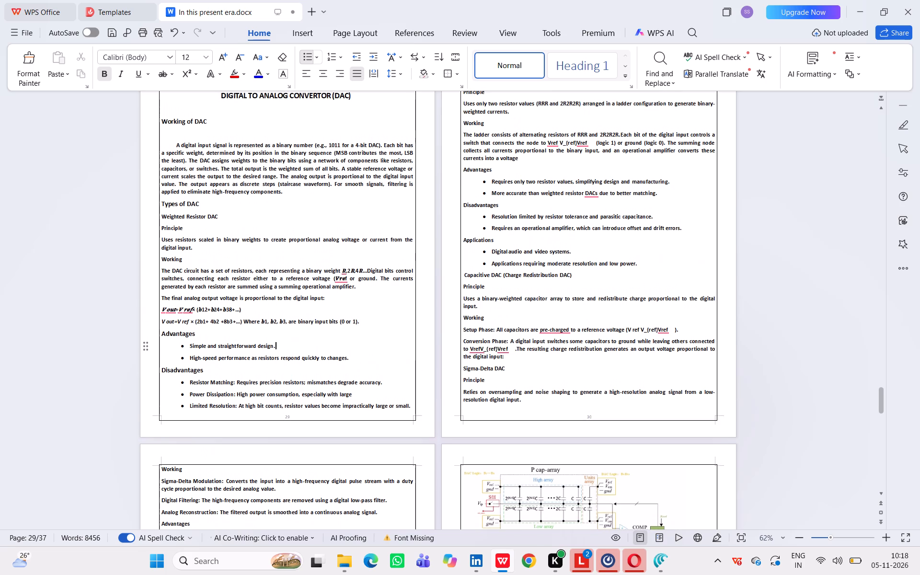
scroll(364, 308, "up", 3)
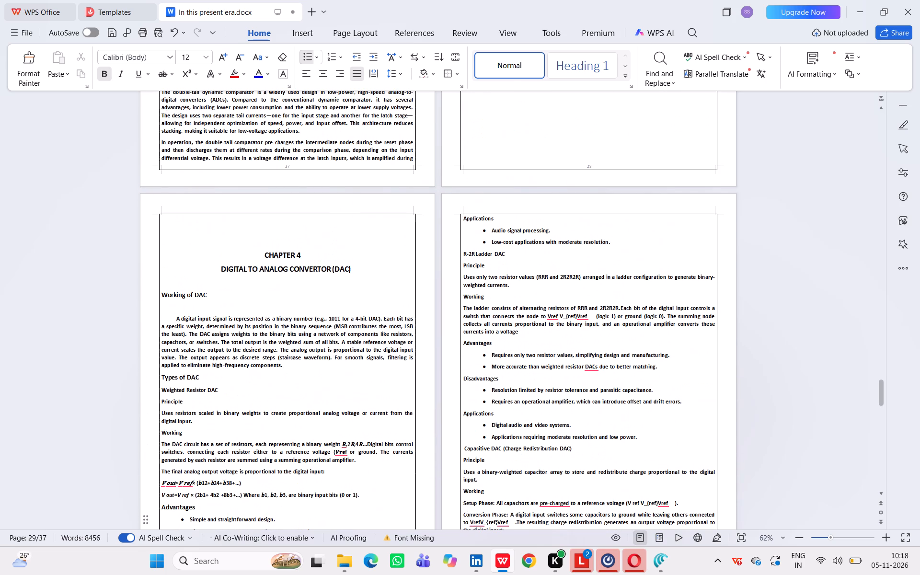
left_click_drag(498, 219, 460, 220)
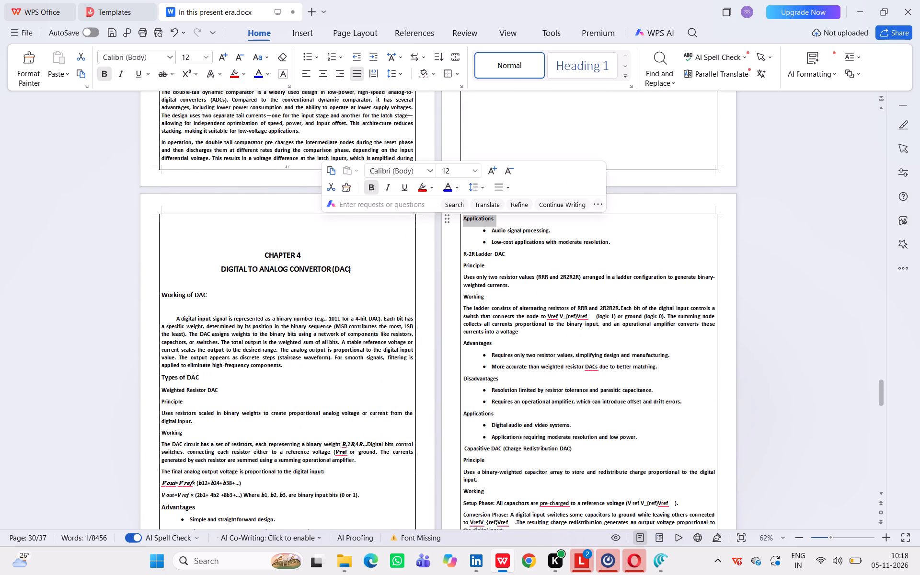
left_click(207, 61)
left_click(188, 185)
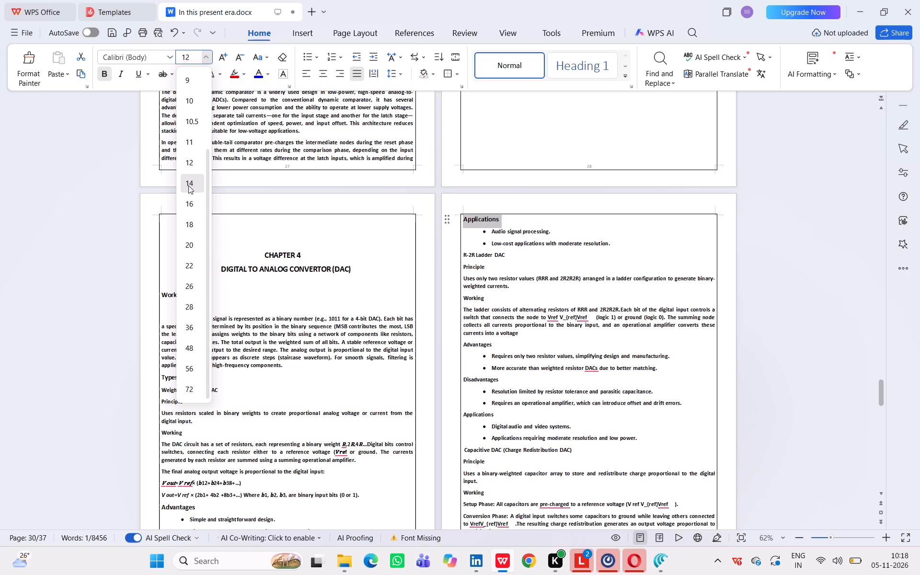
Set the font size of the R-2R Ladder DAC heading to 14.
left_click(503, 254)
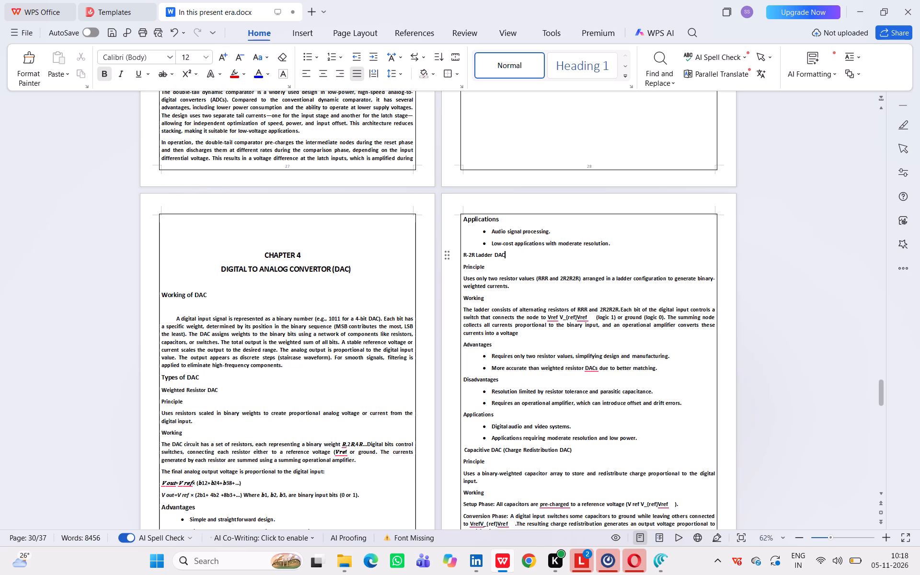
left_click_drag(505, 255, 461, 252)
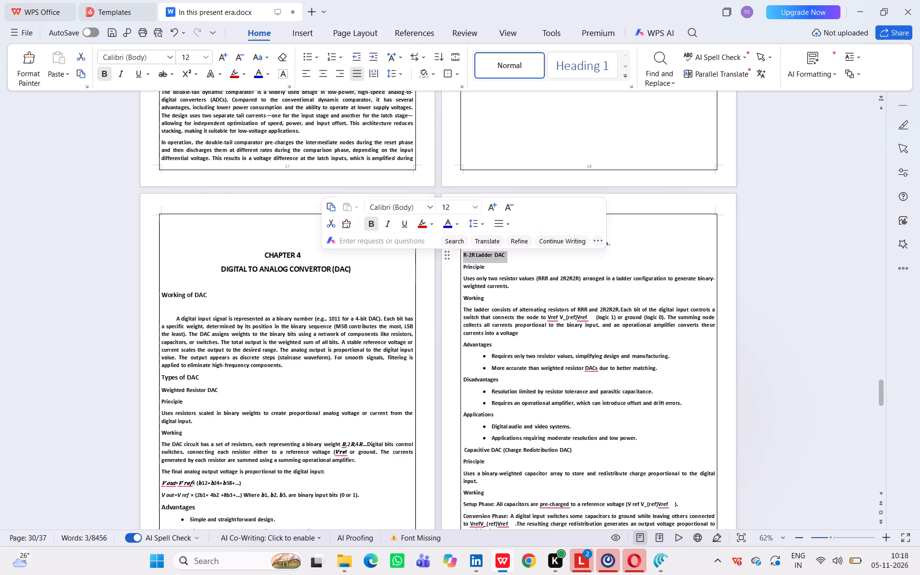
left_click(206, 59)
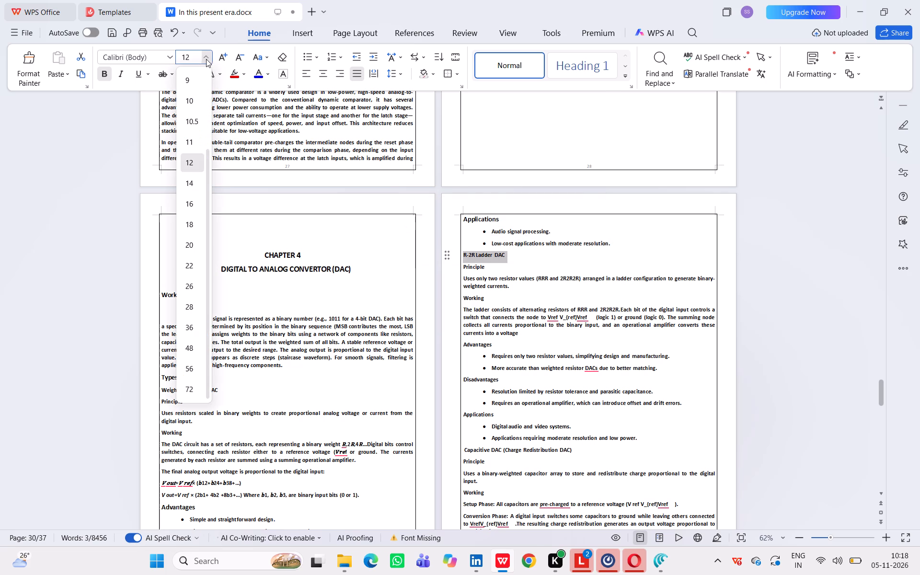
left_click(194, 178)
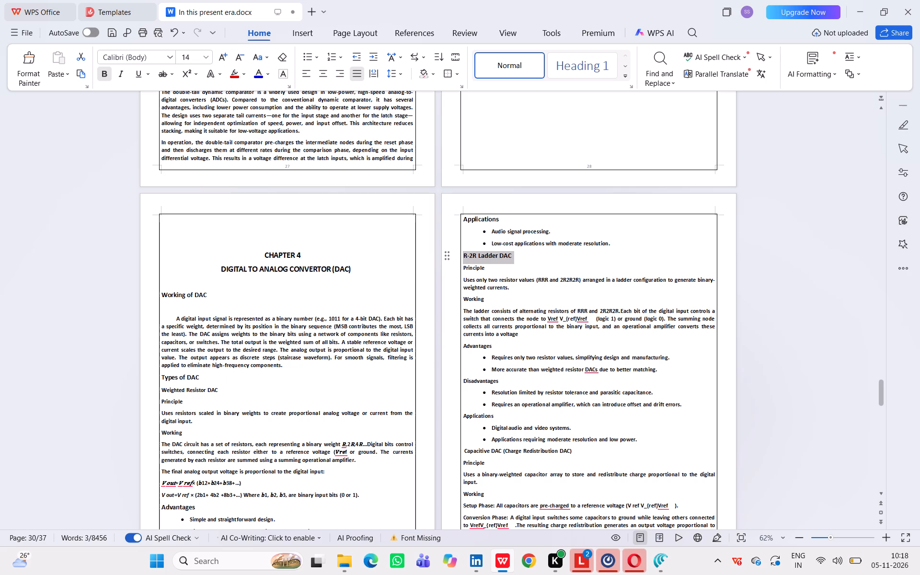
left_click(528, 374)
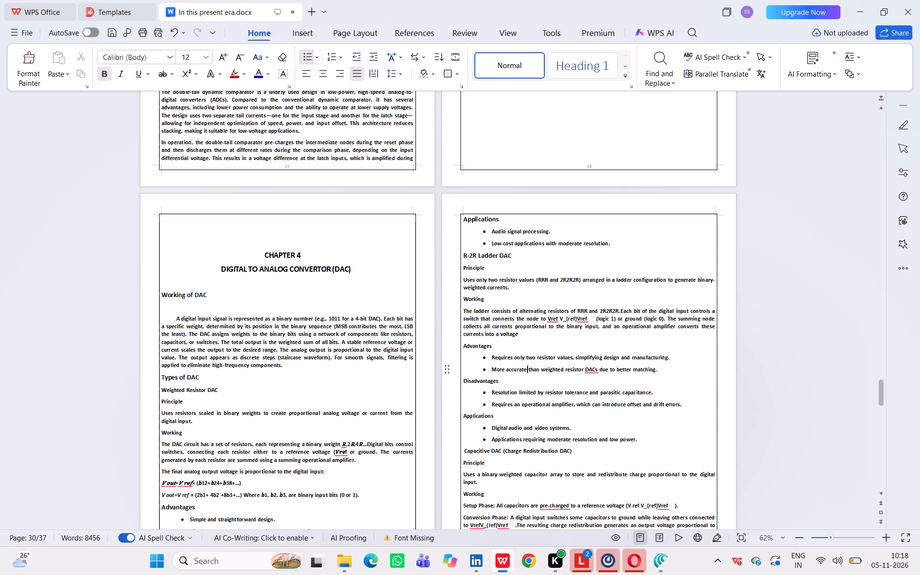
Set the font size of the Principle and Working headings in the R-2R Ladder DAC section to 14.
left_click_drag(485, 268, 460, 266)
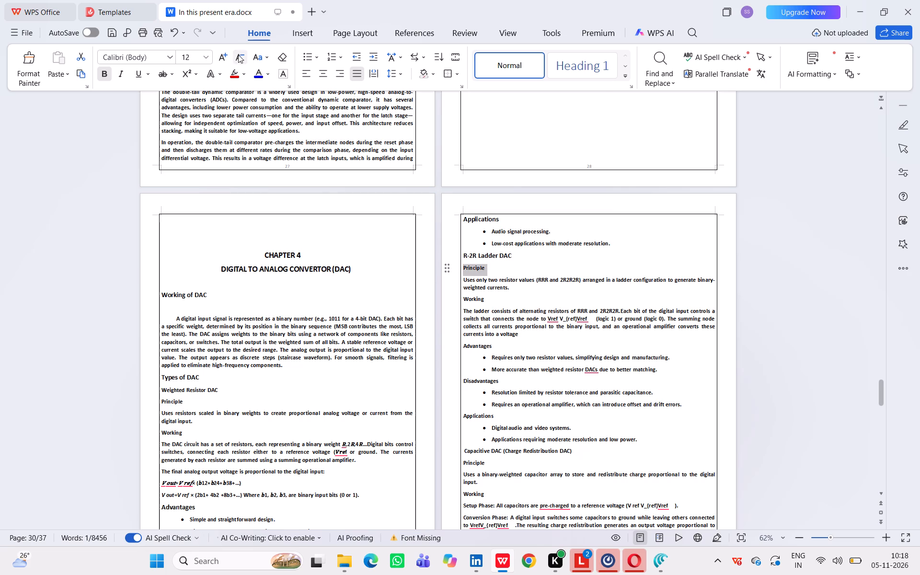
left_click(207, 57)
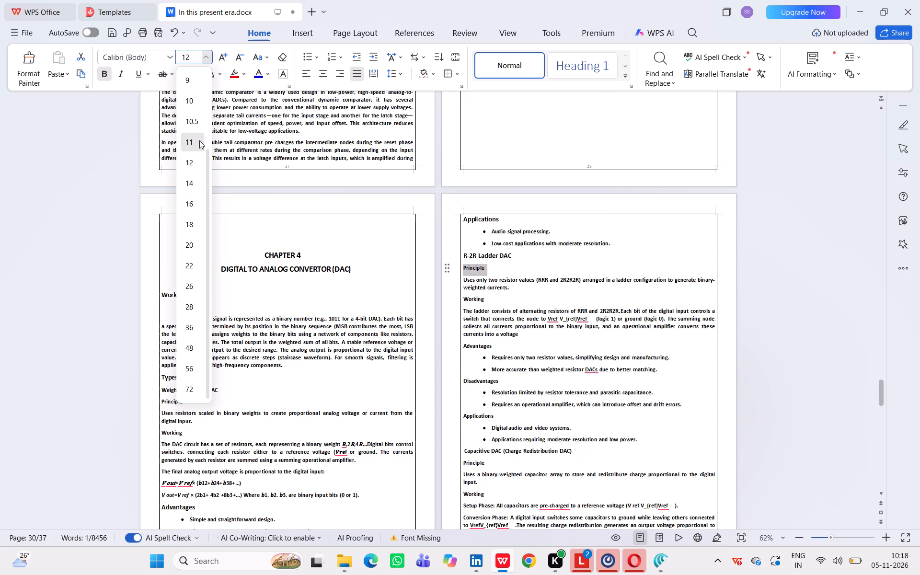
left_click(191, 184)
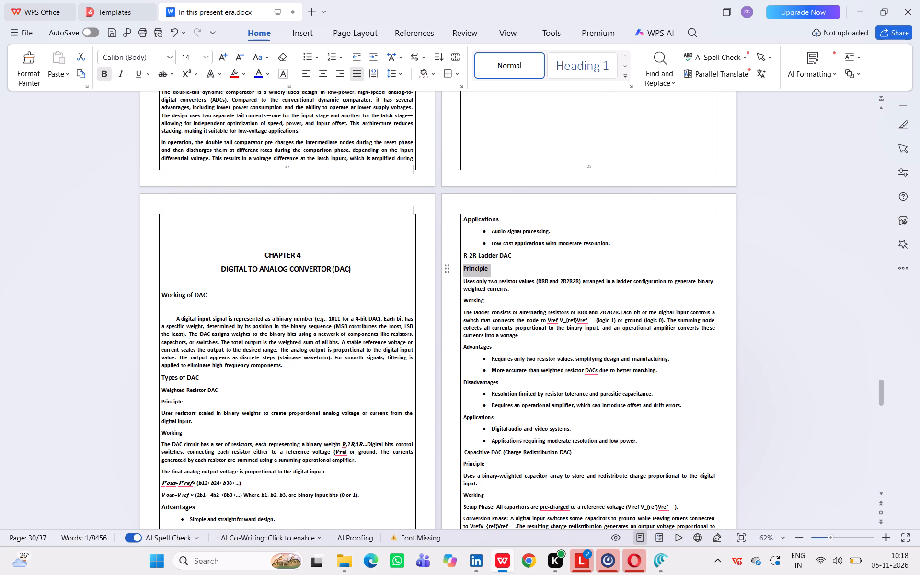
left_click(495, 306)
left_click_drag(483, 302, 461, 301)
left_click(203, 58)
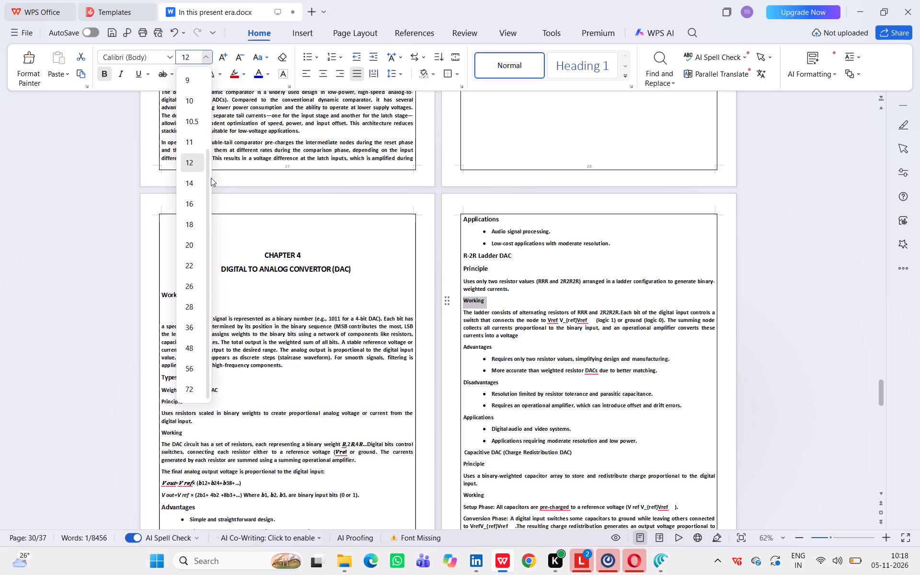
left_click(191, 184)
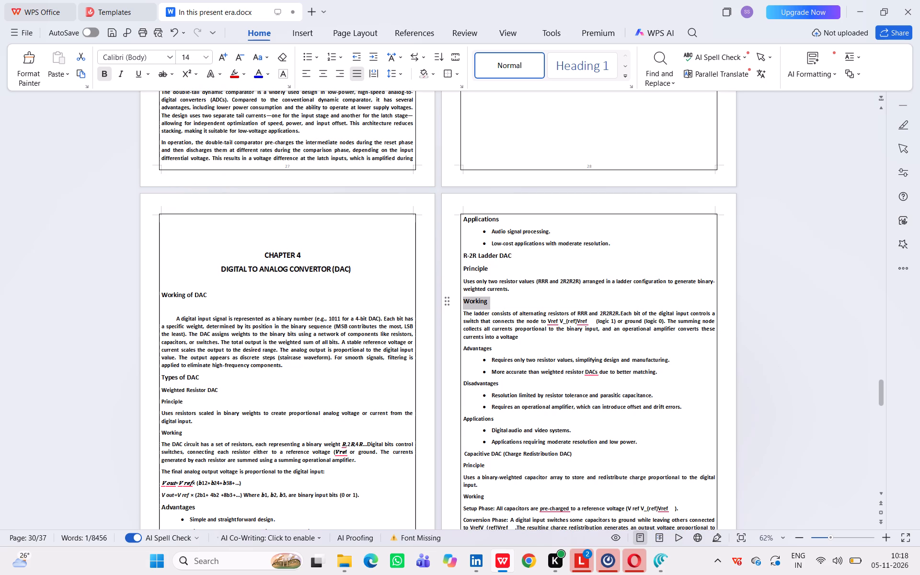
Set the font size of the Advantages and Disadvantages headings in the R-2R Ladder DAC section to 14.
left_click(494, 350)
left_click_drag(494, 350, 472, 347)
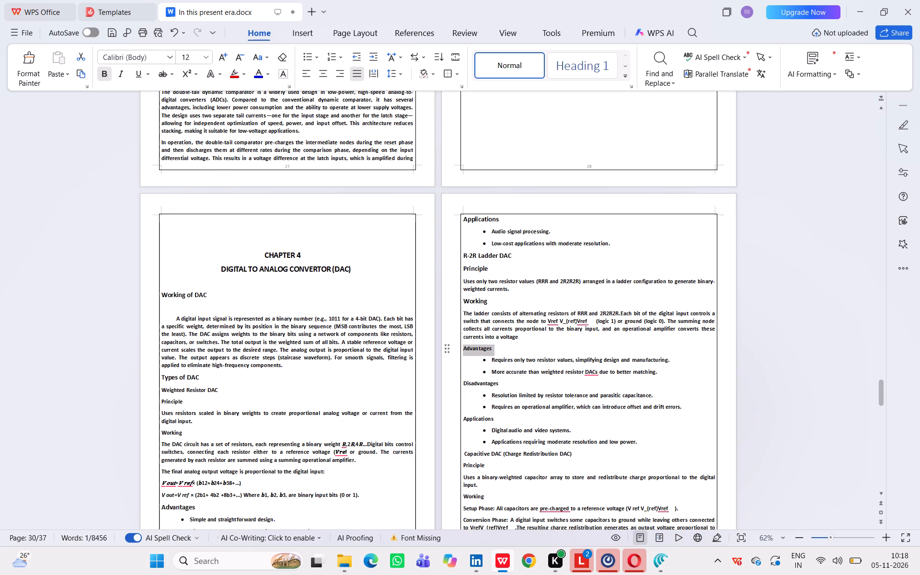
left_click_drag(205, 59, 212, 182)
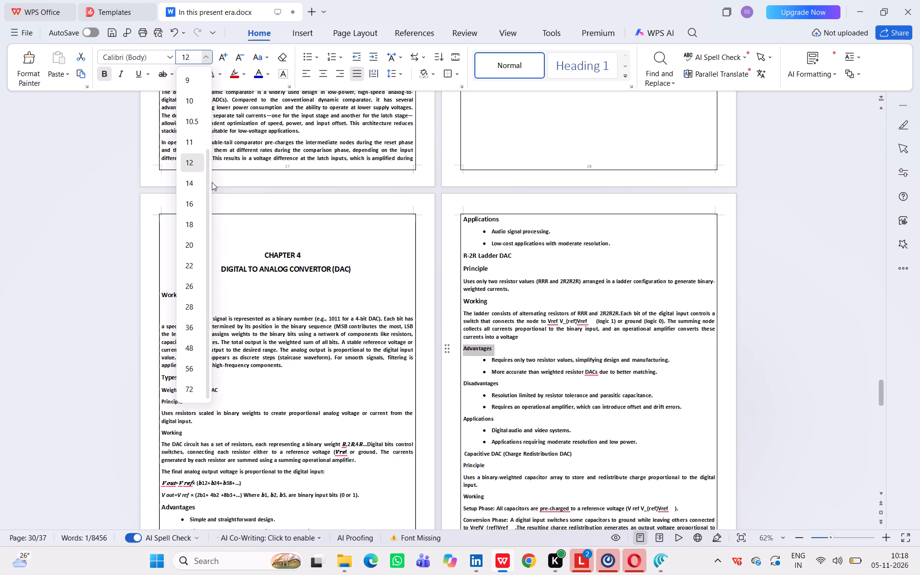
left_click_drag(212, 182, 194, 178)
left_click(194, 178)
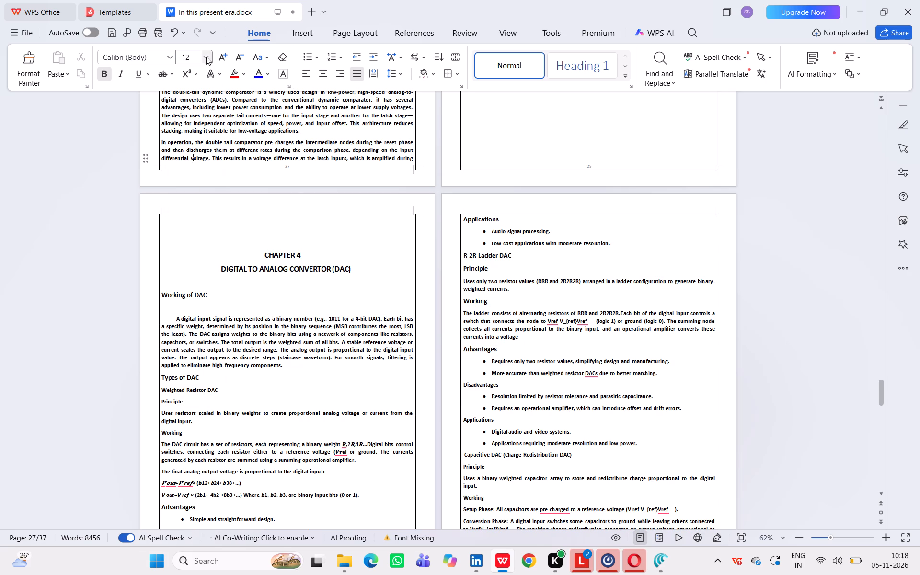
left_click_drag(506, 391, 465, 390)
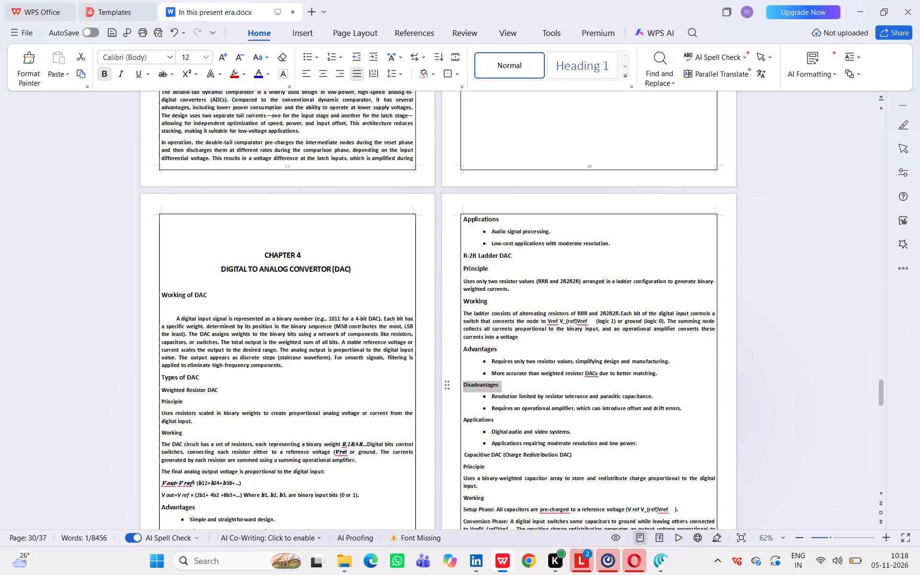
left_click_drag(207, 58, 190, 181)
left_click(190, 181)
Set the font size of the Applications heading in the R-2R Ladder DAC section to 14.
scroll(450, 345, "down", 1)
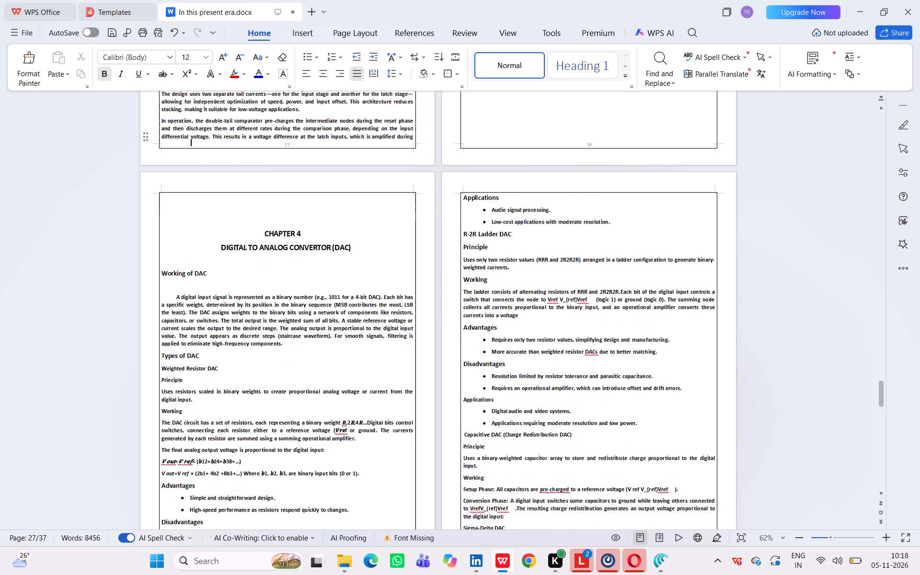
scroll(450, 345, "down", 1)
left_click_drag(500, 371, 471, 366)
left_click(494, 373)
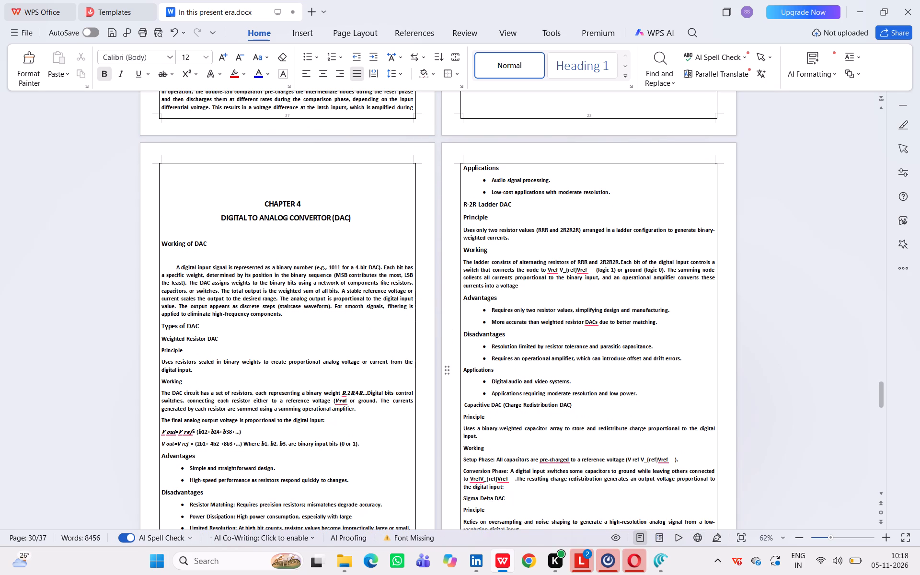
left_click_drag(462, 371, 500, 373)
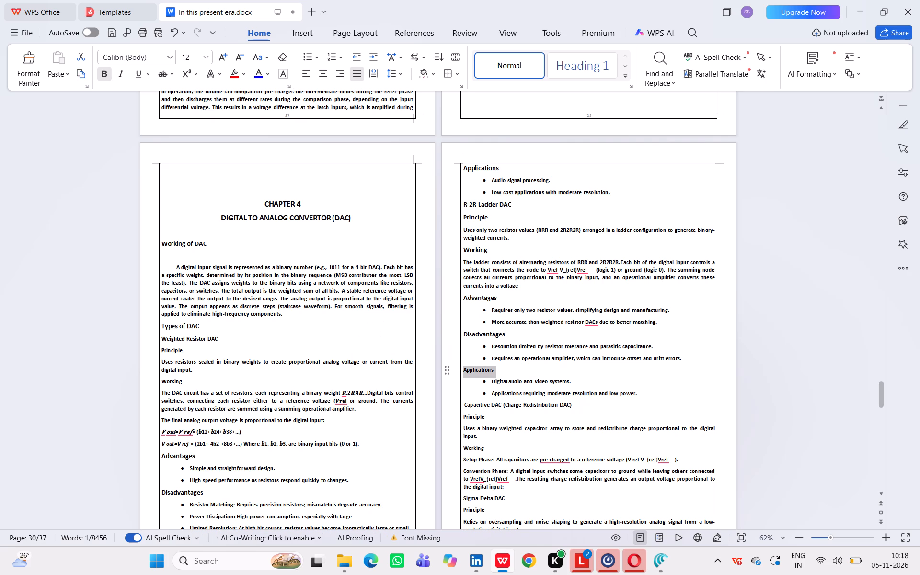
left_click(210, 57)
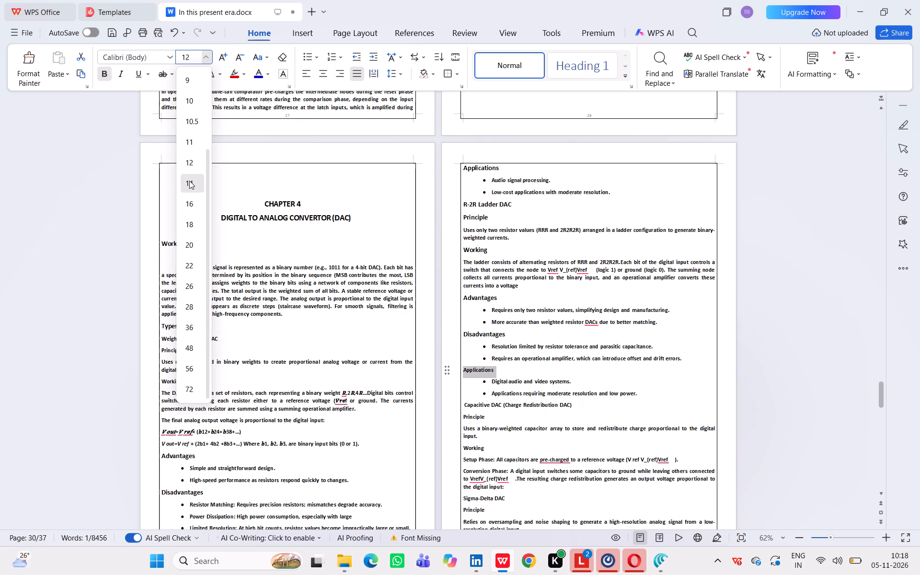
left_click(188, 181)
left_click(634, 397)
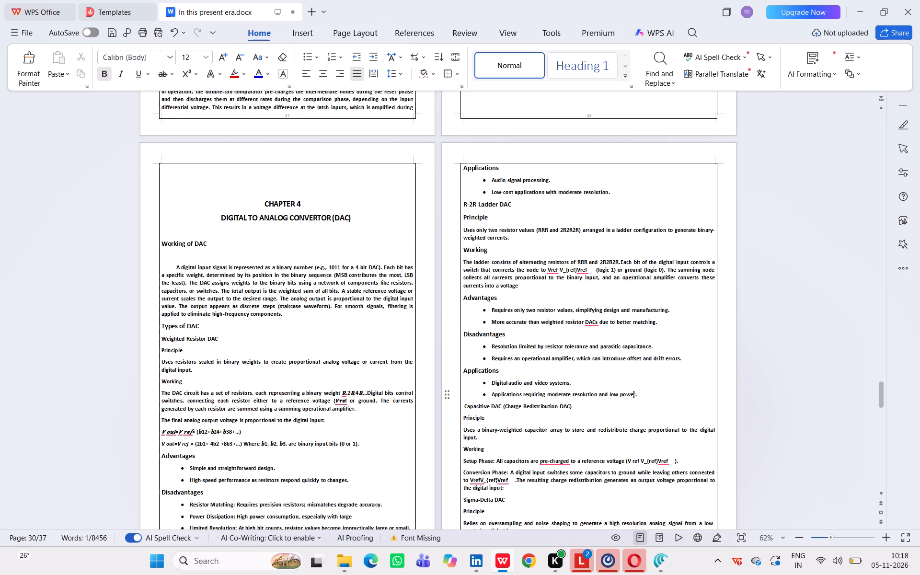
Set the font size of the Capacitive DAC (Charge Redistribution DAC) heading to 14.
scroll(609, 437, "down", 2)
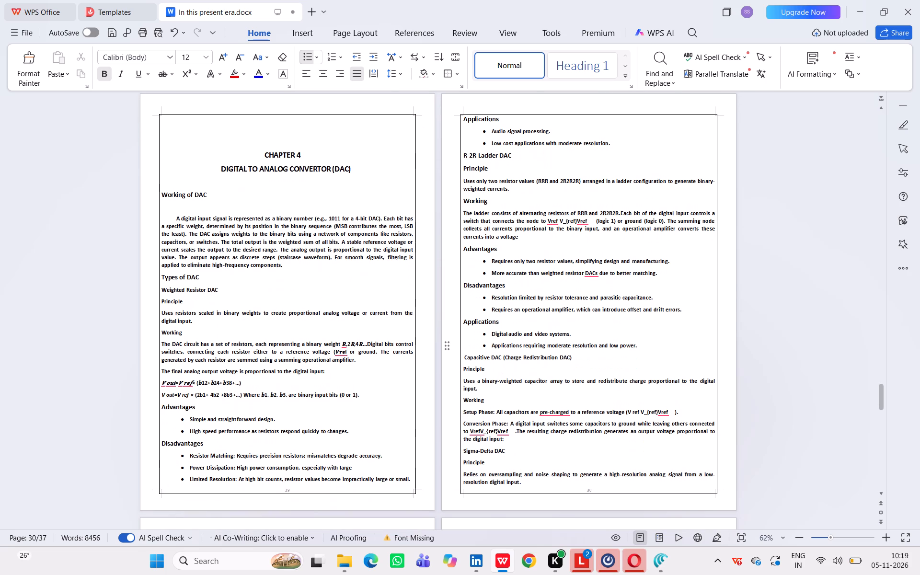
left_click_drag(574, 358, 557, 354)
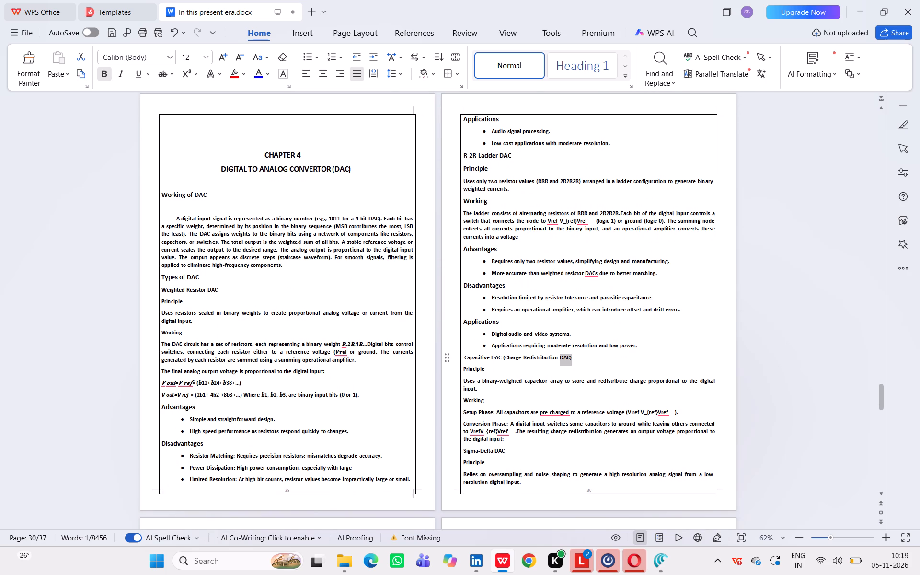
left_click_drag(557, 354, 463, 359)
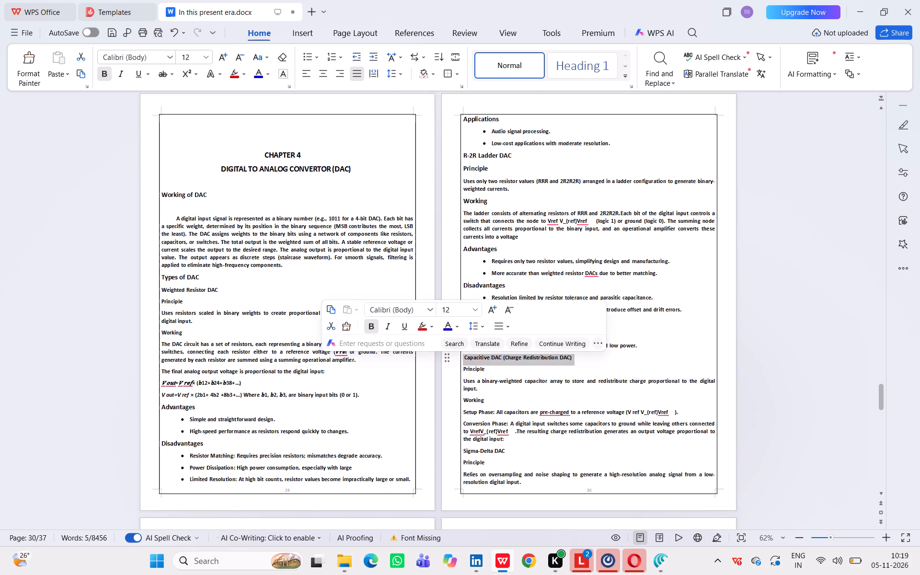
left_click(207, 59)
left_click(194, 184)
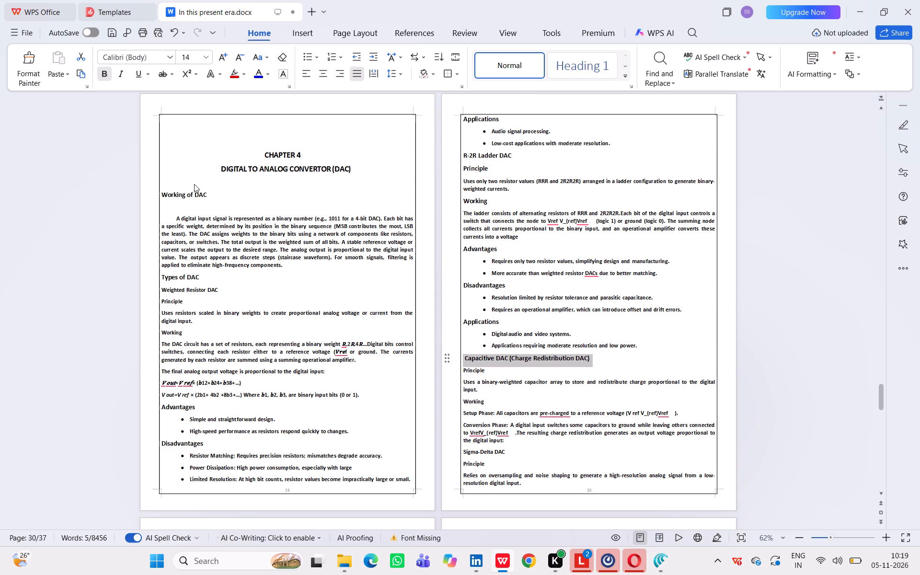
Insert a blank, unbulleted line between the R-2R Ladder DAC applications list and the Capacitive DAC heading.
left_click(663, 350)
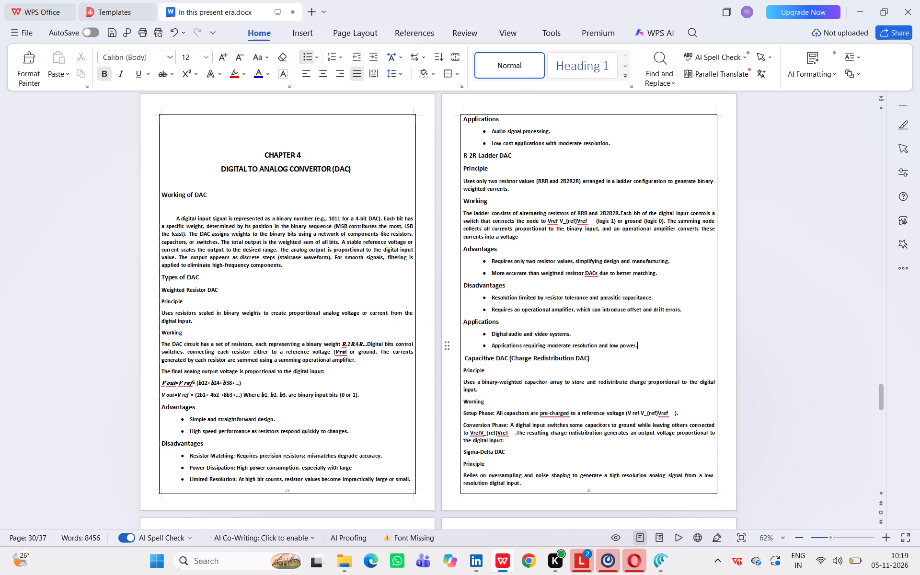
key("Return")
key("BackSpace")
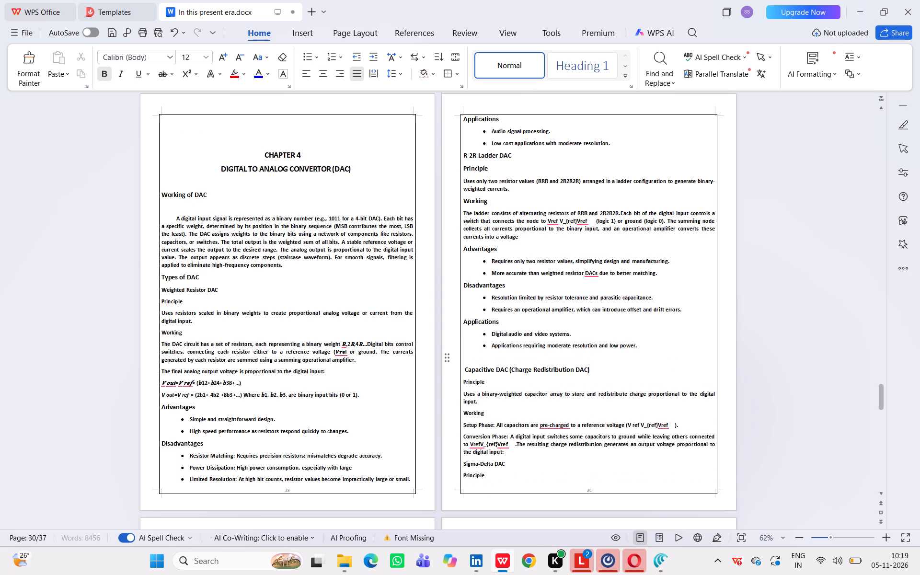
left_click_drag(663, 350, 621, 381)
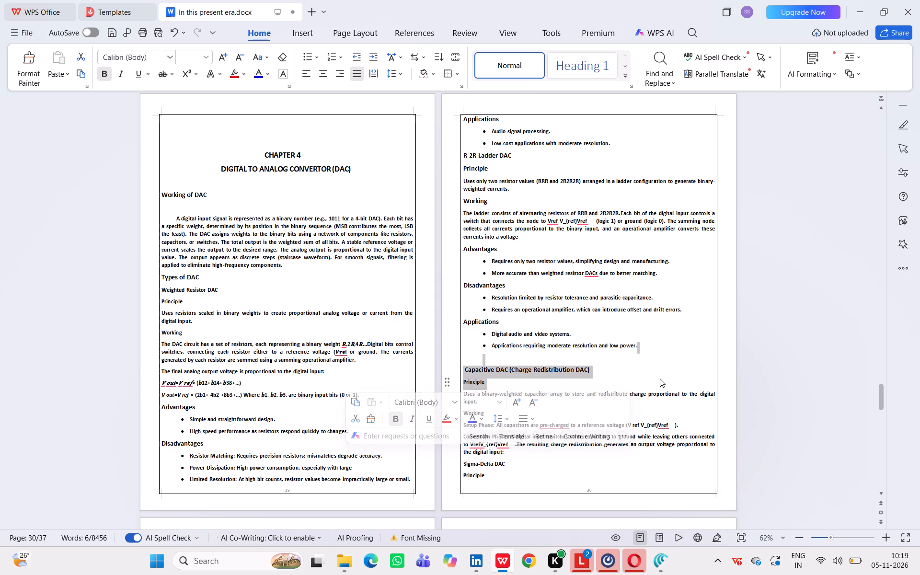
left_click(660, 379)
Set the font size of the Principle and Working headings in the Capacitive DAC section to 14.
left_click_drag(487, 381, 462, 381)
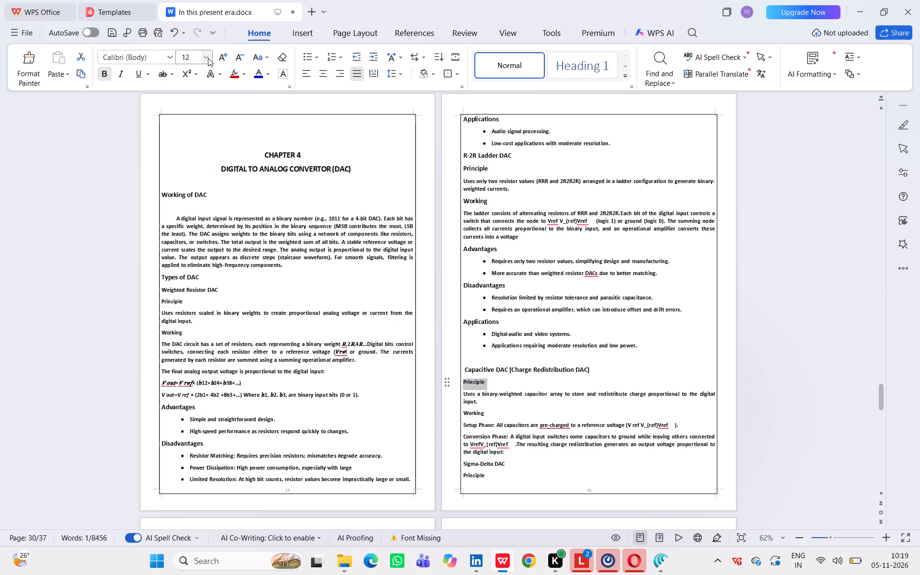
left_click(208, 58)
left_click(190, 184)
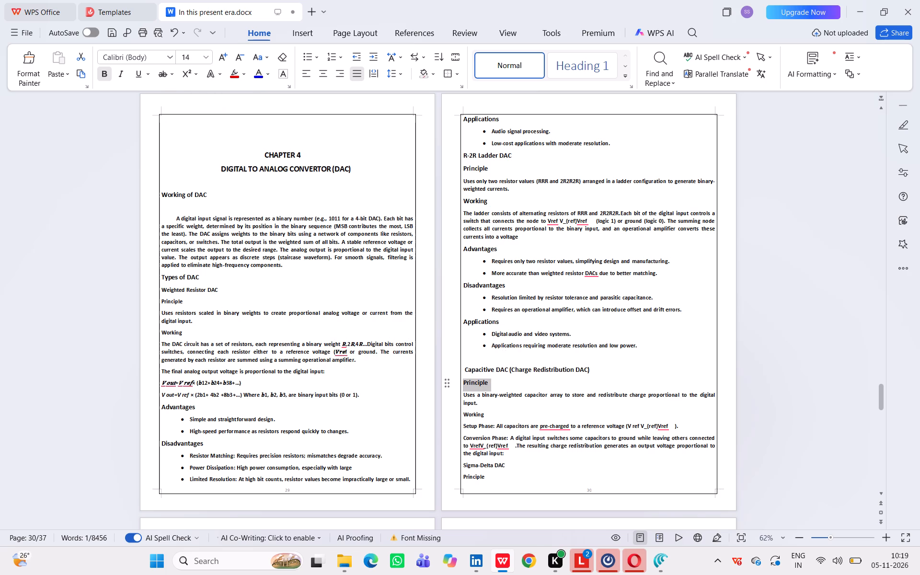
left_click(534, 407)
left_click_drag(491, 416, 472, 418)
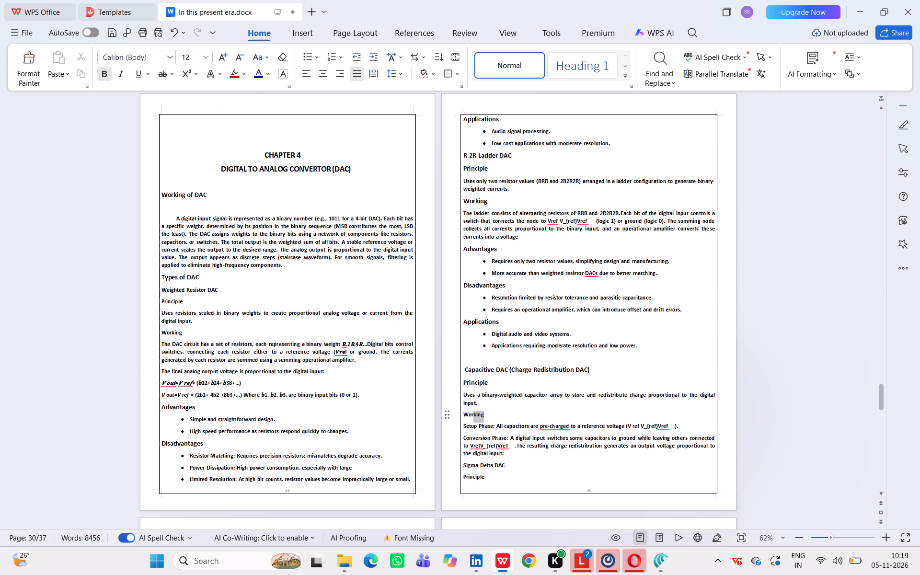
left_click_drag(472, 418, 455, 418)
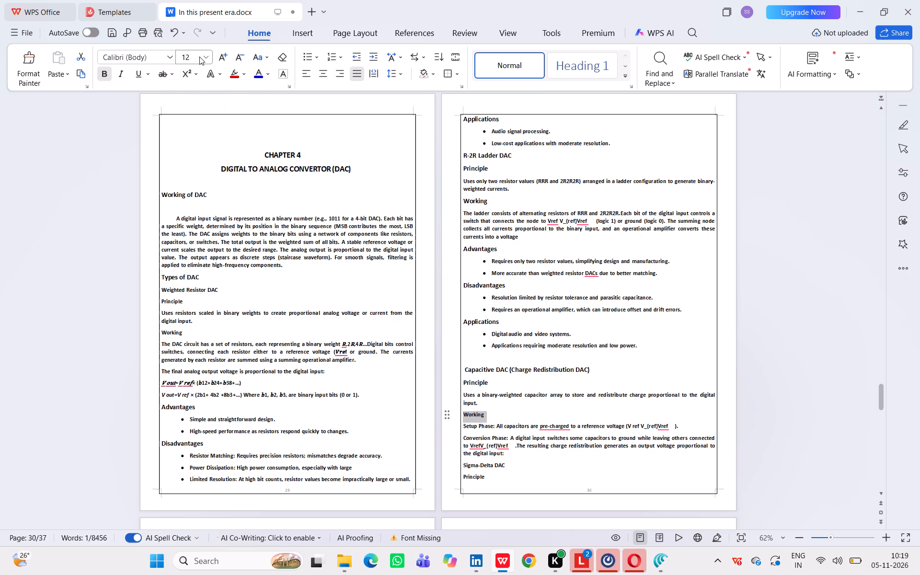
left_click(199, 57)
left_click(203, 57)
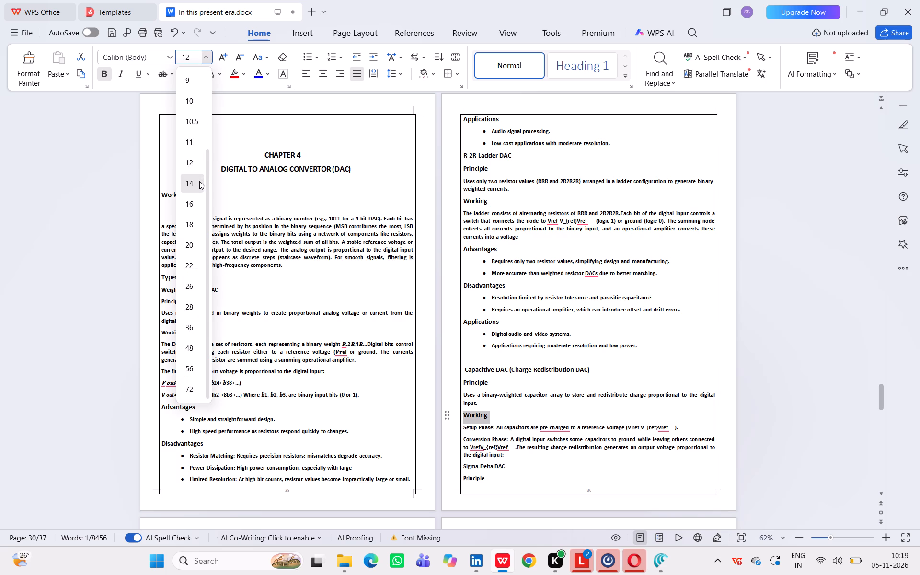
left_click(199, 181)
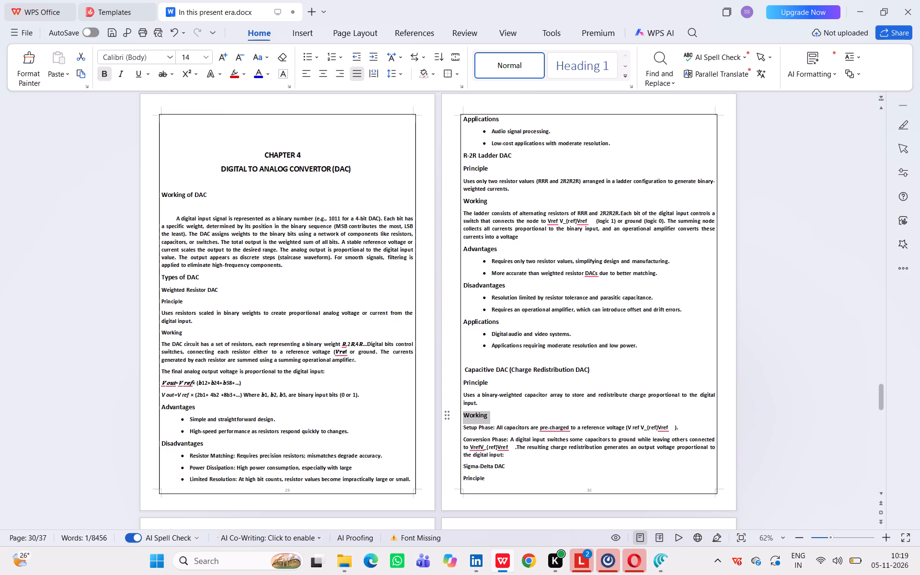
Set the font size of the Sigma-Delta DAC heading to 14.
left_click_drag(510, 467, 462, 466)
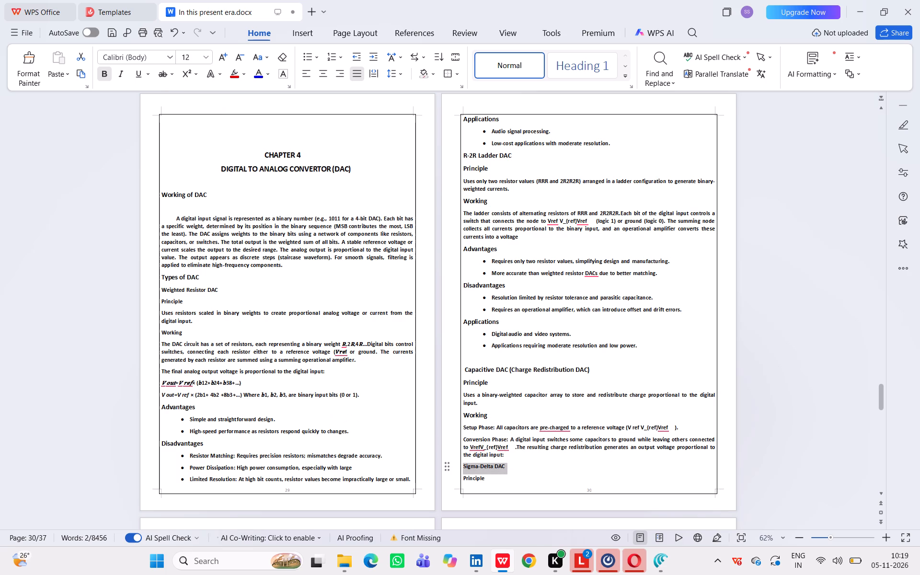
left_click(204, 57)
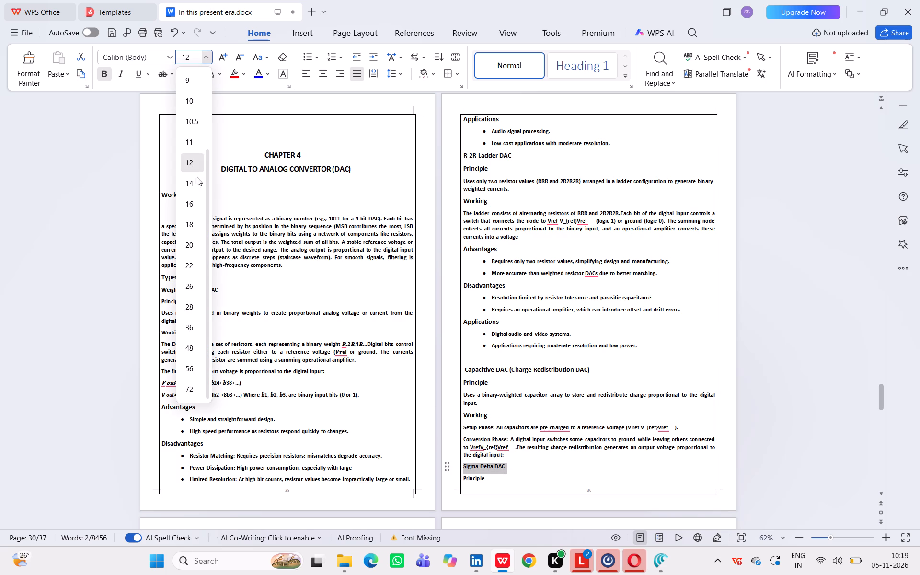
left_click(191, 185)
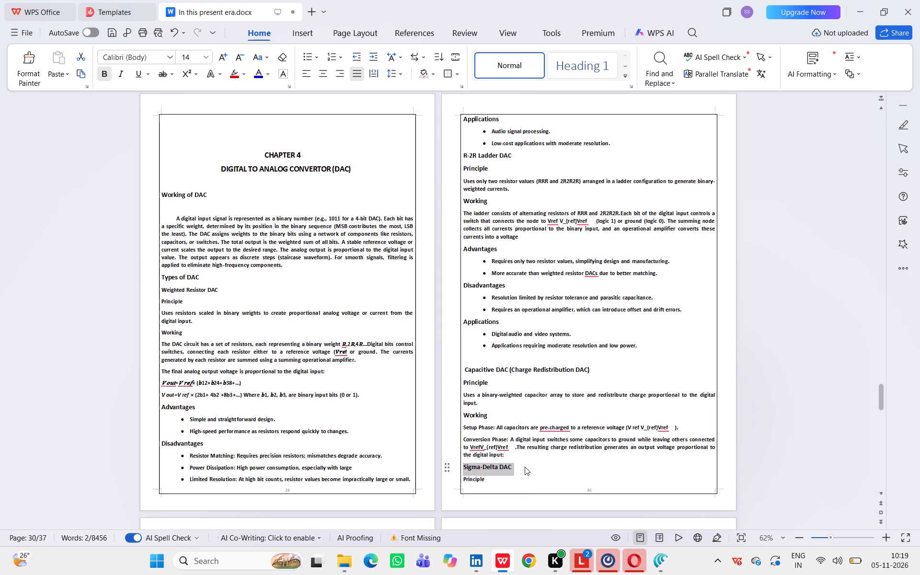
Replace the colon ending the Conversion Phase paragraph, after "the digital input", with a full stop.
left_click(524, 456)
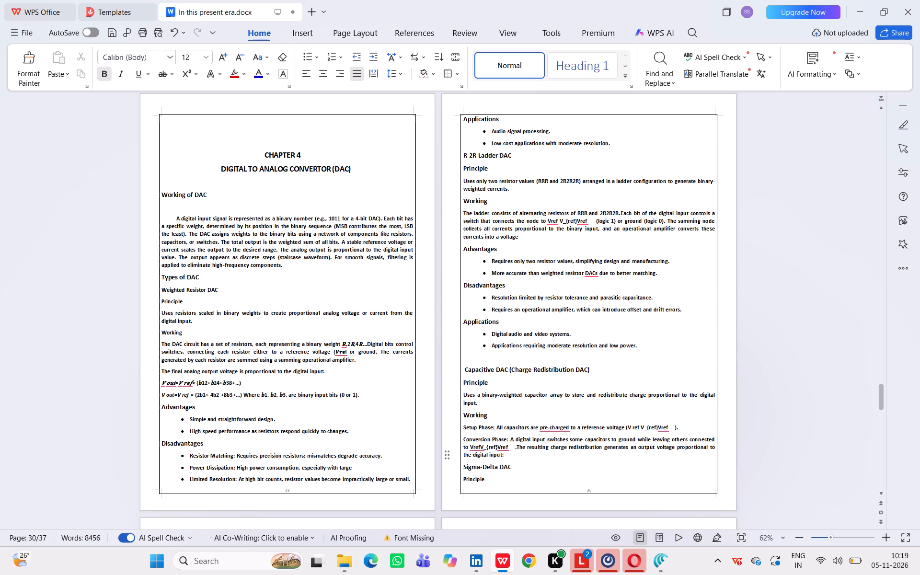
scroll(524, 456, "down", 2)
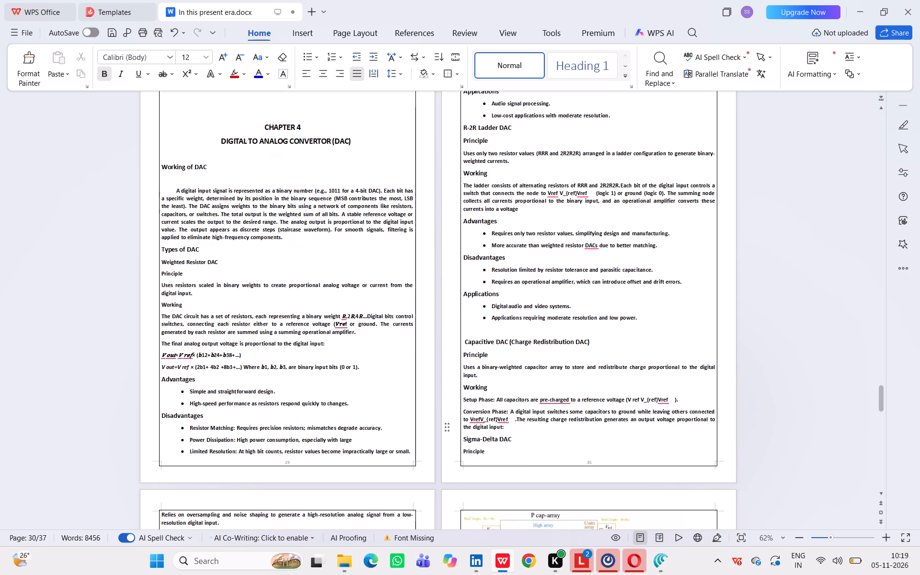
key("BackSpace")
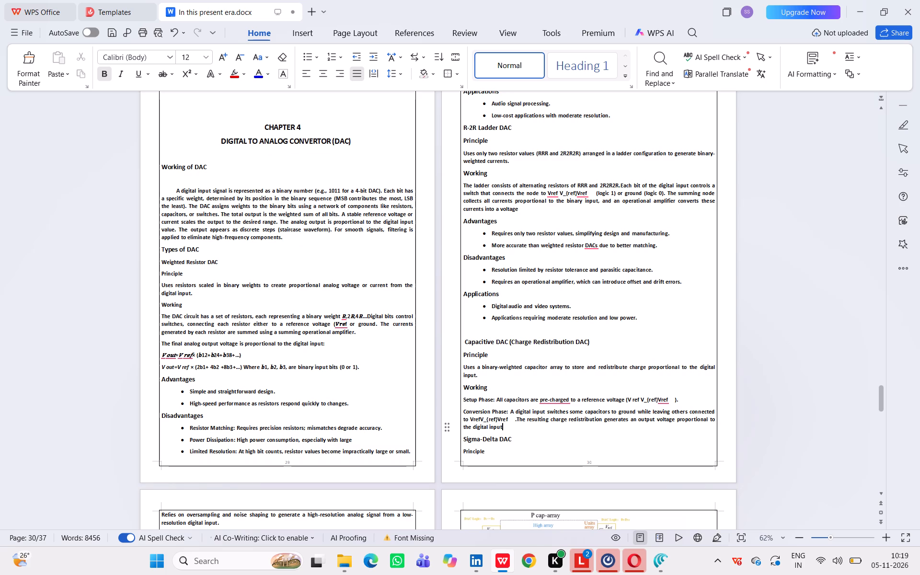
key("period")
Insert three blank lines after the Conversion Phase paragraph to push the Sigma-Delta DAC section onto page 31.
key("Return")
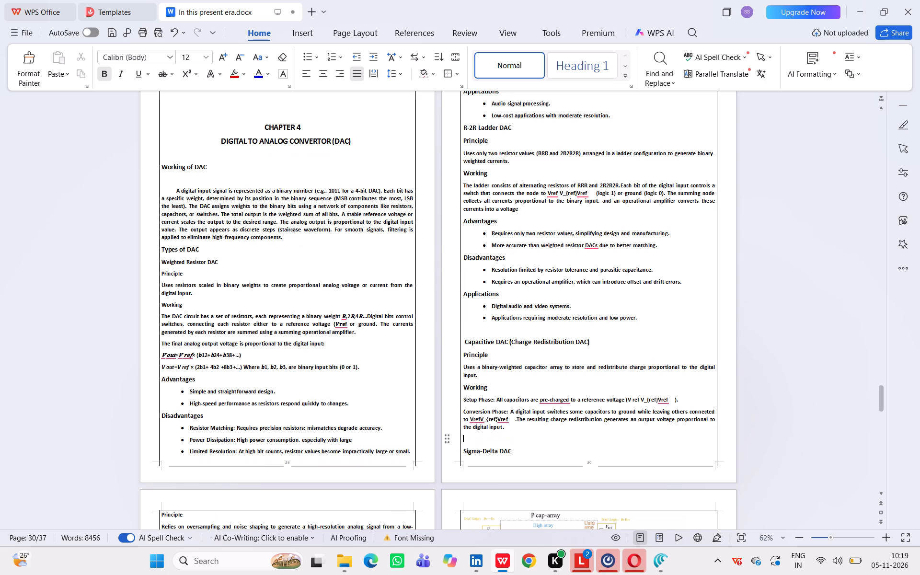
key("Return")
scroll(508, 422, "down", 2)
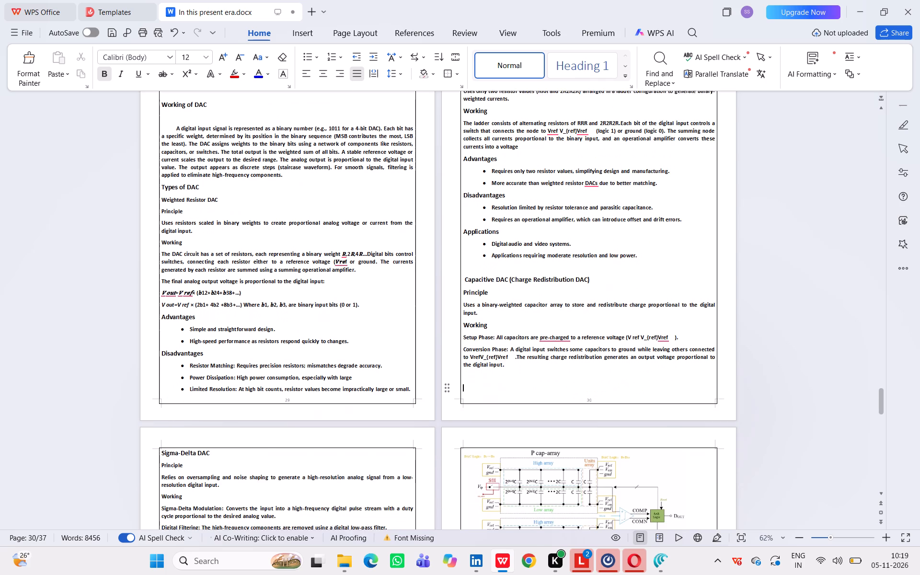
key("Return")
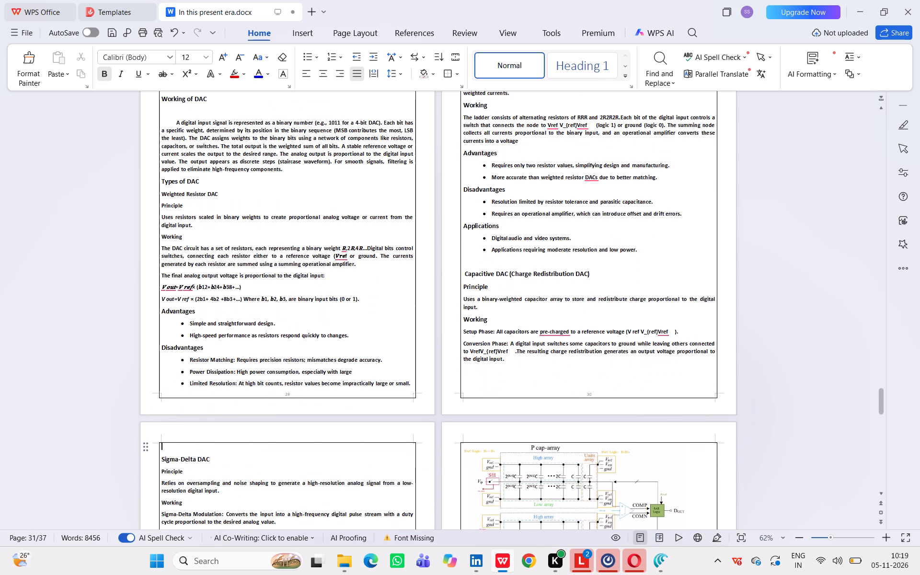
Set the Sigma-Delta DAC heading and the Principle heading beneath it to font size 14.
left_click_drag(183, 471, 160, 467)
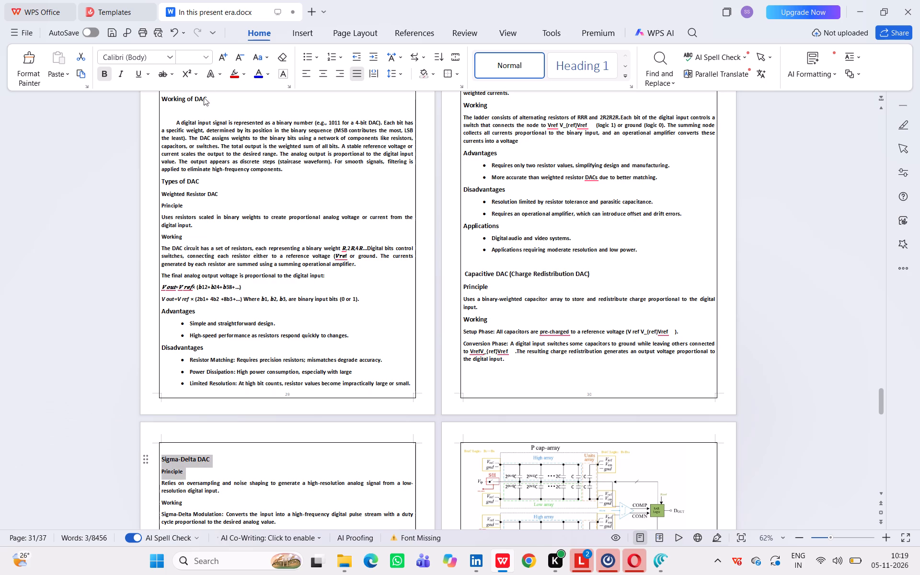
left_click(208, 57)
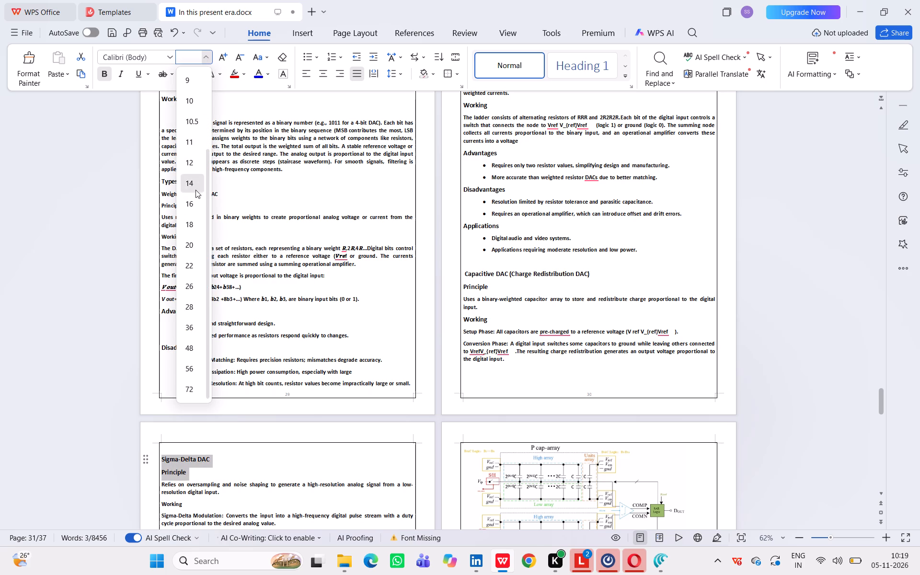
left_click(195, 190)
left_click(327, 446)
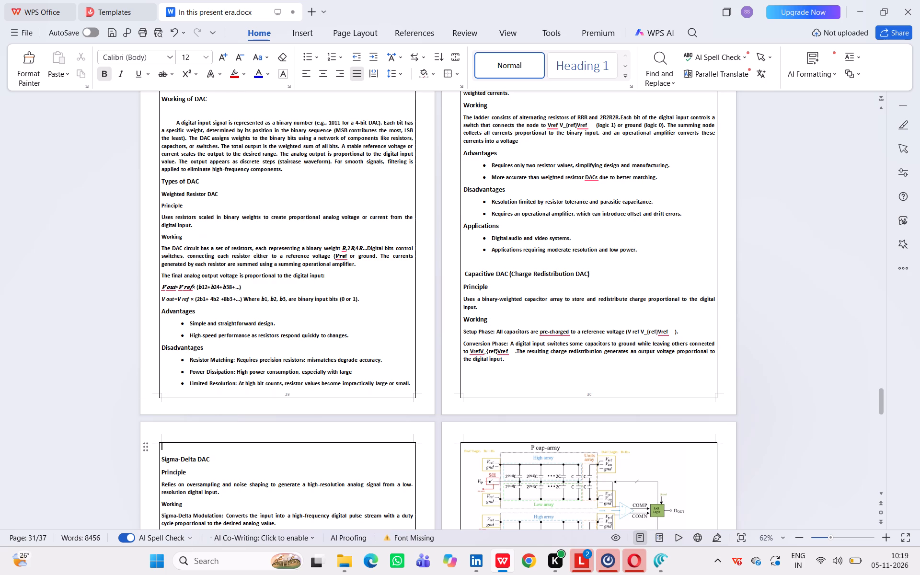
Set the Working heading in the Sigma-Delta DAC section to font size 14.
scroll(327, 446, "down", 3)
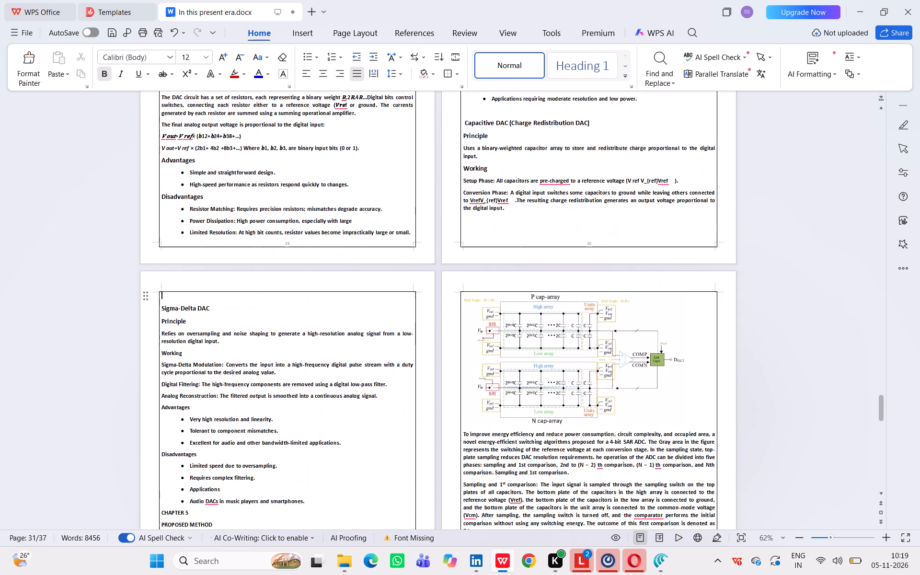
scroll(327, 446, "down", 2)
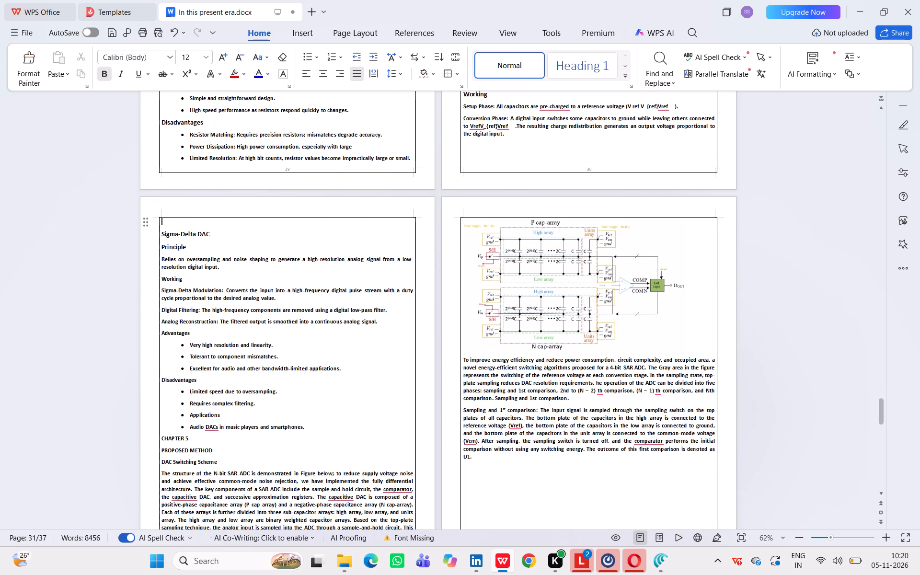
left_click_drag(184, 280, 160, 277)
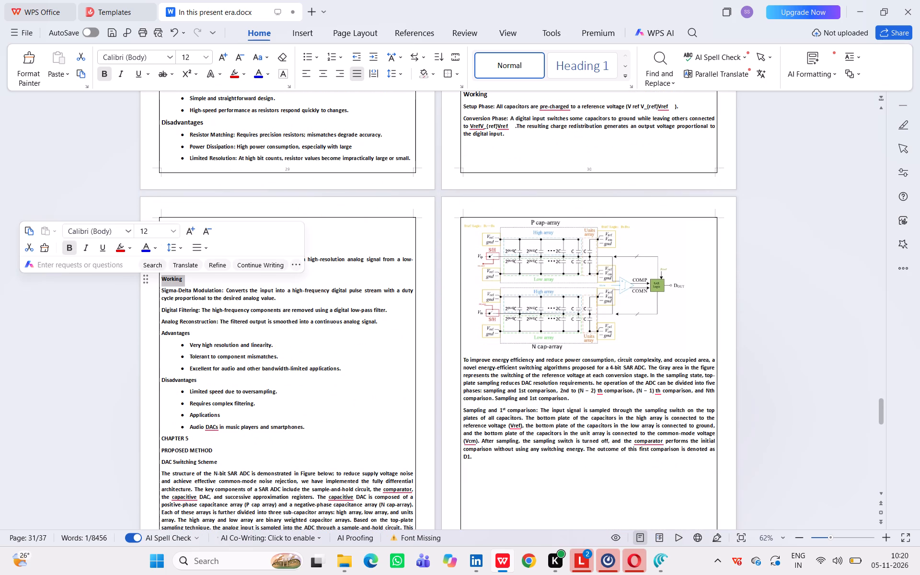
left_click(206, 59)
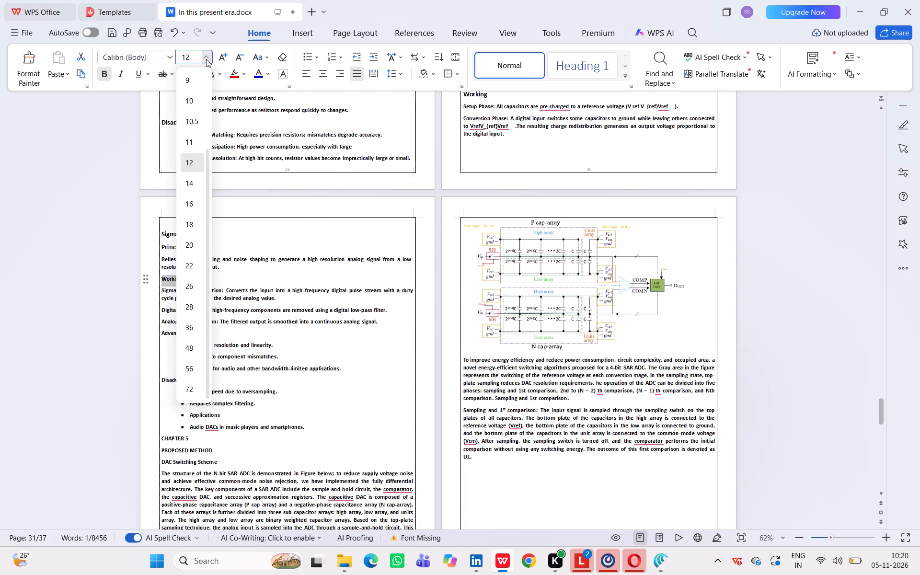
left_click(191, 183)
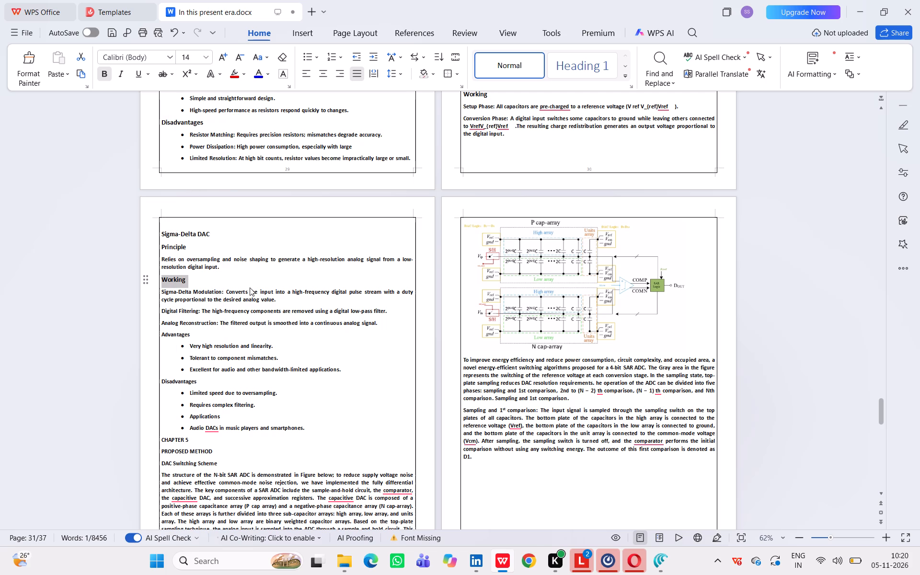
left_click(325, 354)
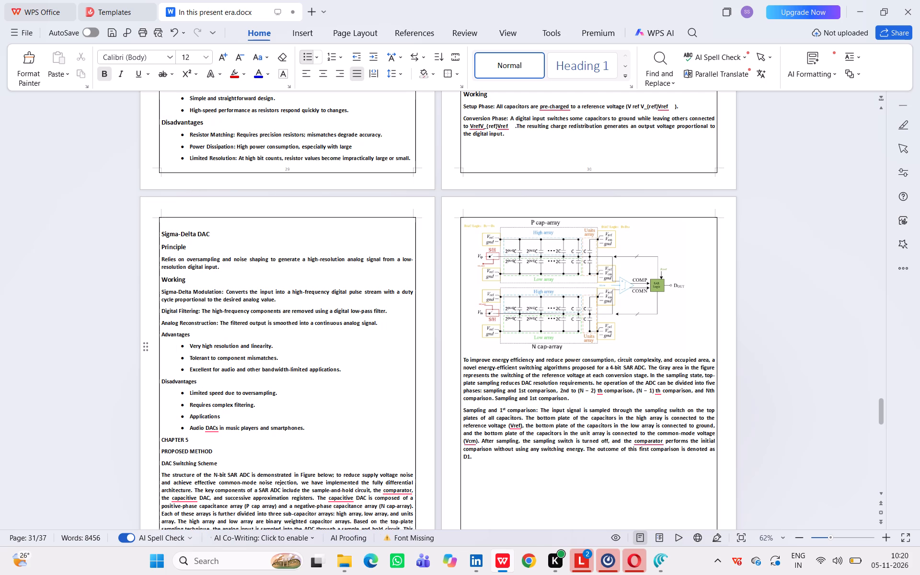
Set the Advantages heading in the Sigma-Delta DAC section to font size 14.
left_click(191, 336)
left_click_drag(191, 336, 176, 332)
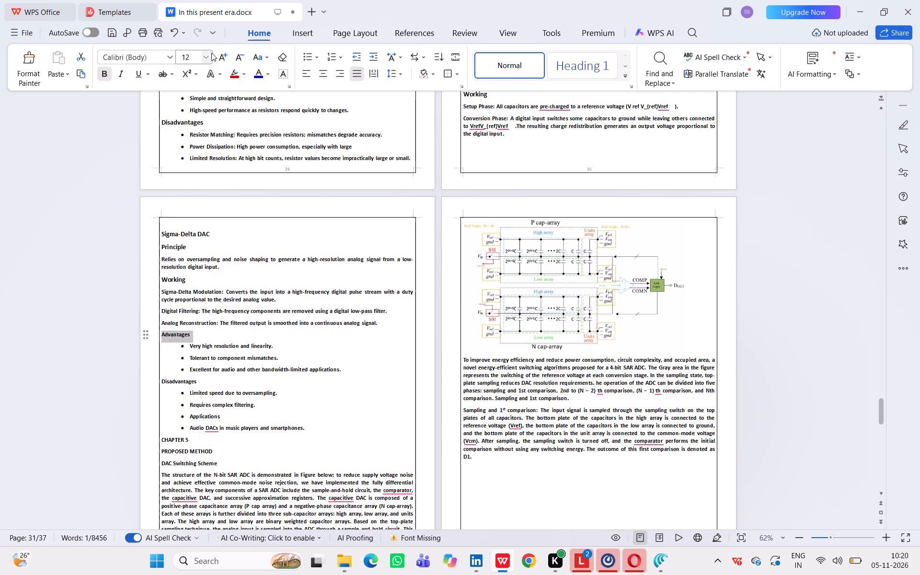
left_click(211, 53)
left_click(184, 184)
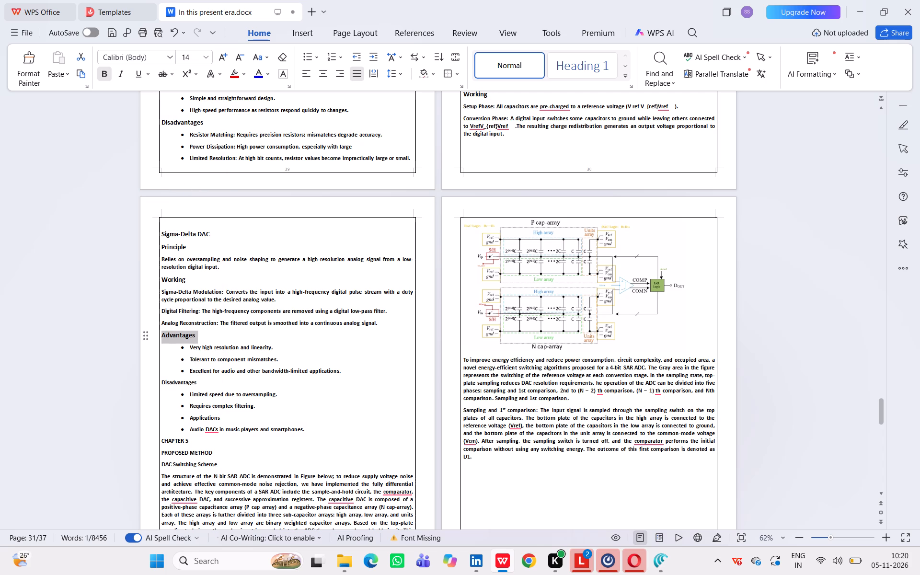
left_click_drag(306, 417, 311, 452)
left_click(311, 452)
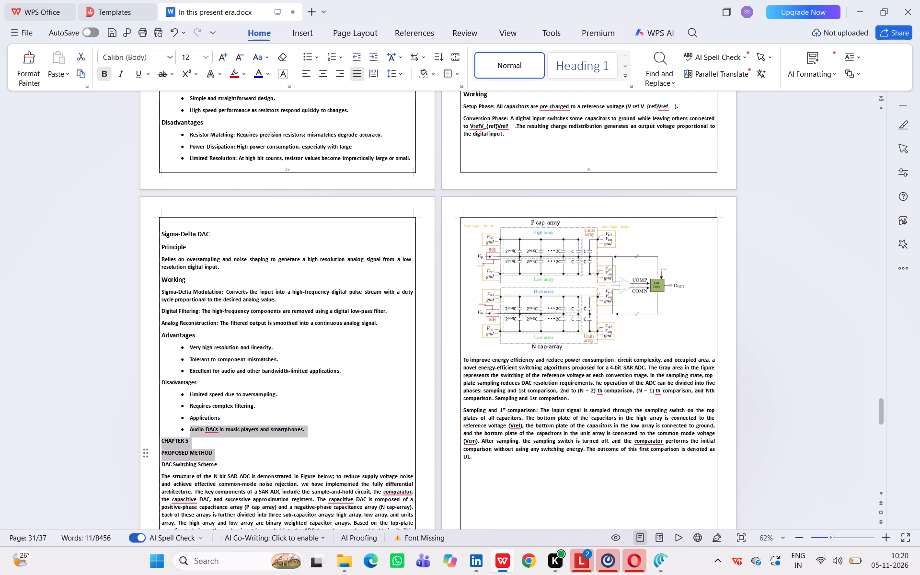
Set the Disadvantages heading in the Sigma-Delta DAC section to font size 14.
left_click_drag(195, 383, 189, 383)
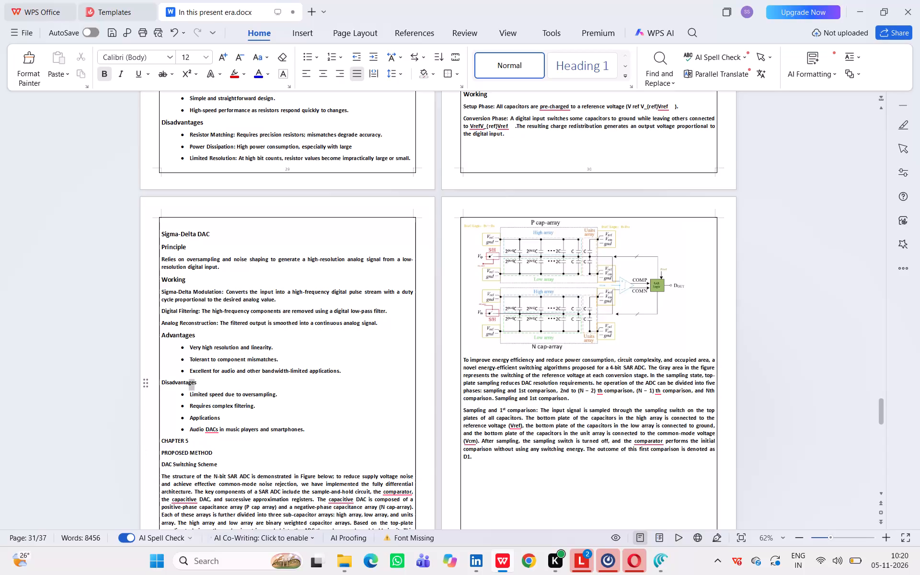
left_click_drag(189, 383, 201, 384)
left_click(206, 384)
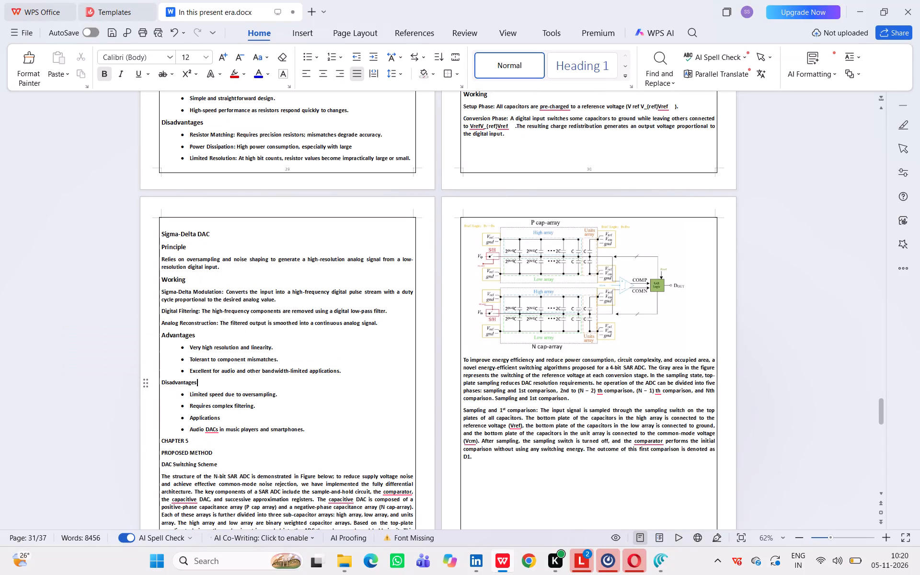
left_click_drag(197, 381, 163, 381)
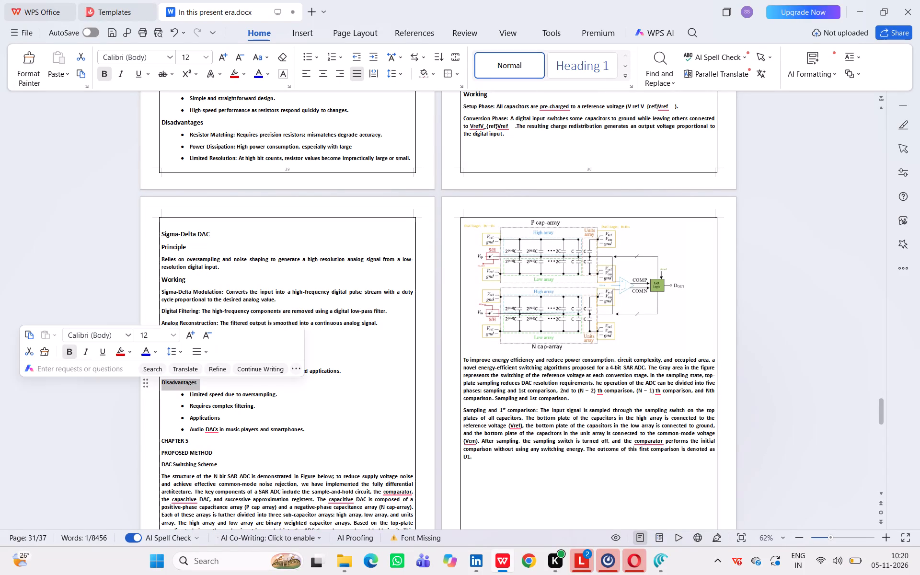
left_click(207, 50)
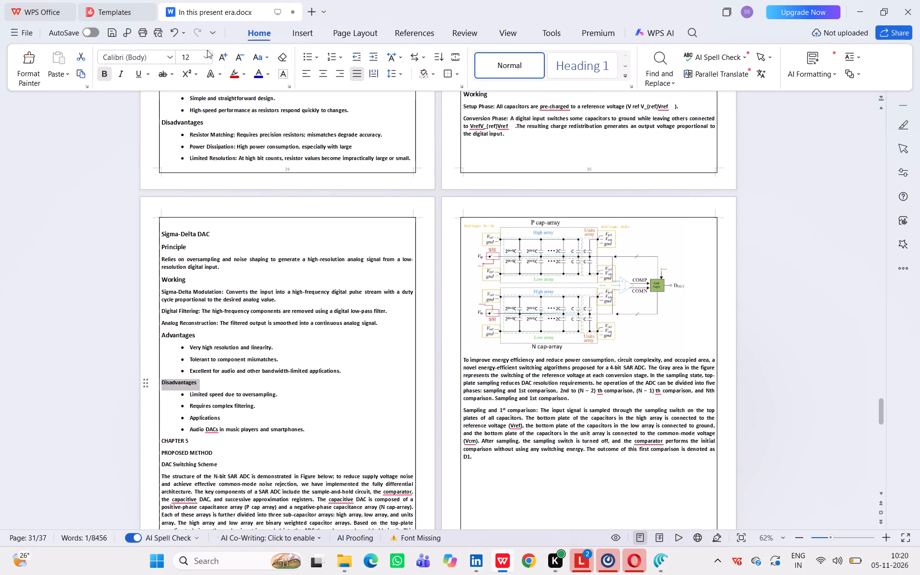
left_click(206, 61)
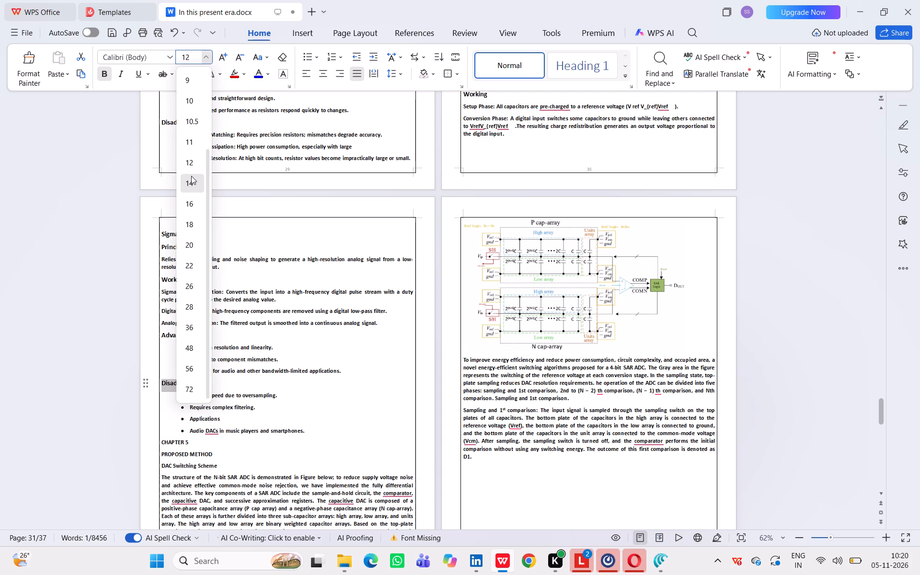
left_click(191, 176)
Insert blank lines after the "Audio DACs in music players and smartphones." item until CHAPTER 5 starts on page 32.
left_click(329, 432)
scroll(329, 432, "down", 1)
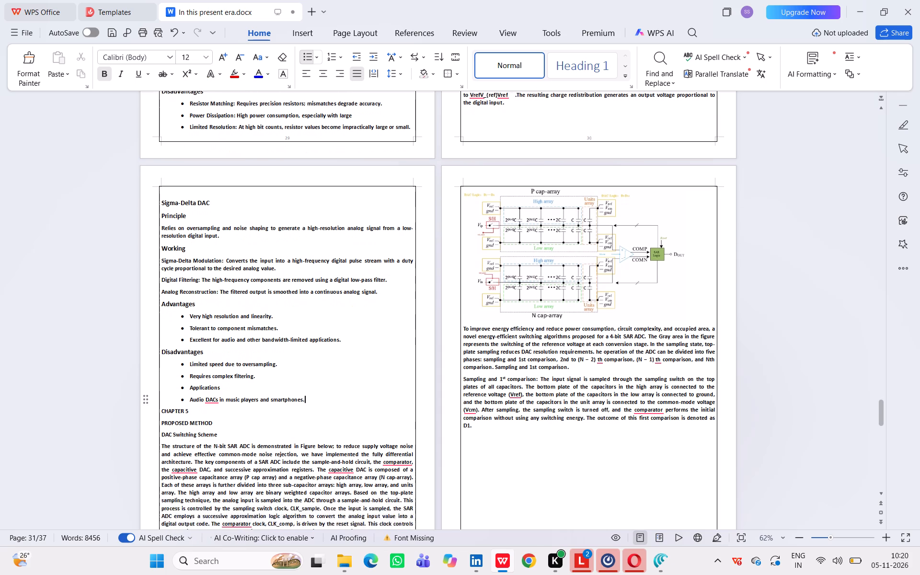
scroll(329, 432, "down", 1)
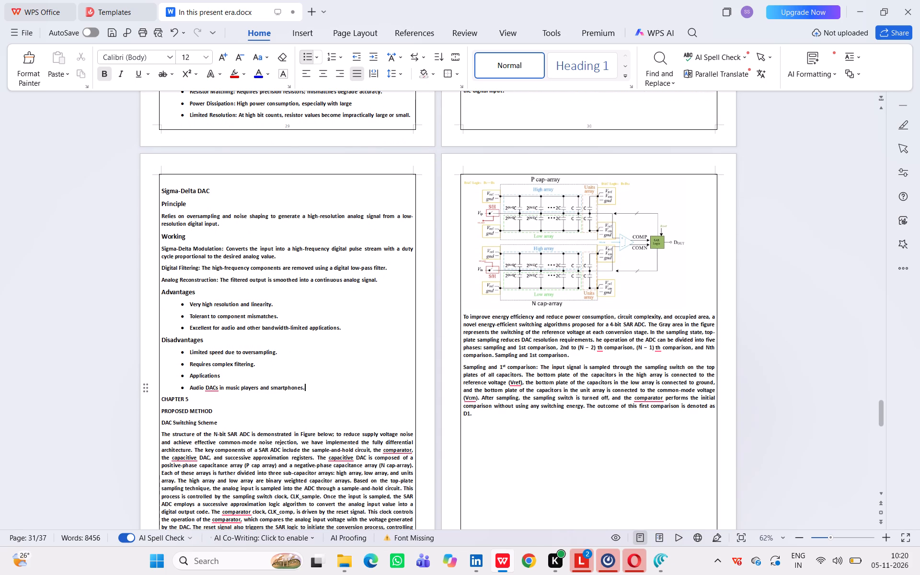
key("Return")
key("Return")
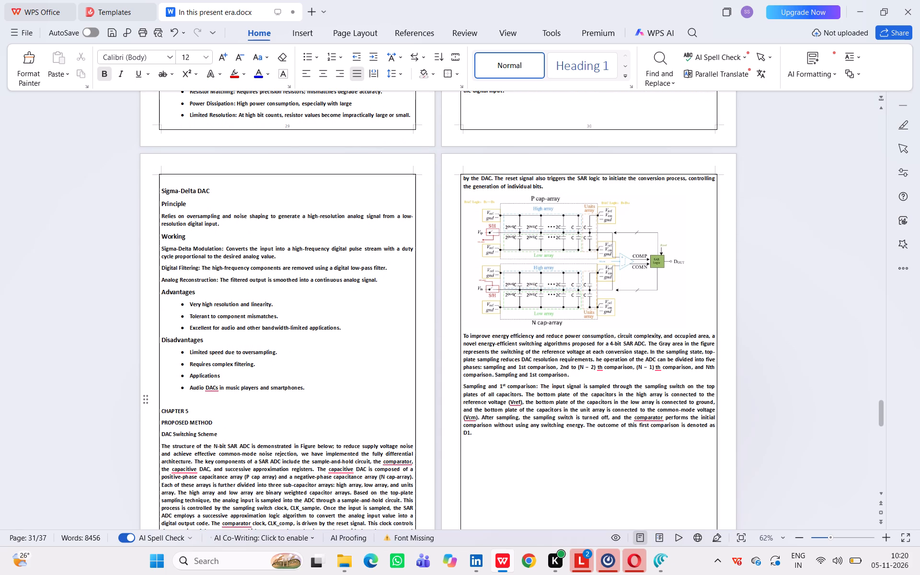
key("Return")
key("Return")
key("Return")
key("Return")
key("Return")
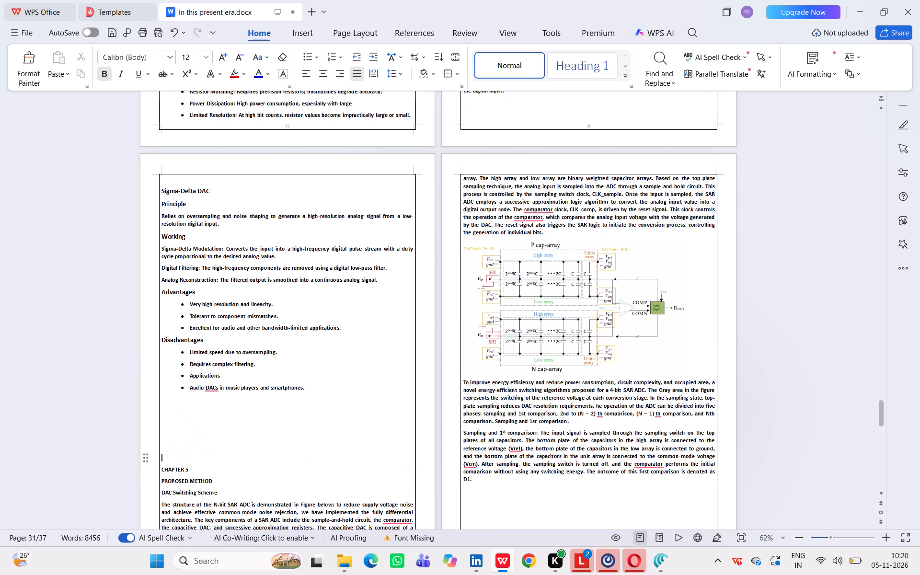
scroll(331, 389, "down", 3)
key("Return")
key("Return")
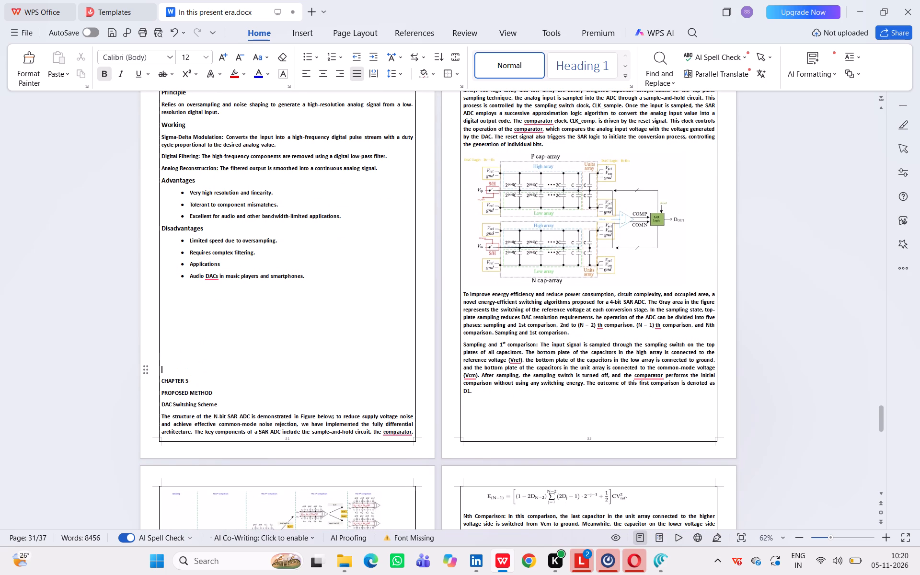
key("Return")
key("Return")
key("Return")
key("Return")
key("Return")
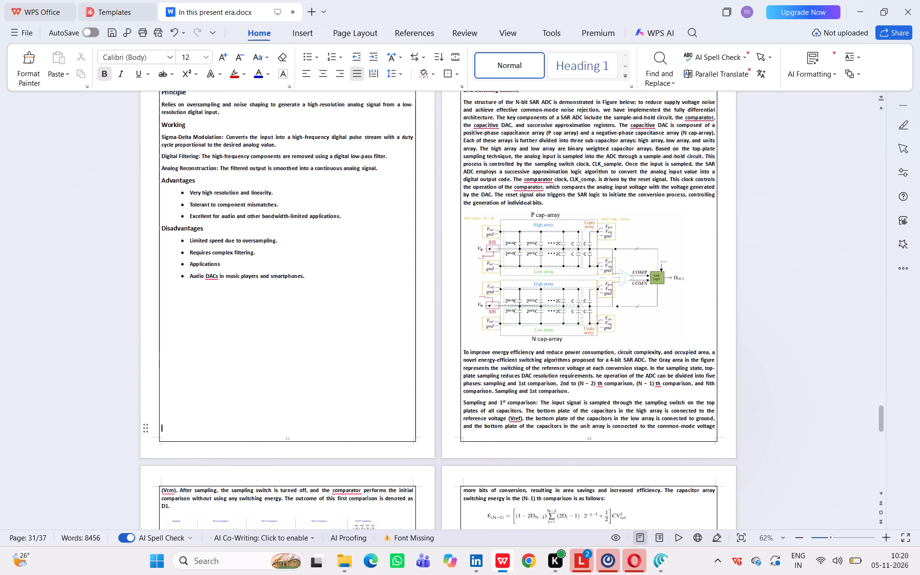
scroll(331, 389, "up", 2)
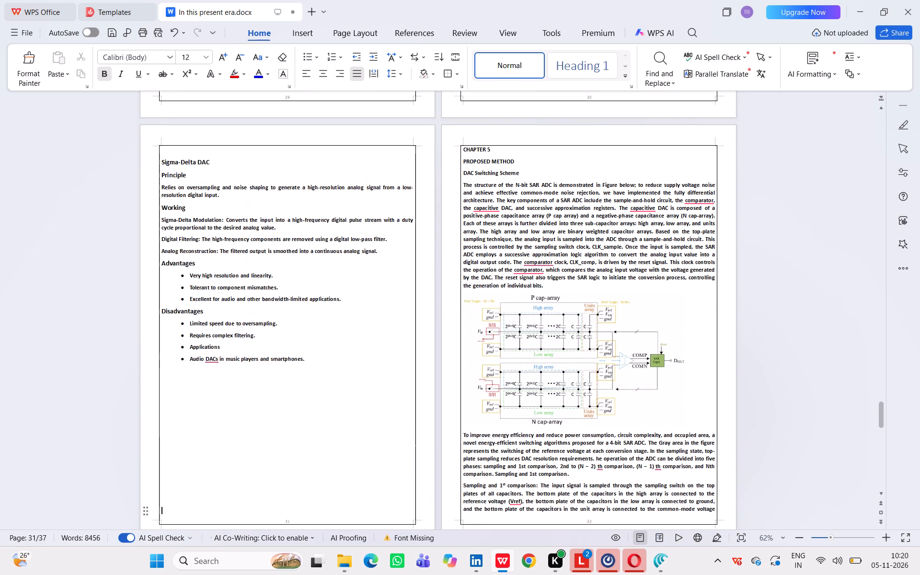
scroll(331, 389, "up", 1)
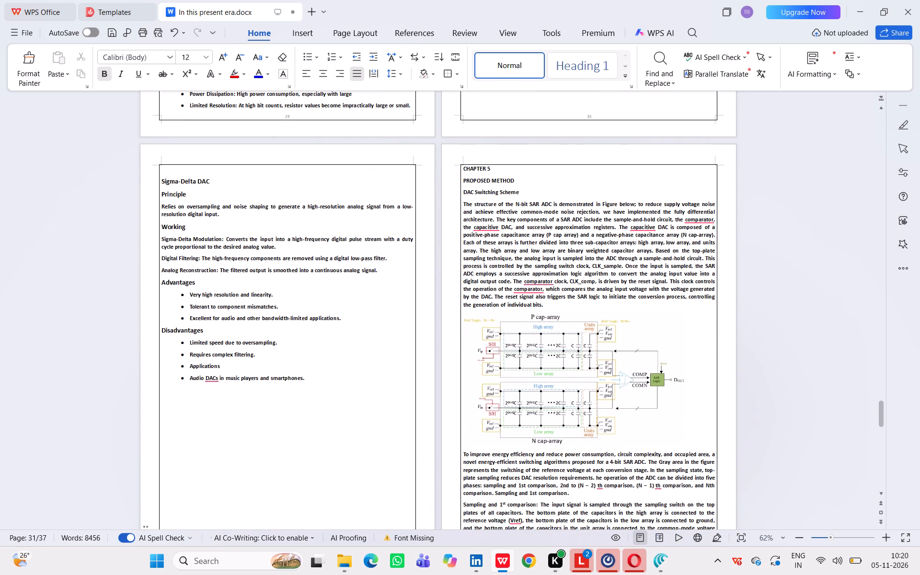
Add two blank lines above the CHAPTER 5 heading at the top of page 32.
left_click(462, 170)
key("Return")
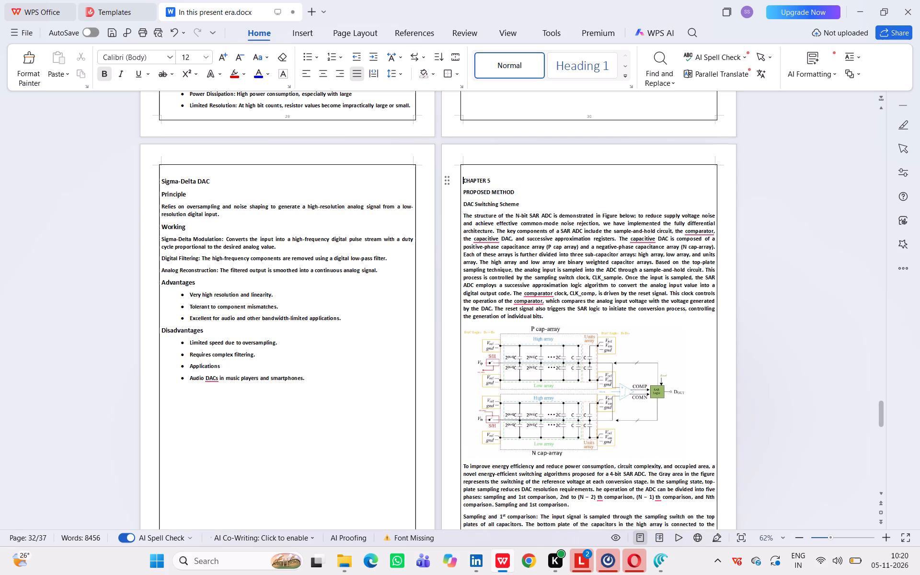
left_click(462, 170)
key("Return")
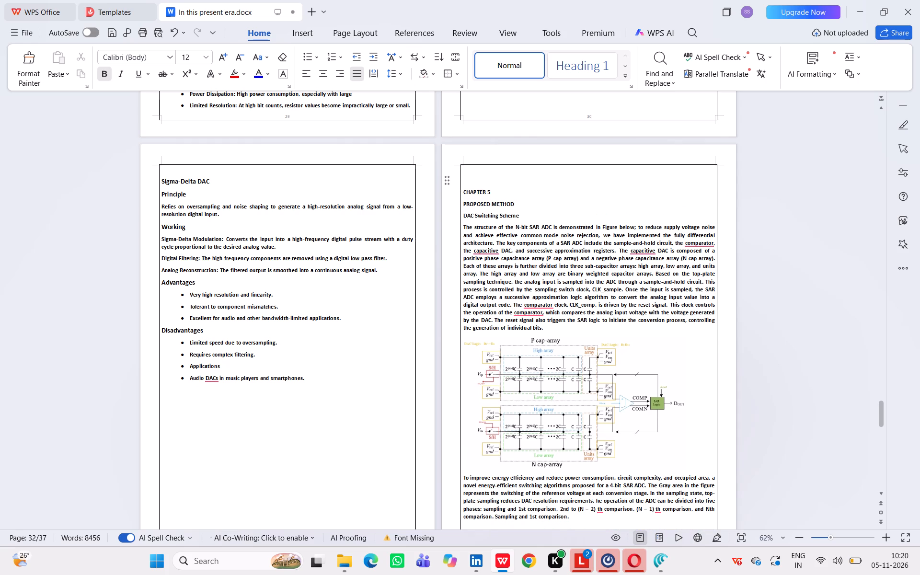
Set the CHAPTER 5 heading to font size 14.
left_click_drag(491, 192, 464, 191)
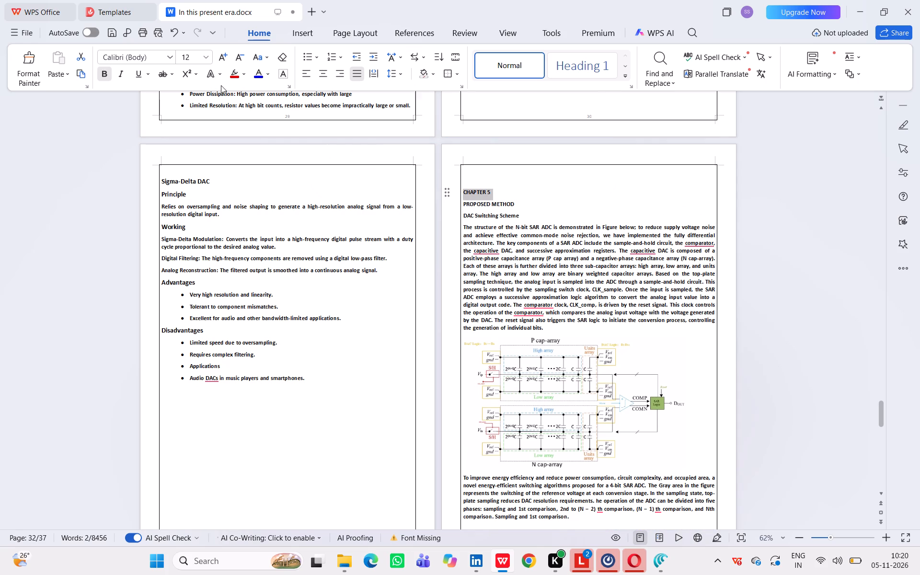
left_click(205, 57)
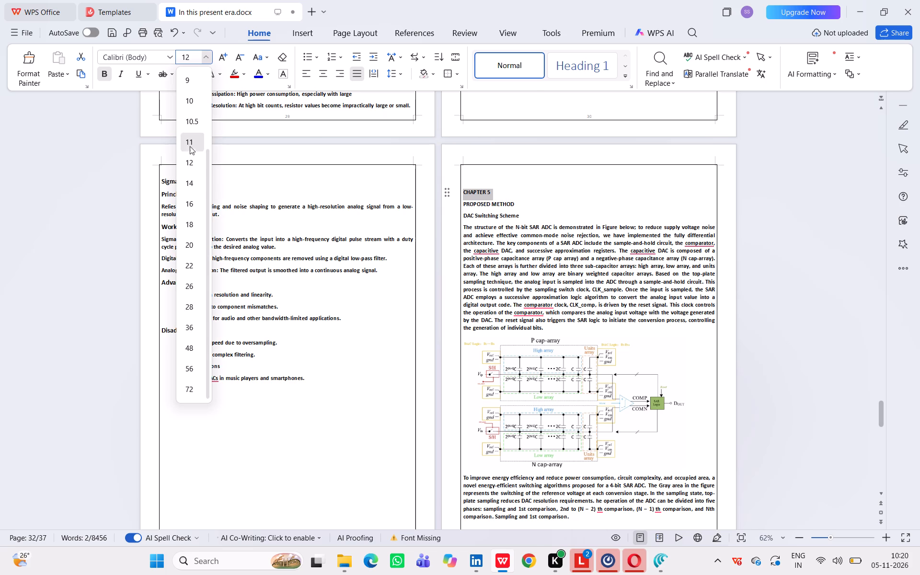
left_click(188, 190)
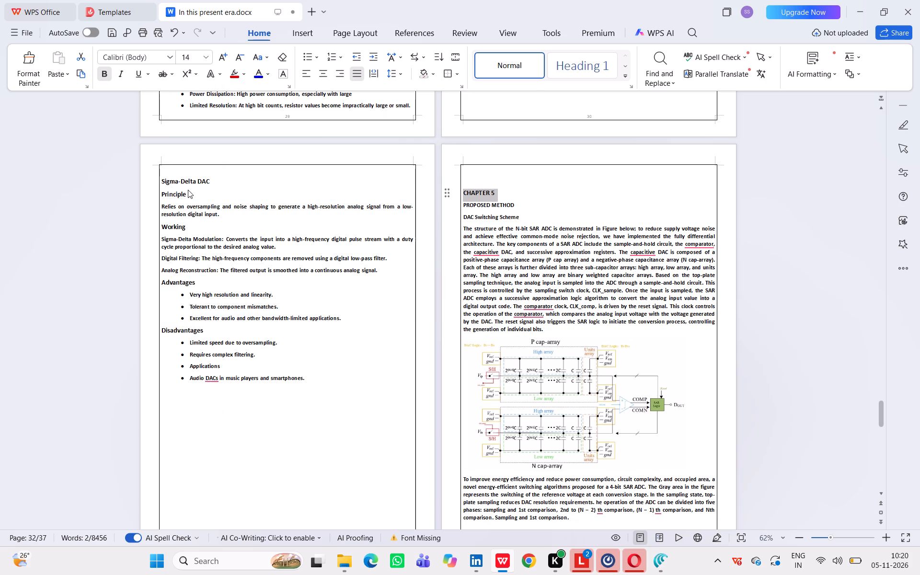
Move the CHAPTER 5 heading to about the middle of its line by inserting 23 leading spaces.
left_click(494, 189)
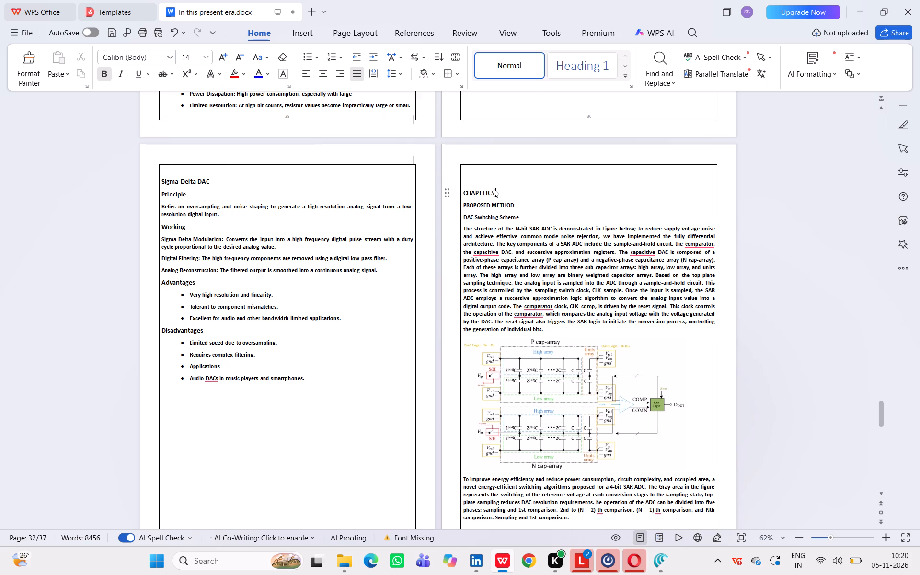
left_click(464, 195)
key("space")
key("space")
key("space")
key("space")
key("space")
key("space")
key("space")
key("space")
key("space")
key("space")
key("space")
key("space")
key("space")
key("space")
key("space")
key("space")
key("space")
key("space")
key("space")
key("space")
key("space")
key("space")
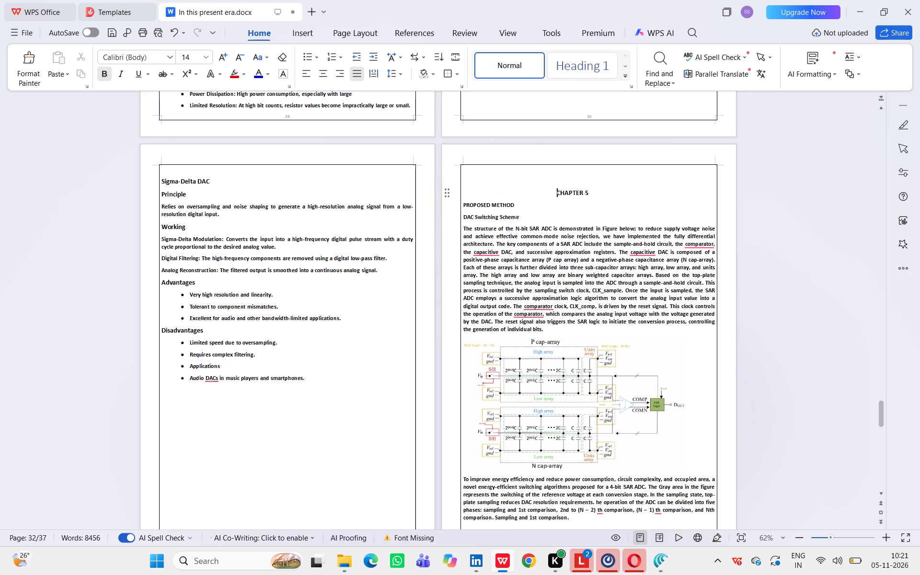
key("space")
Set the PROPOSED METHOD heading below CHAPTER 5 to font size 16.
left_click(513, 208)
left_click_drag(517, 202, 463, 201)
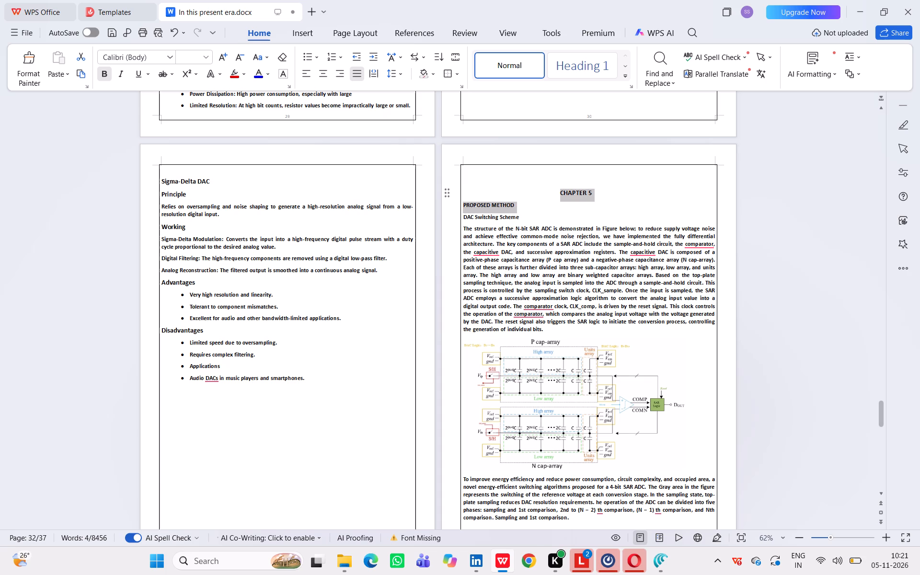
left_click_drag(463, 201, 461, 201)
left_click_drag(484, 149, 515, 203)
double_click(515, 203)
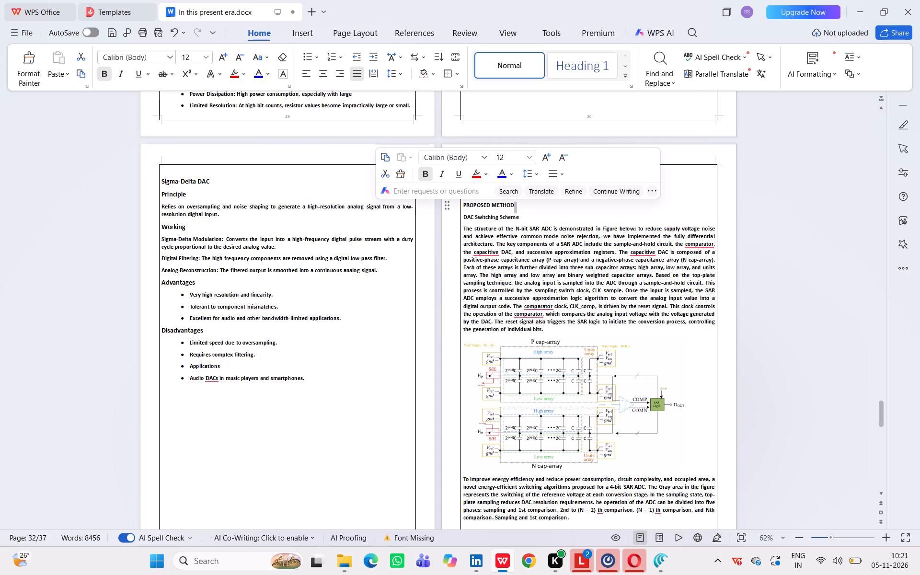
left_click_drag(463, 204, 517, 206)
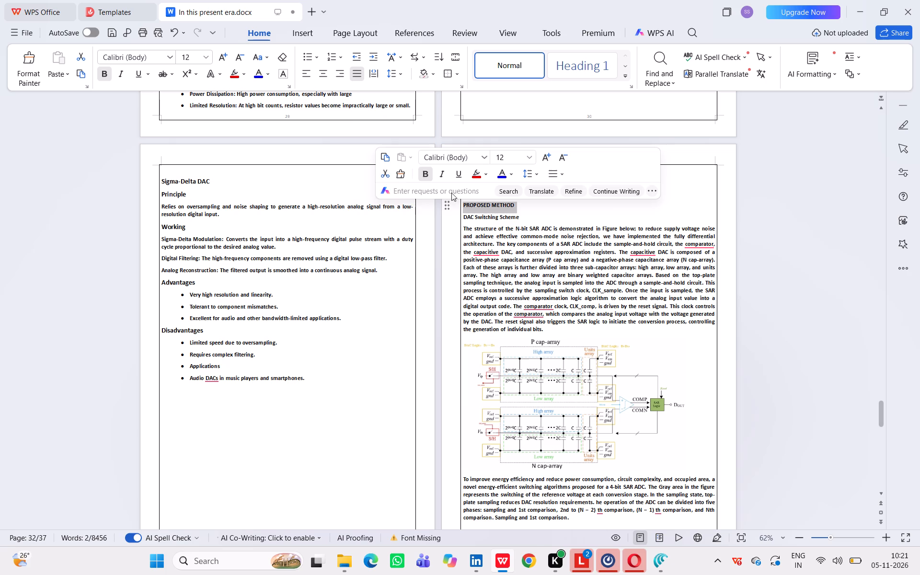
left_click_drag(205, 56, 201, 118)
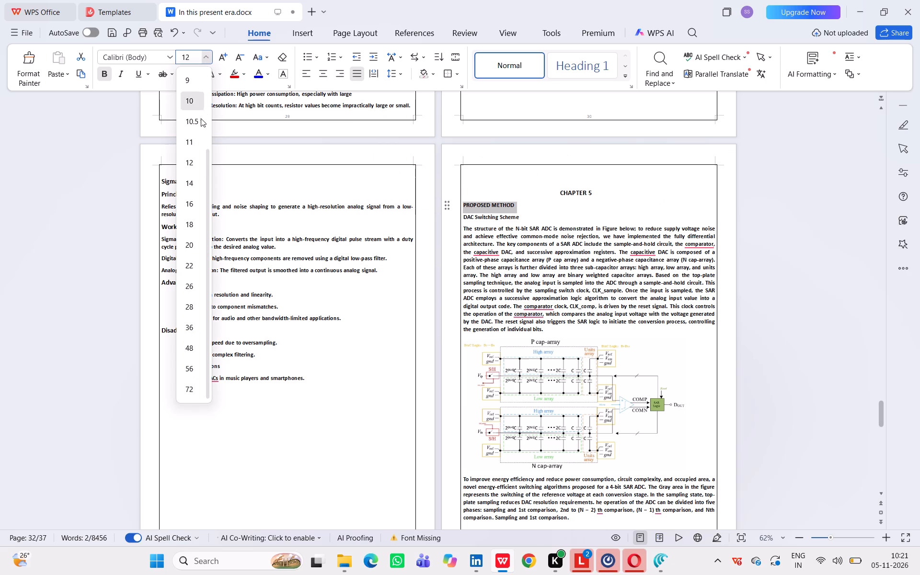
left_click_drag(201, 118, 195, 219)
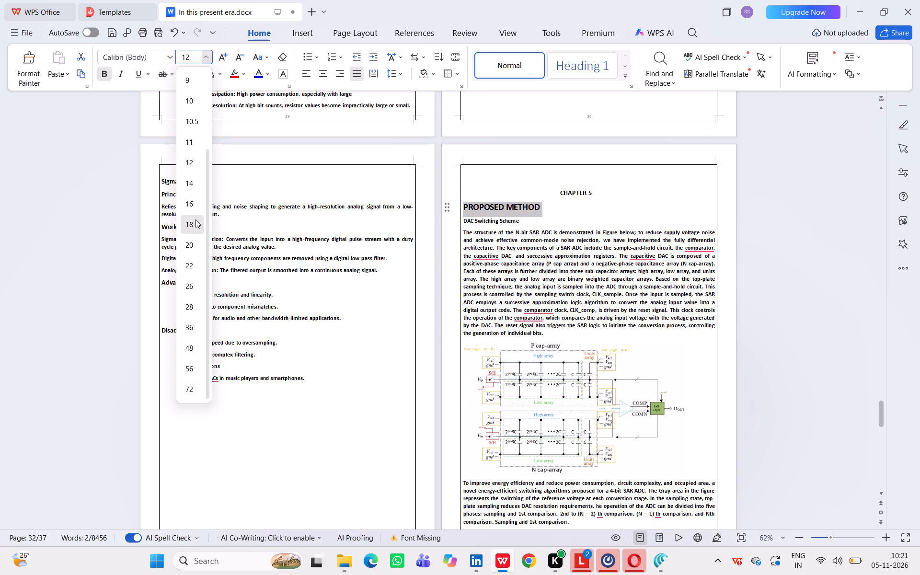
left_click_drag(195, 219, 191, 210)
left_click(191, 210)
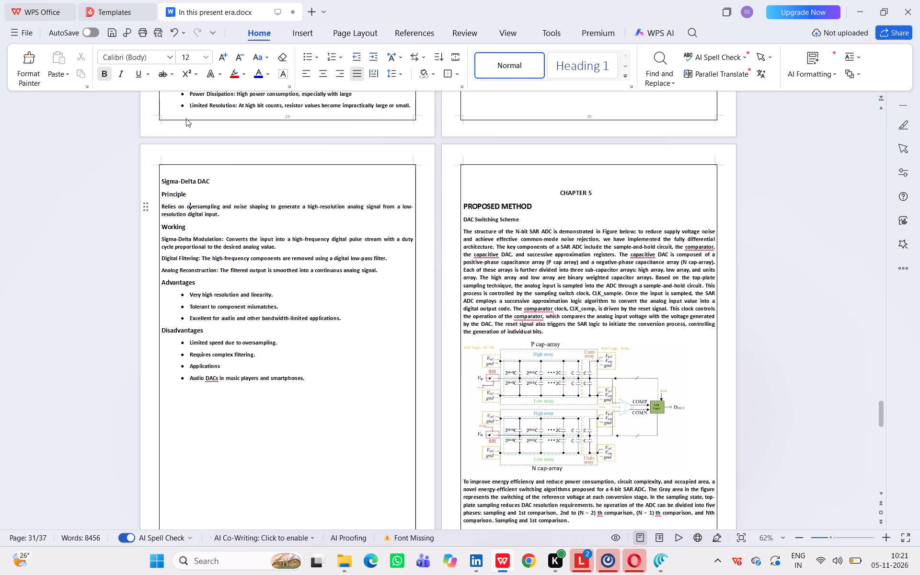
Set the CHAPTER 5 heading on page 32 to font size 16.
left_click_drag(601, 194, 557, 190)
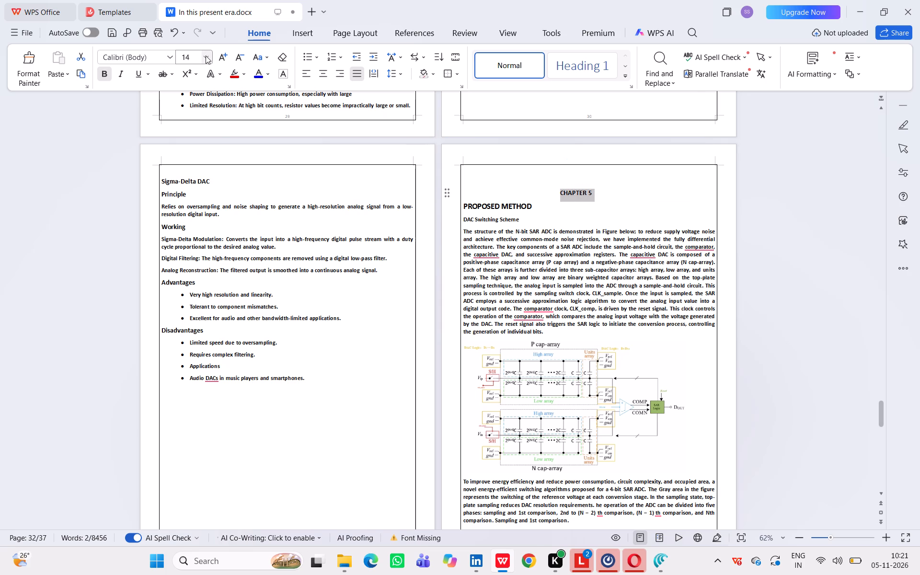
left_click_drag(206, 56, 190, 208)
left_click(190, 208)
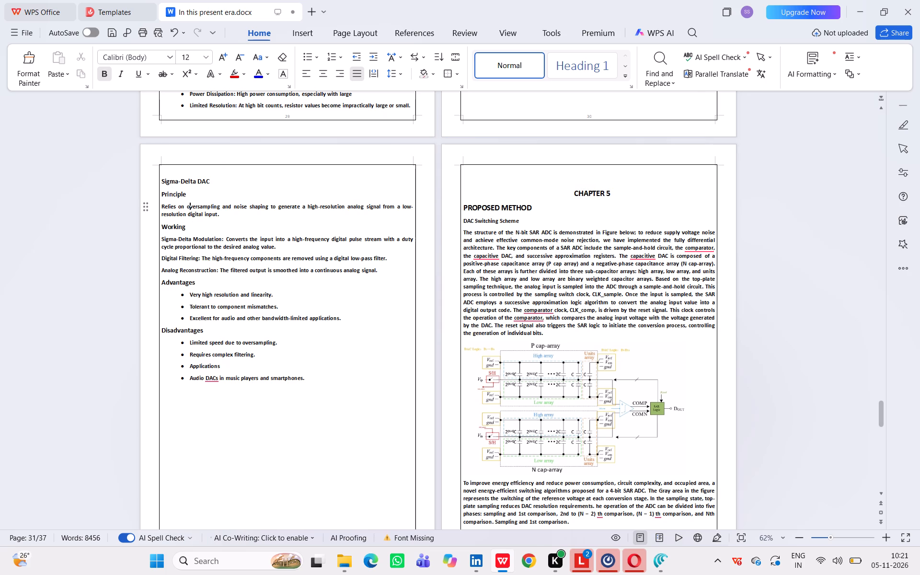
Move the PROPOSED METHOD heading to the middle of its line, beneath CHAPTER 5, by inserting leading spaces.
left_click(465, 208)
key("space")
key("space")
key("space")
key("space")
key("space")
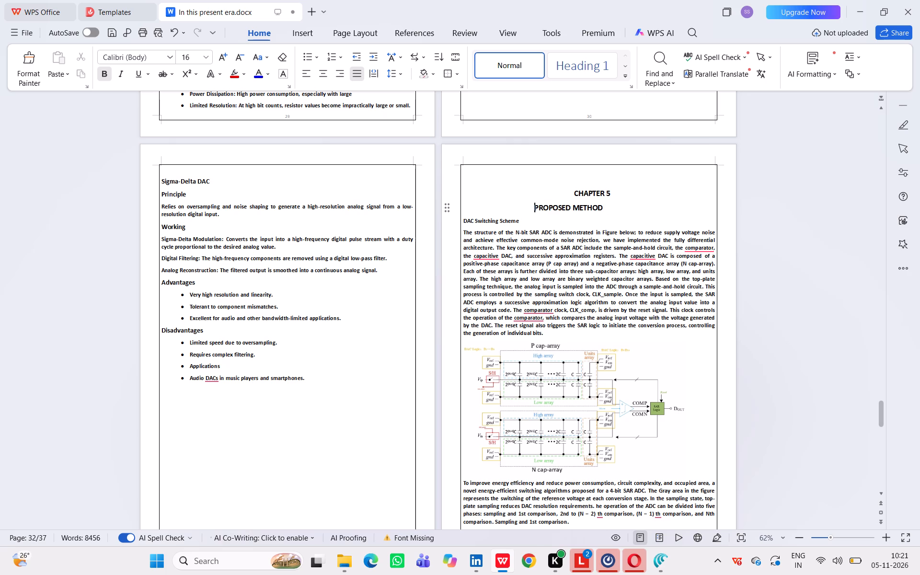
key("space")
key("space")
key("space")
key("space")
key("space")
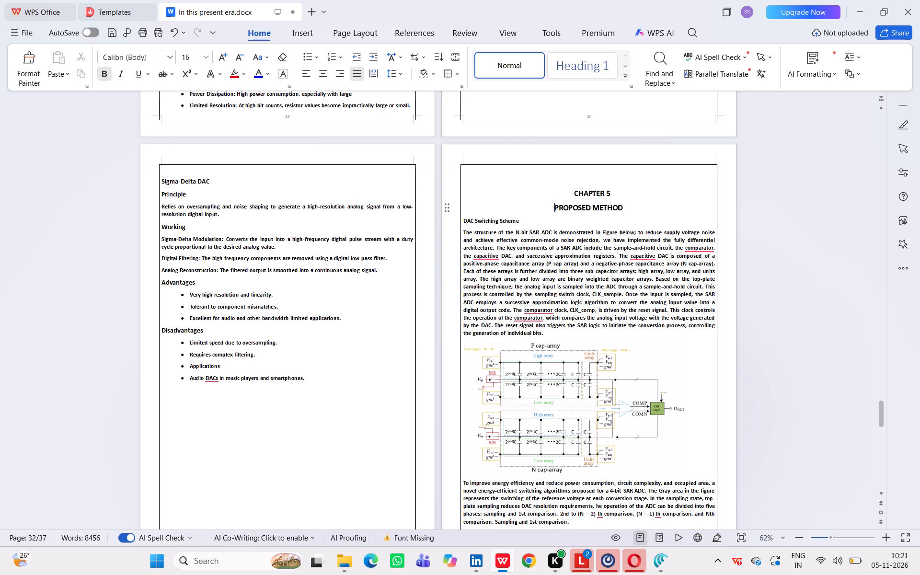
key("space")
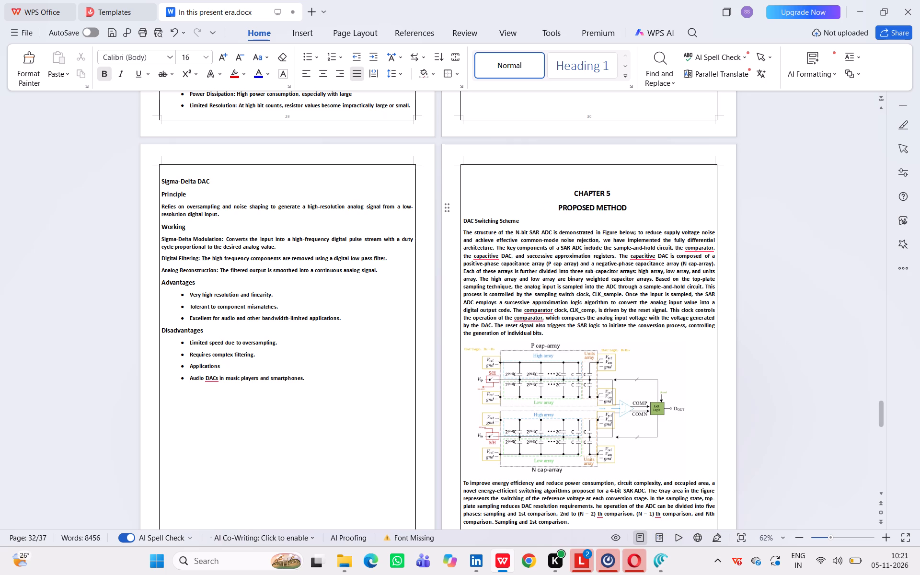
Insert one blank line between the PROPOSED METHOD heading and the DAC Switching Scheme subheading.
left_click(632, 210)
key("Return")
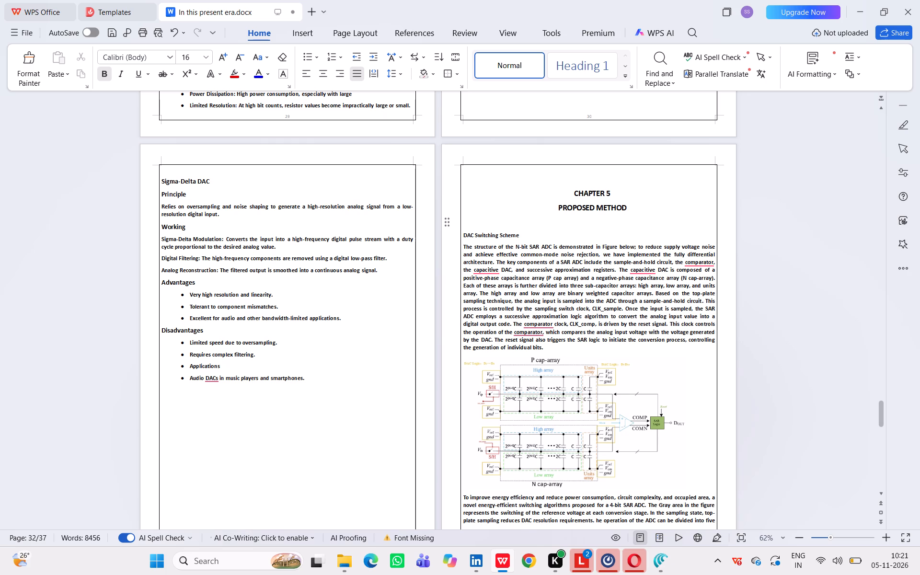
Set the DAC Switching Scheme subheading to font size 14.
left_click_drag(519, 236, 464, 234)
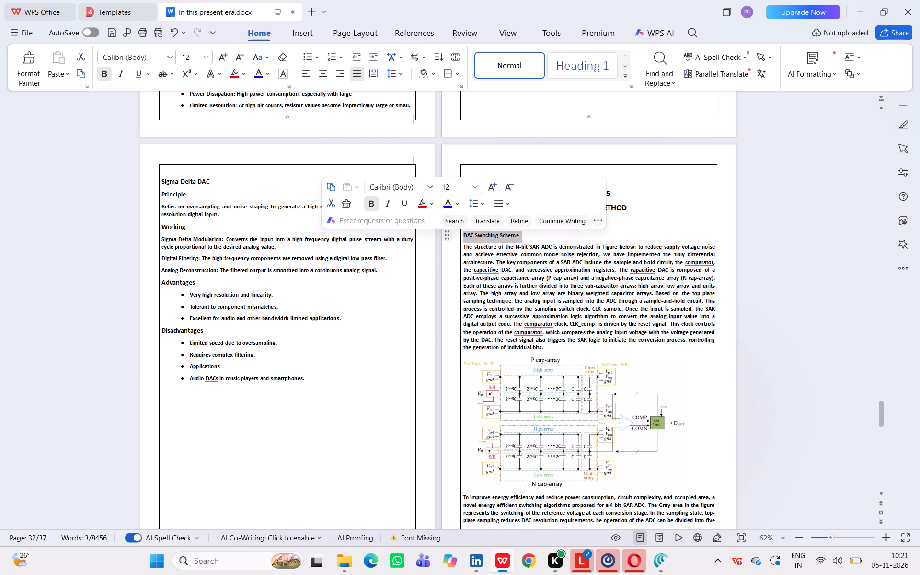
left_click_drag(203, 57, 180, 175)
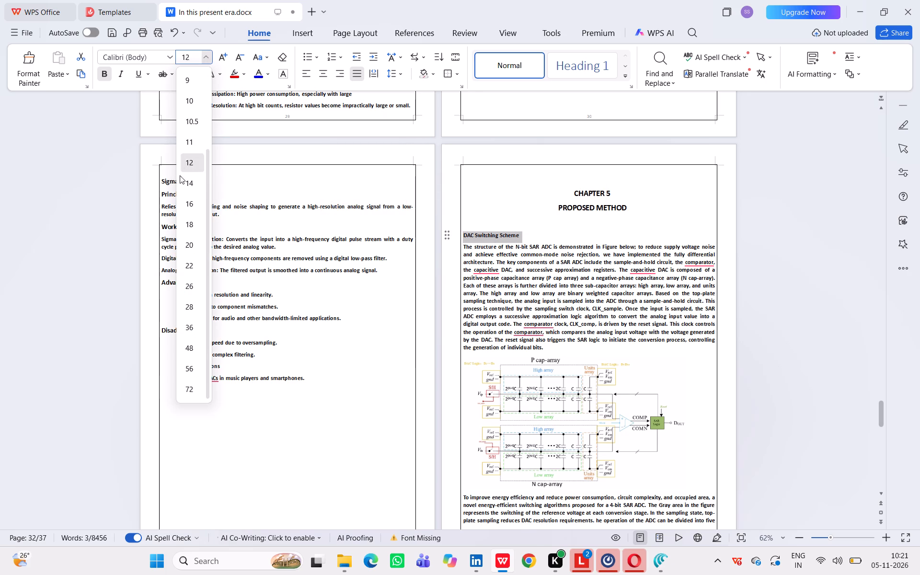
left_click_drag(180, 175, 181, 188)
left_click(181, 188)
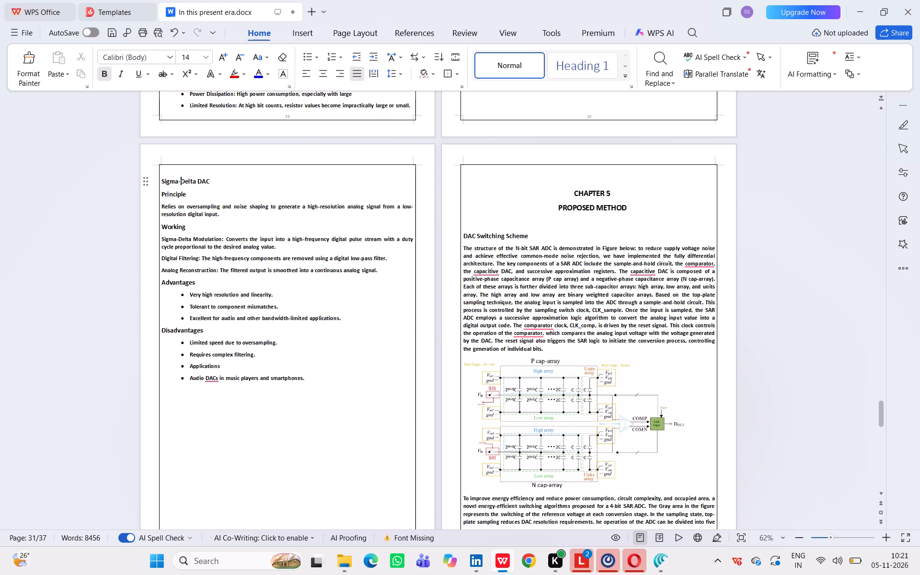
Enlarge the P cap-array and N cap-array circuit figure on page 32 to about 6.99 in wide and 4.25 in high.
left_click(590, 387)
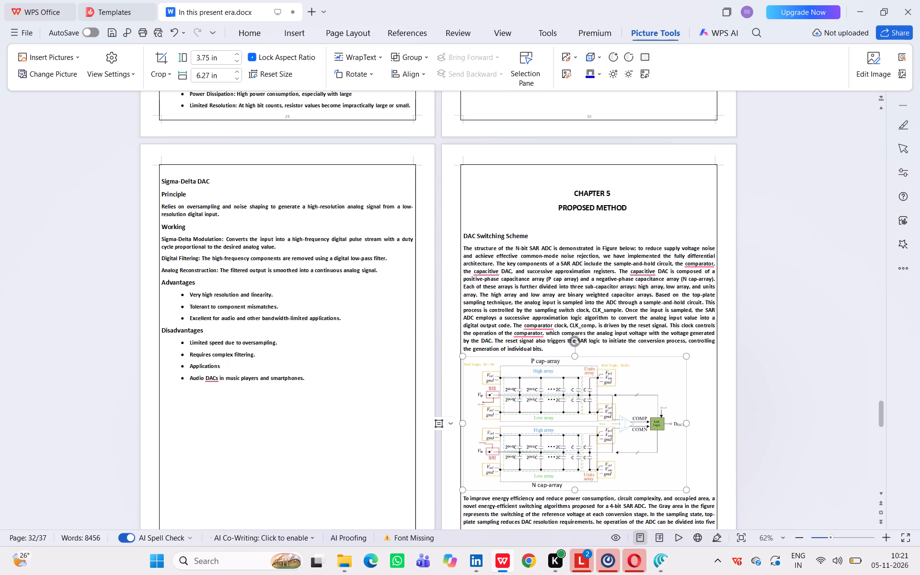
left_click_drag(686, 422, 694, 422)
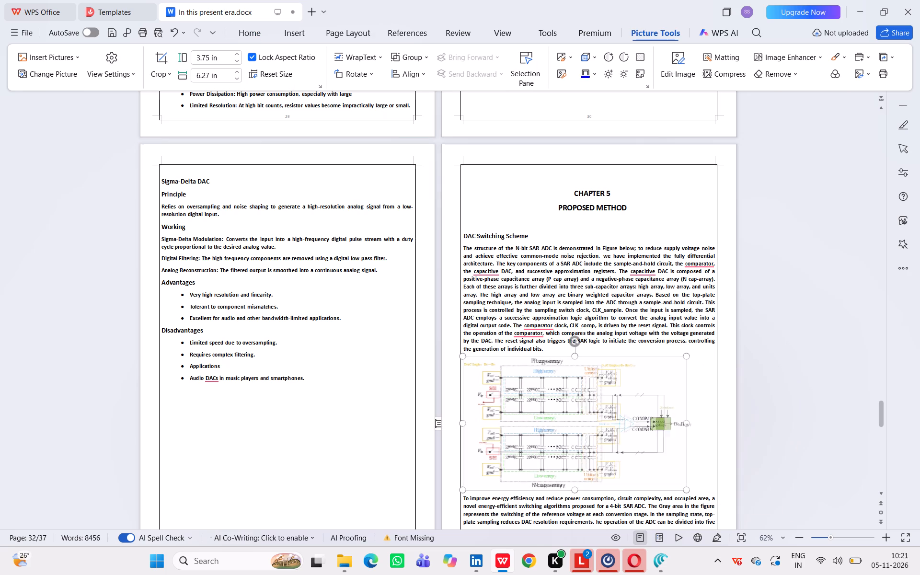
left_click_drag(694, 422, 704, 420)
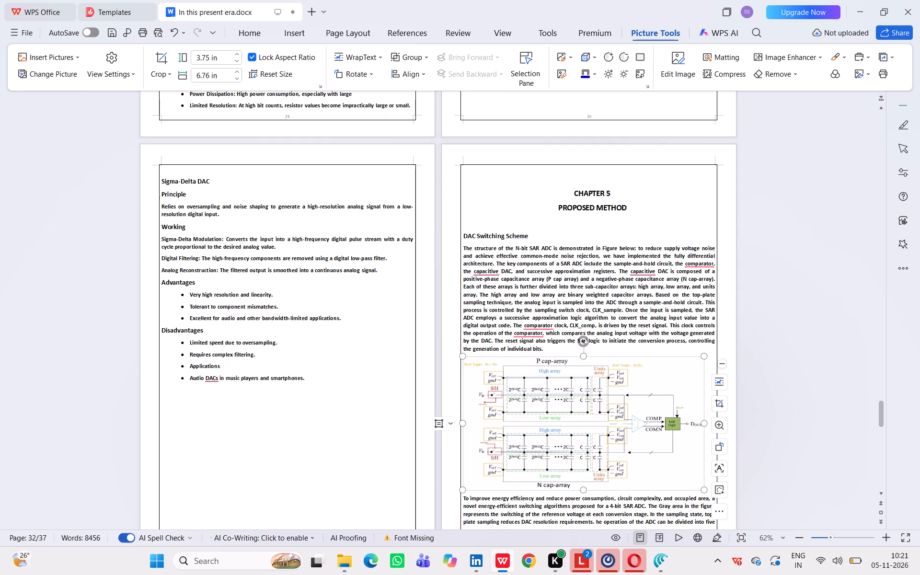
left_click_drag(703, 423, 710, 423)
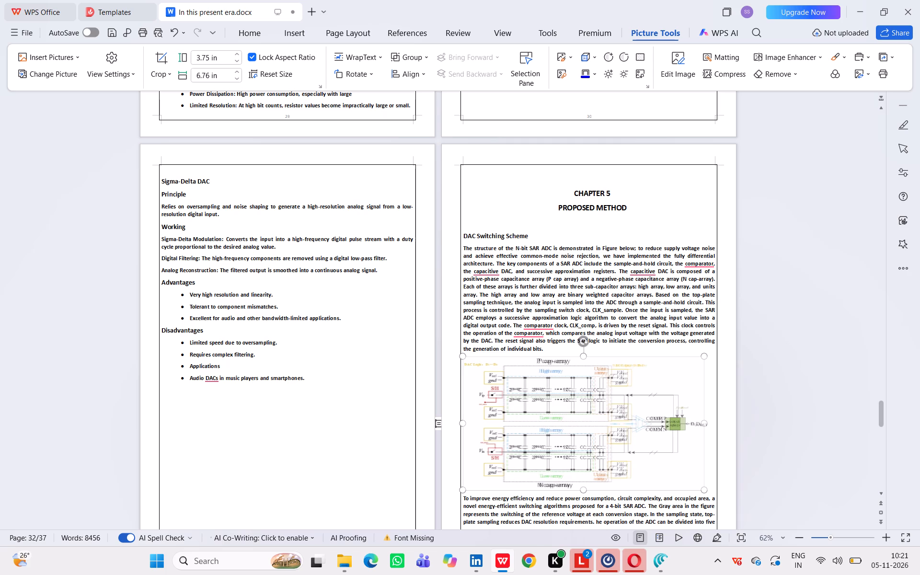
left_click_drag(710, 423, 712, 423)
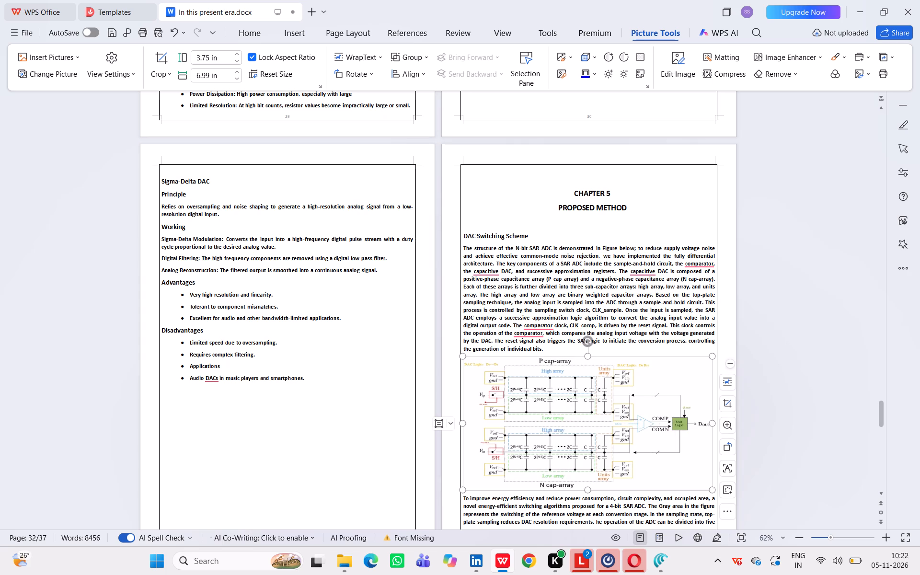
left_click_drag(587, 490, 590, 508)
Widen the comparison switching tree figure on page 33 to about 6.82 in, almost filling the text width.
scroll(590, 508, "down", 2)
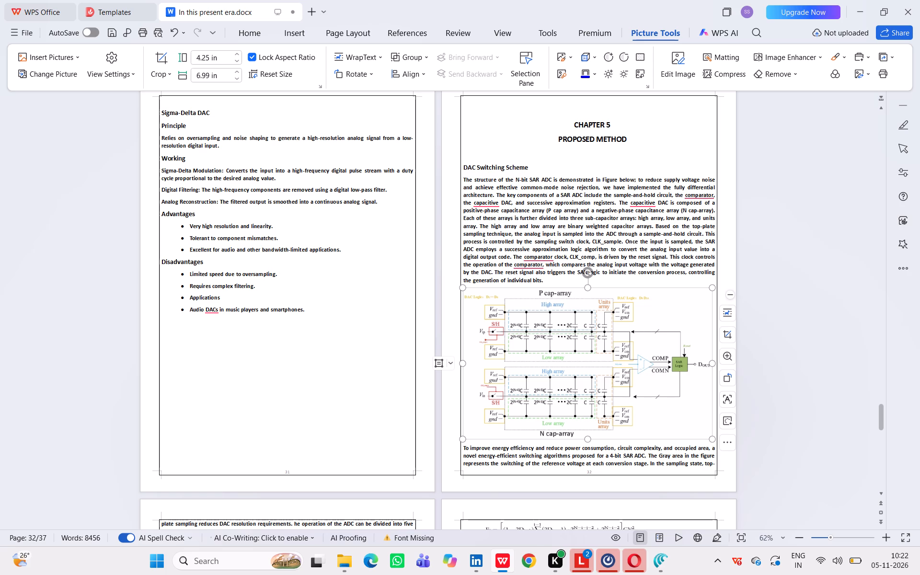
scroll(598, 409, "down", 2)
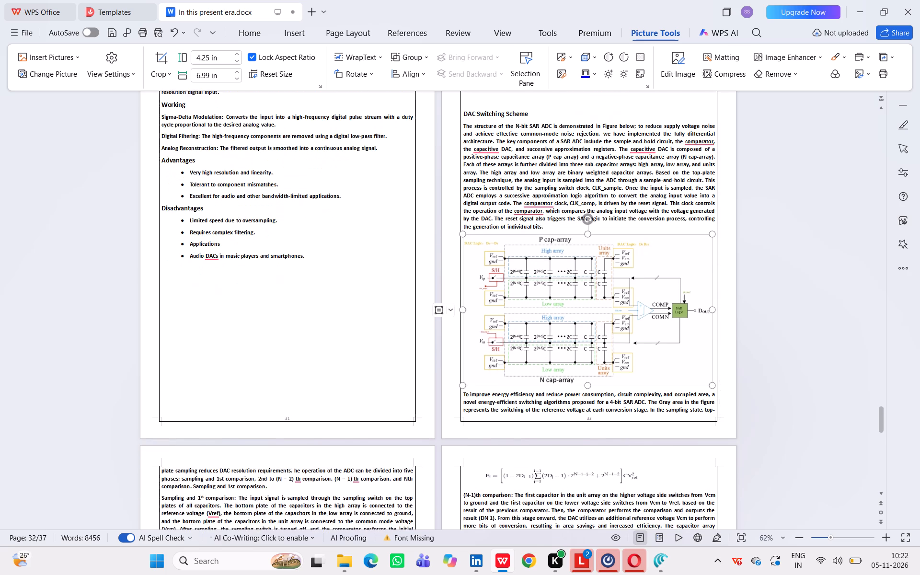
scroll(598, 409, "down", 4)
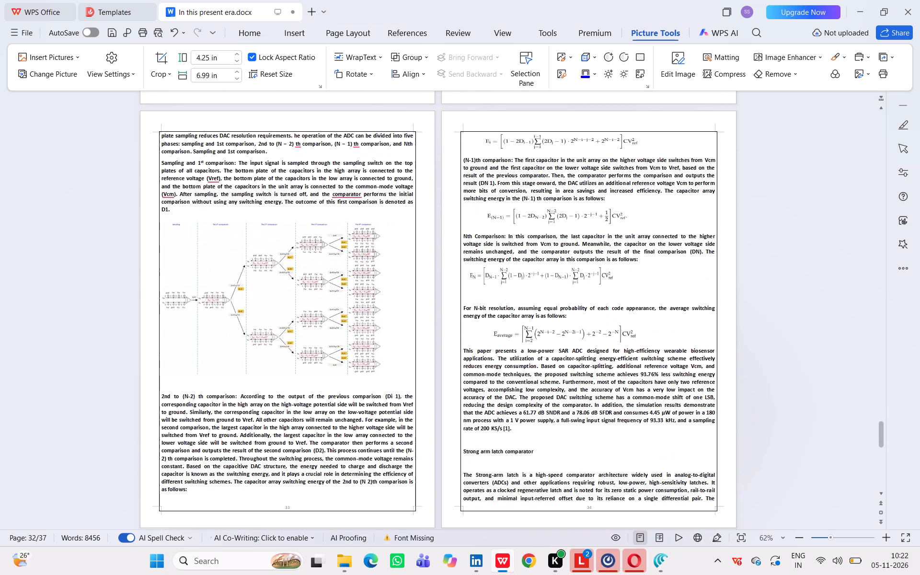
left_click(292, 276)
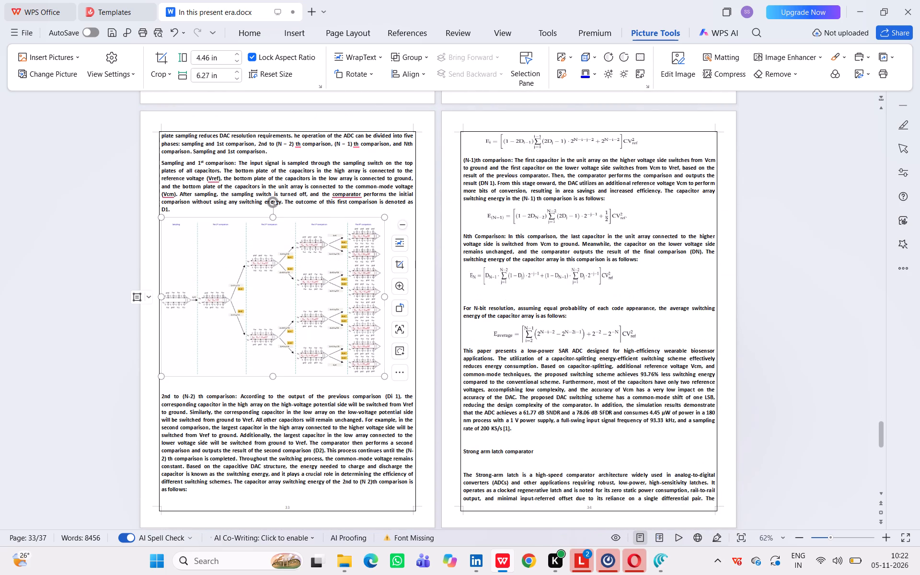
left_click_drag(384, 299, 403, 299)
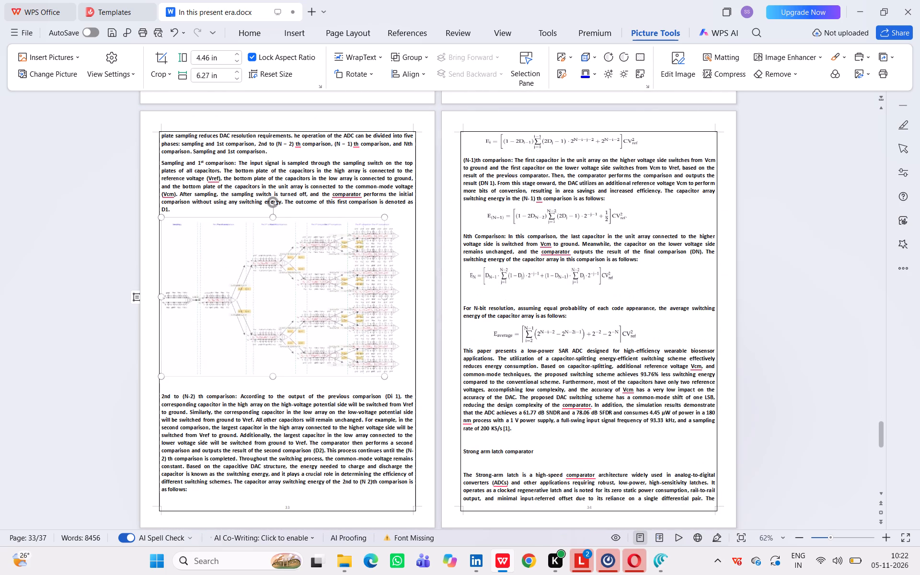
left_click_drag(403, 299, 404, 298)
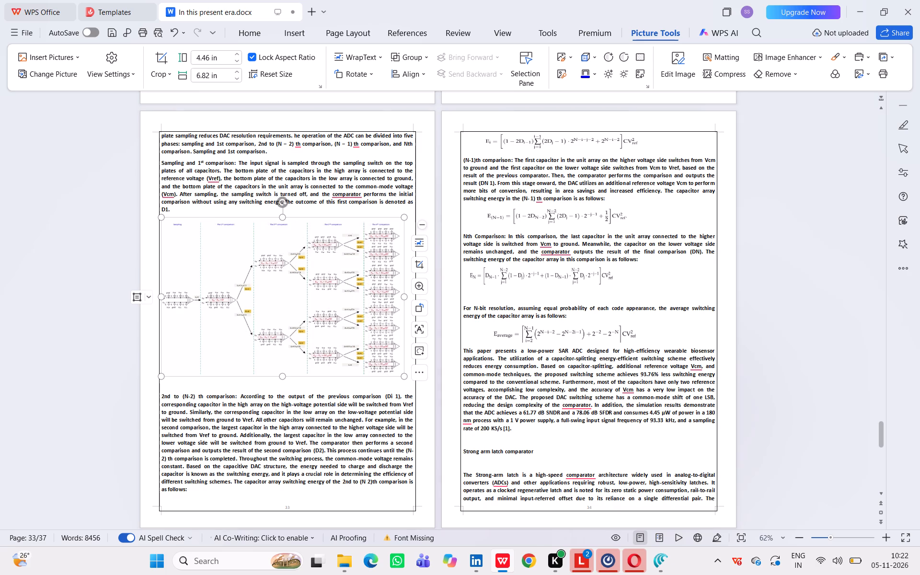
Set the "Strong arm latch comparator" subheading on page 34 to font size 14.
left_click(555, 456)
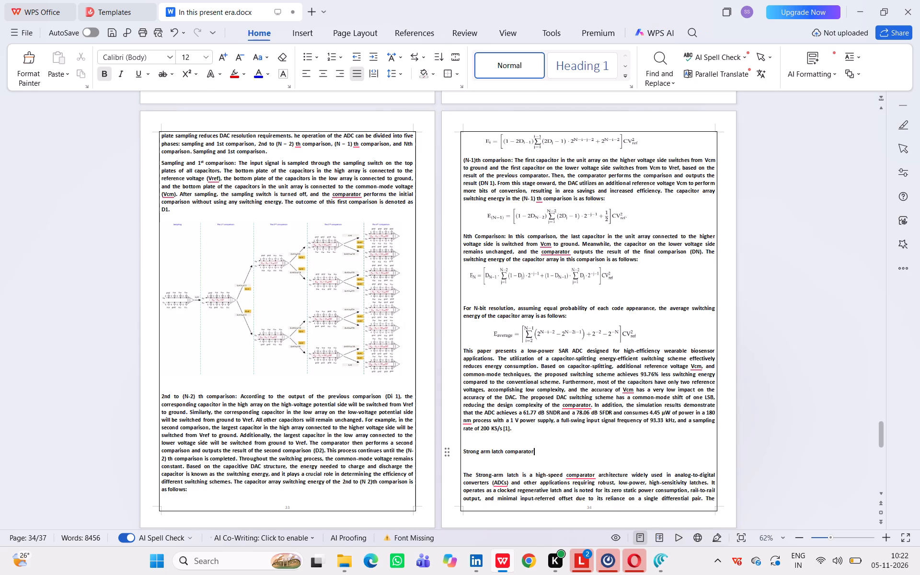
left_click_drag(533, 453, 472, 444)
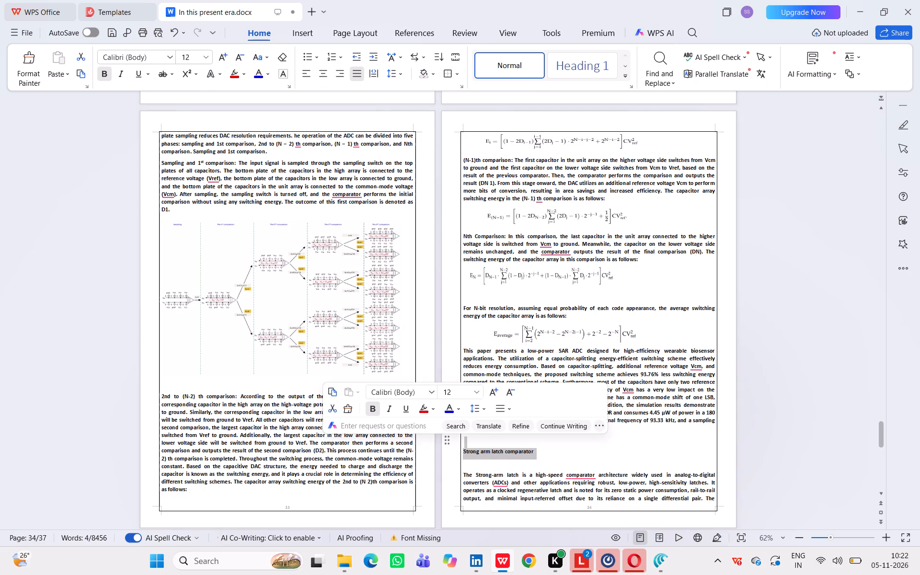
left_click_drag(205, 58, 192, 182)
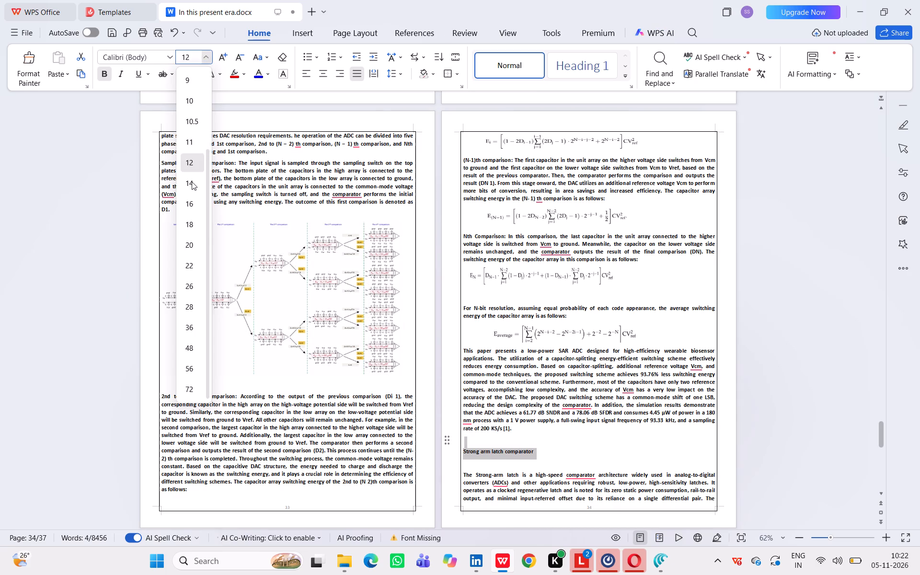
left_click_drag(192, 182, 192, 183)
left_click(192, 183)
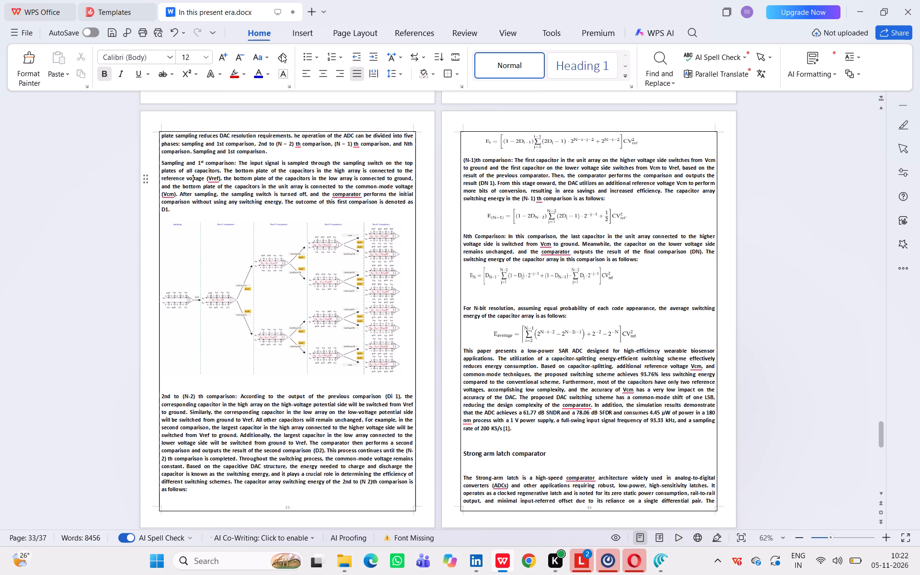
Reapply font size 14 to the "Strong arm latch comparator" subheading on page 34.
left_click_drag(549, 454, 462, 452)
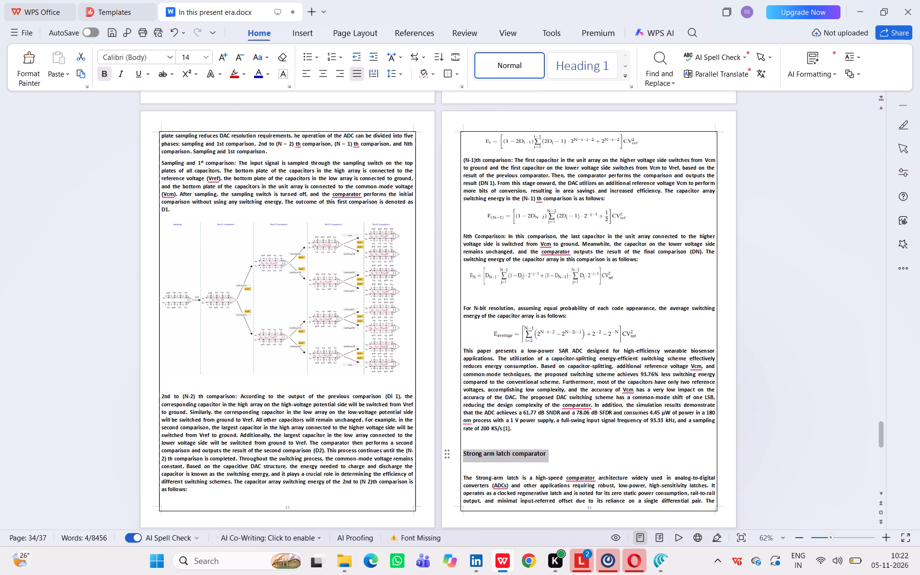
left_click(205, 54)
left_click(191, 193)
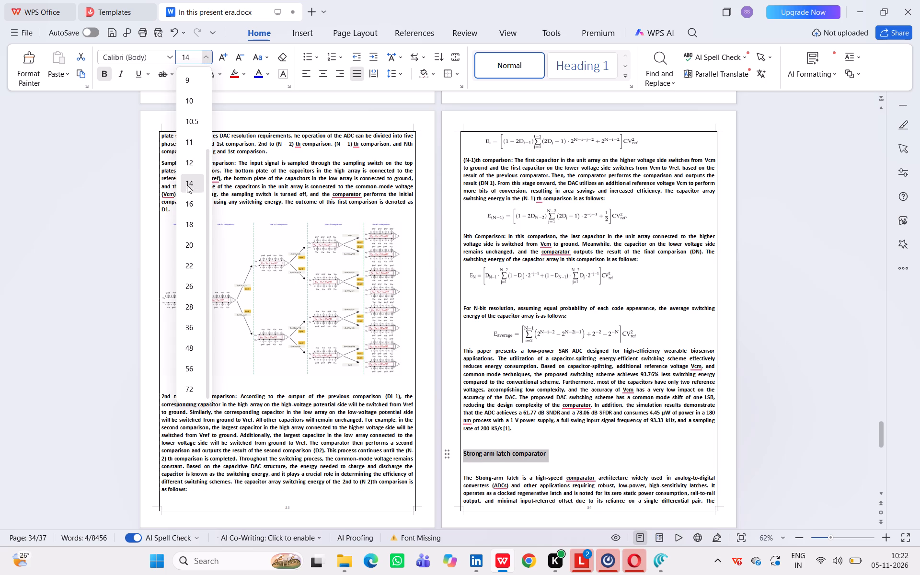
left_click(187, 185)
Delete the blank line between the "Strong arm latch comparator" subheading and its first paragraph.
left_click(579, 465)
scroll(579, 465, "down", 1)
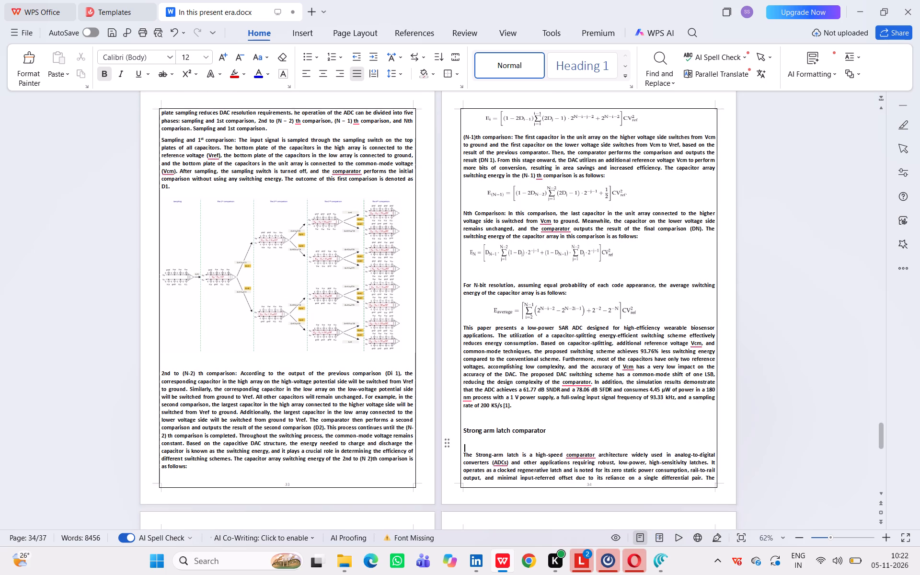
scroll(579, 465, "down", 2)
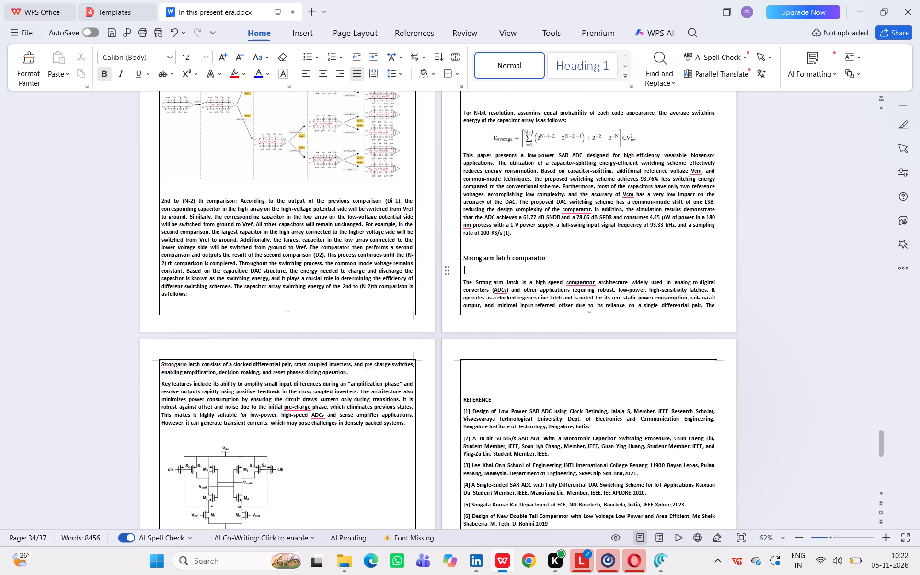
key("BackSpace")
key("BackSpace")
Enlarge the strong arm latch comparator circuit figure on page 35 to about 6.96 in wide and 5.21 in high.
scroll(440, 355, "down", 1)
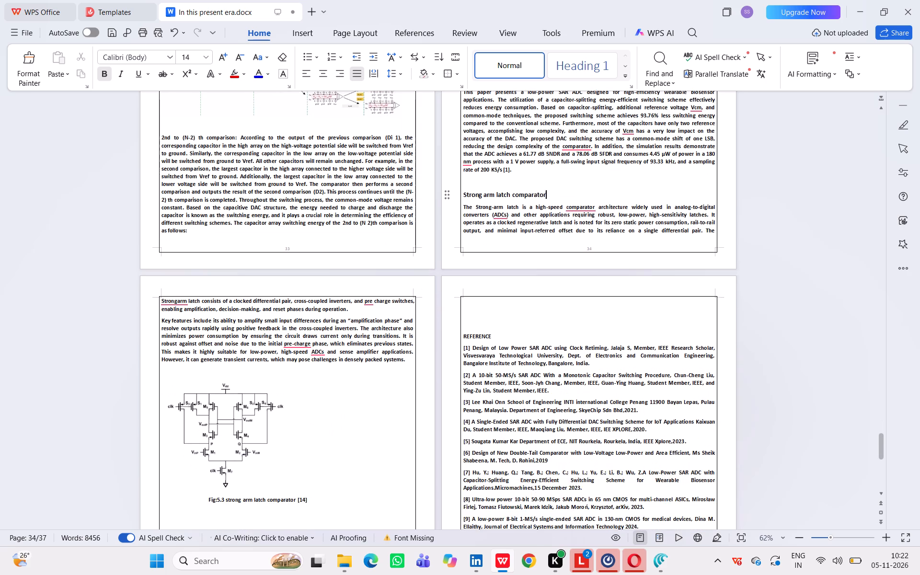
scroll(440, 355, "down", 1)
left_click(253, 332)
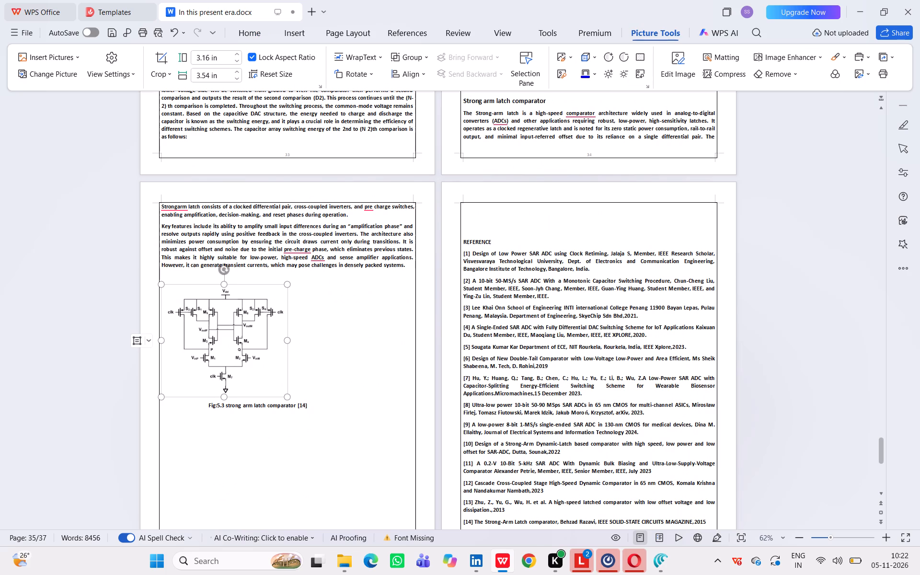
left_click_drag(286, 342, 373, 334)
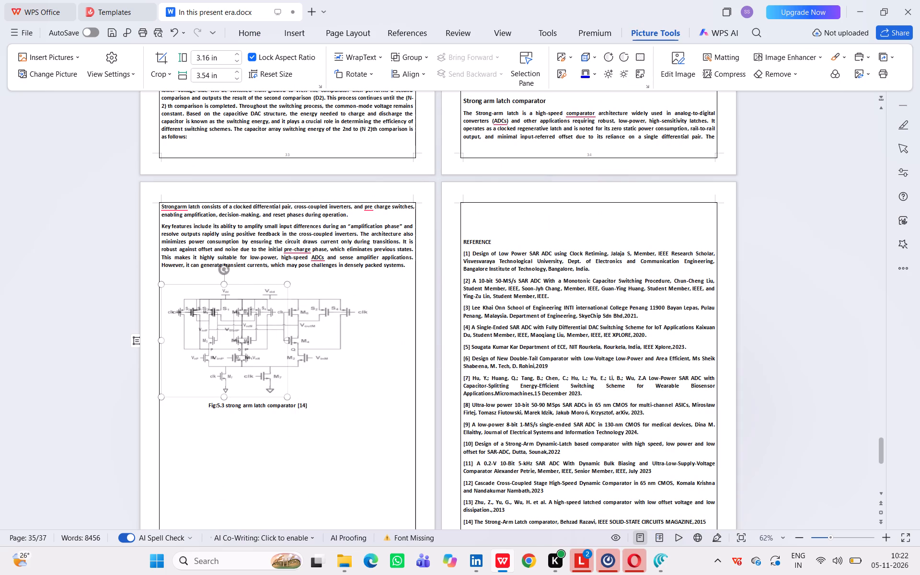
left_click_drag(373, 334, 393, 333)
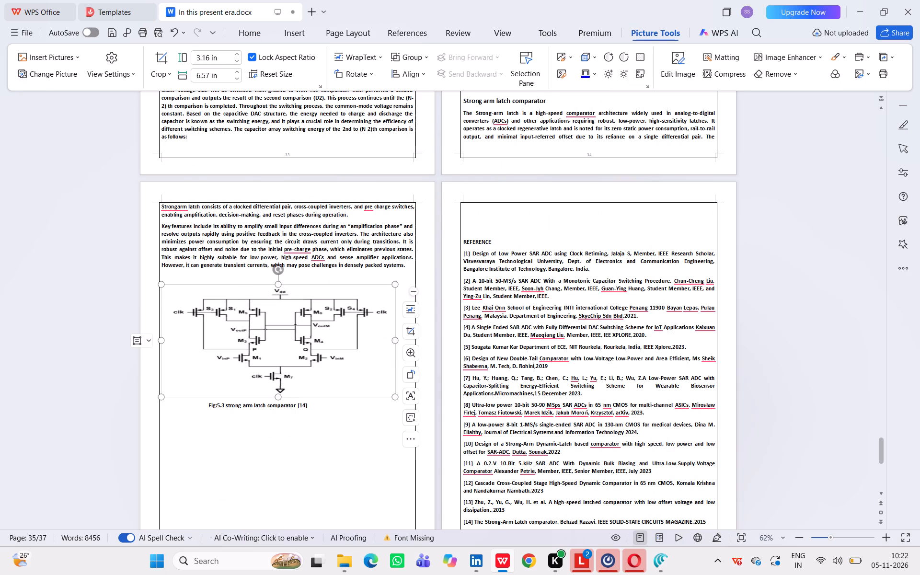
left_click_drag(277, 397, 315, 470)
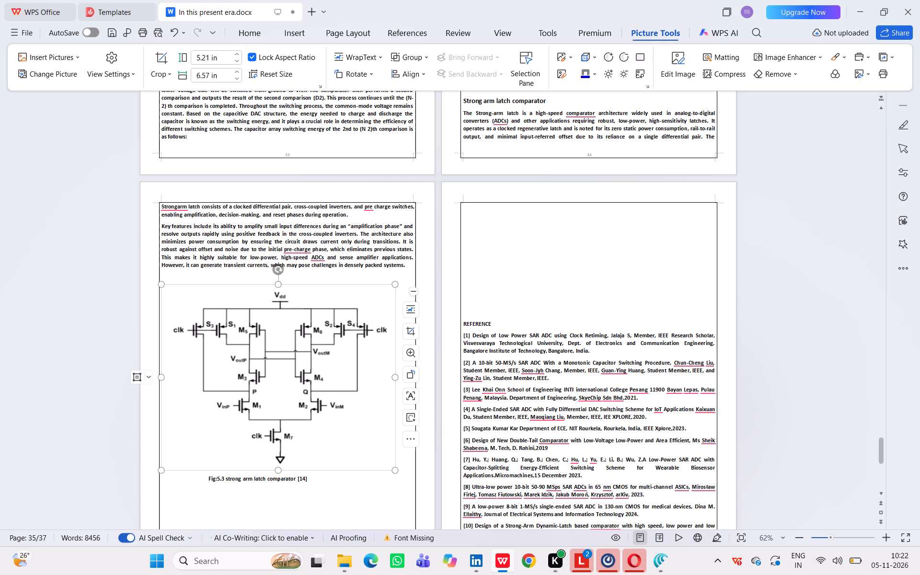
left_click_drag(393, 375, 407, 377)
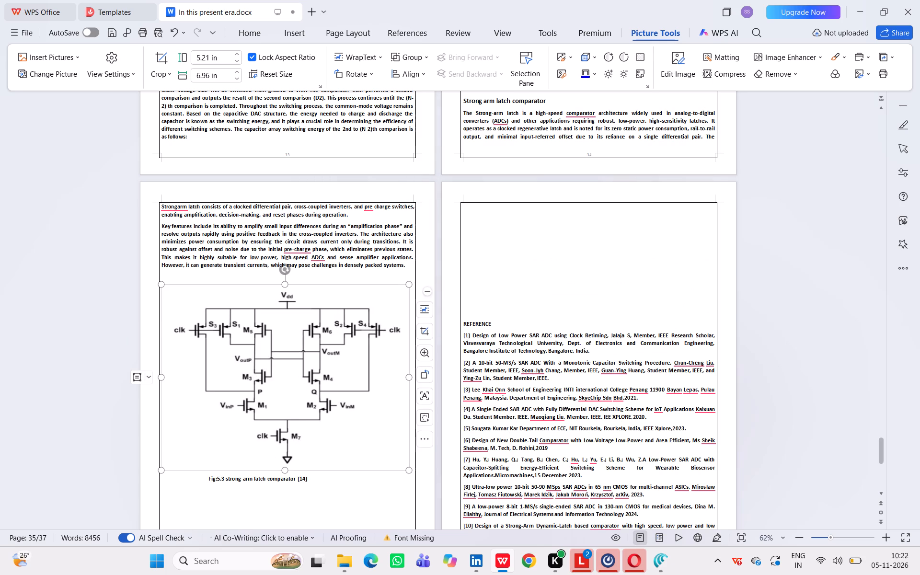
Move the Fig:5.3 caption down one line and indent it with spaces to roughly centre it under the figure.
left_click(196, 477)
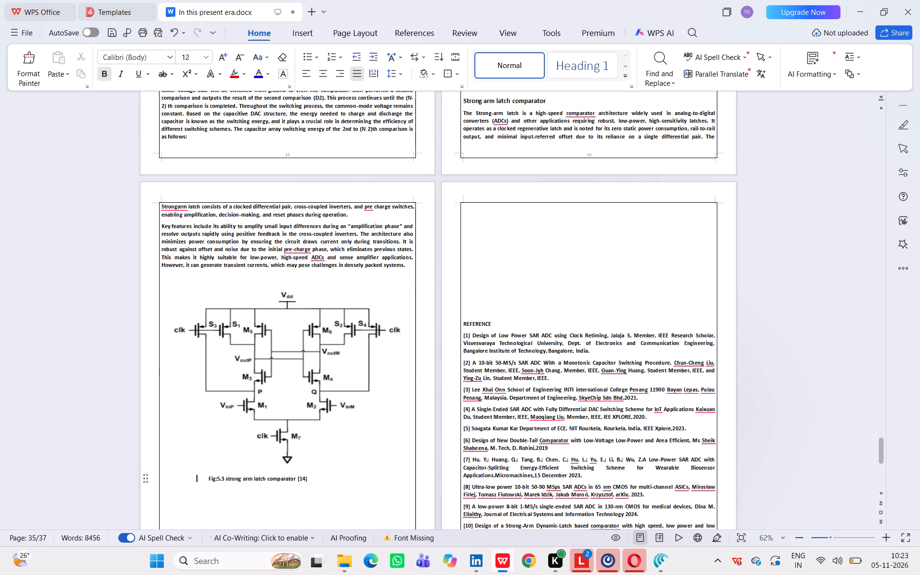
left_click(196, 477)
key("Return")
key("space")
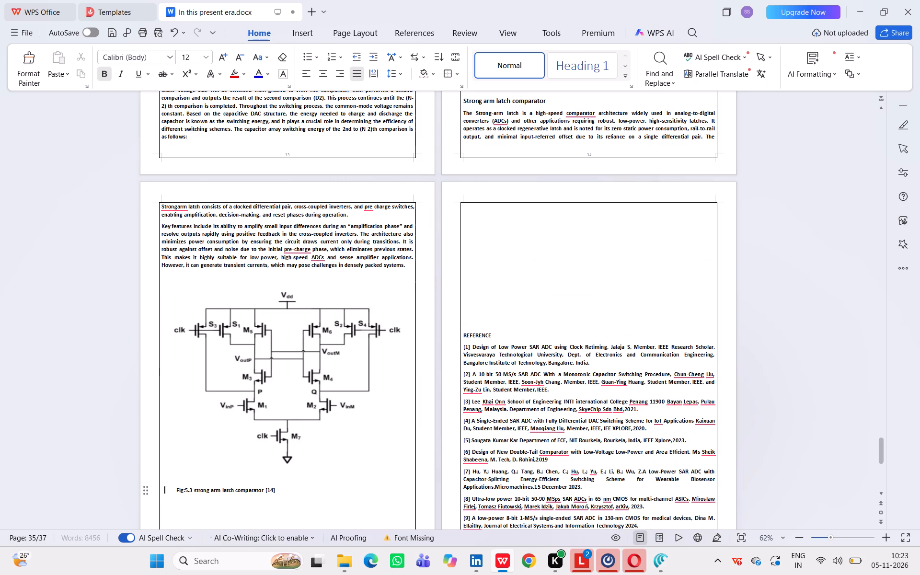
key("space")
key("space")
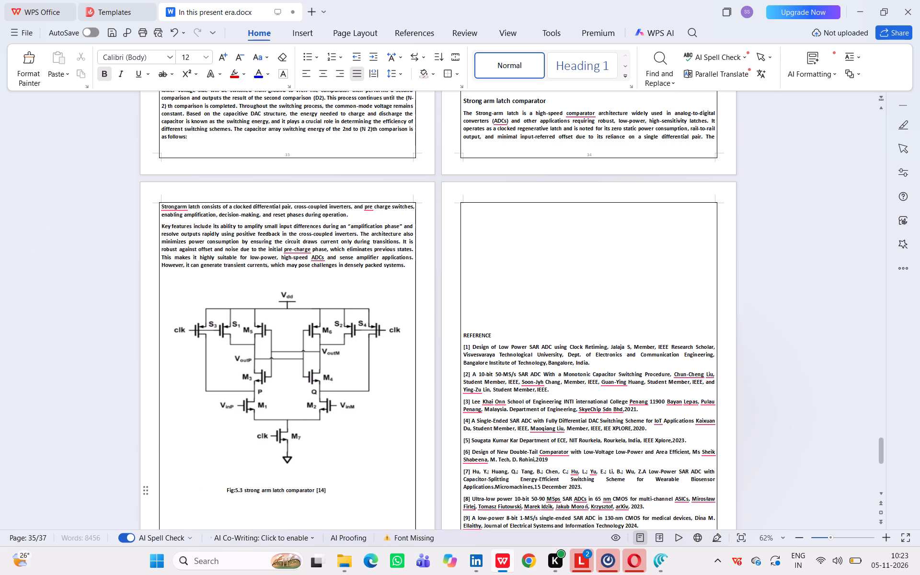
Delete the [14] citation from the end of the Fig:5.3 strong arm latch comparator caption.
scroll(196, 477, "down", 2)
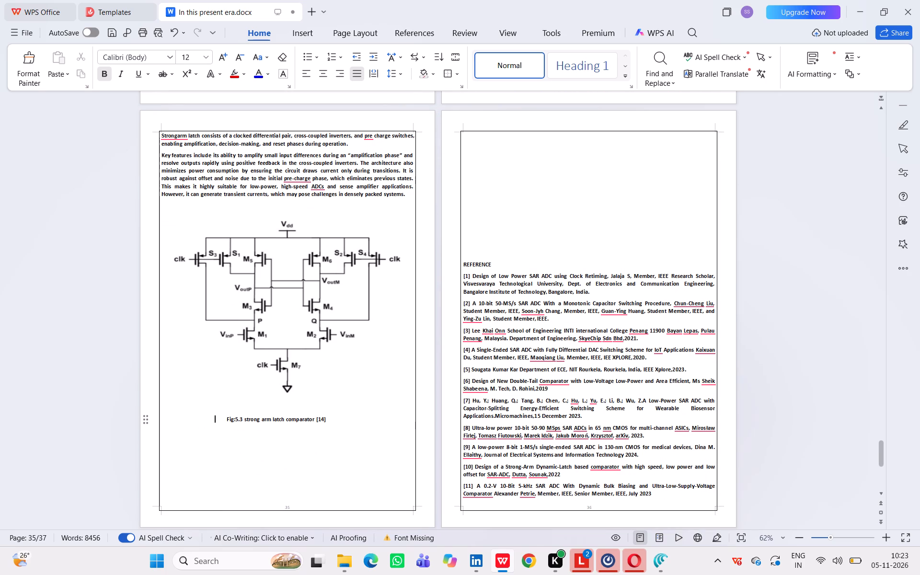
left_click(341, 423)
key("BackSpace")
key("BackSpace")
key("BackSpace")
key("BackSpace")
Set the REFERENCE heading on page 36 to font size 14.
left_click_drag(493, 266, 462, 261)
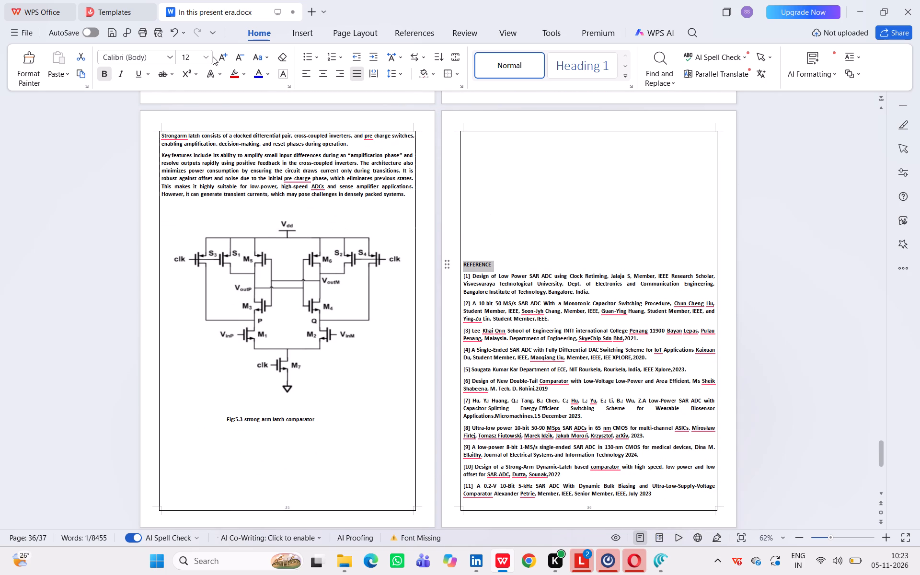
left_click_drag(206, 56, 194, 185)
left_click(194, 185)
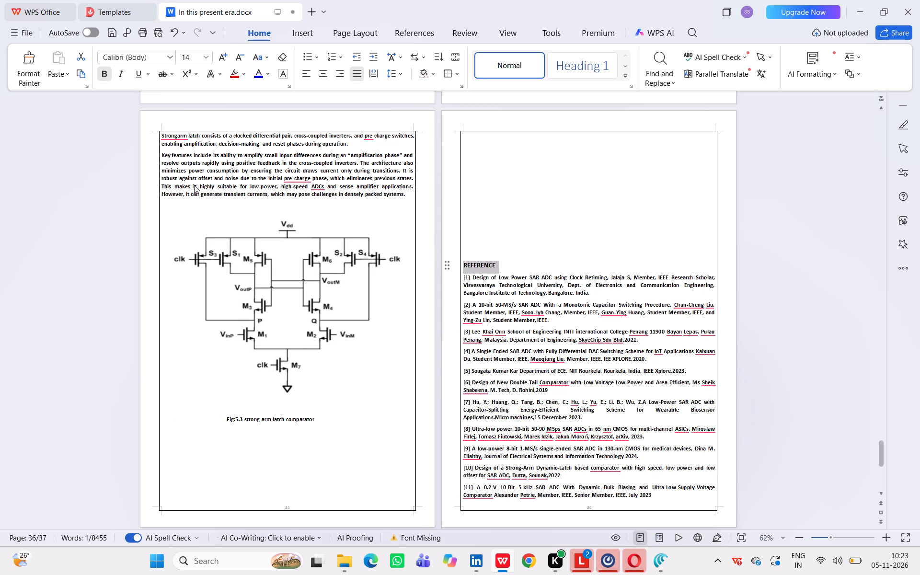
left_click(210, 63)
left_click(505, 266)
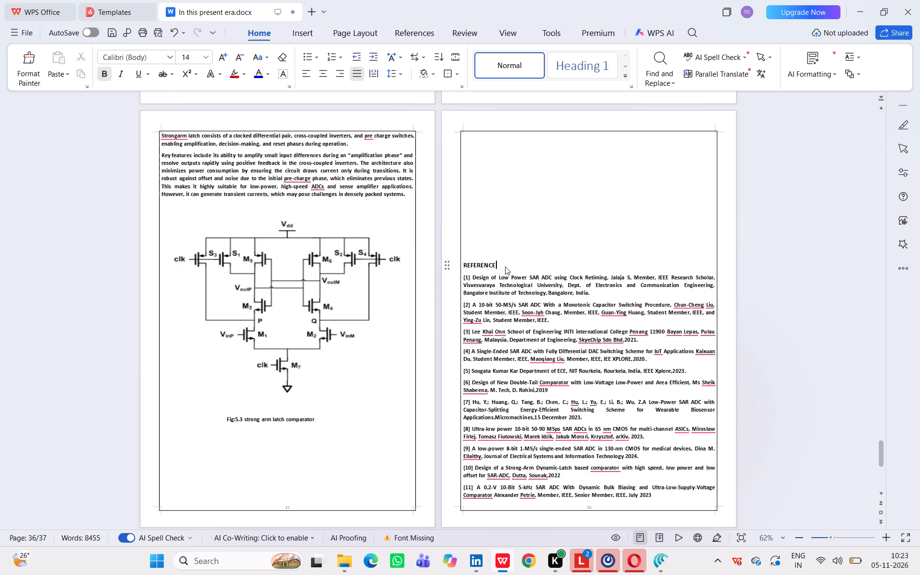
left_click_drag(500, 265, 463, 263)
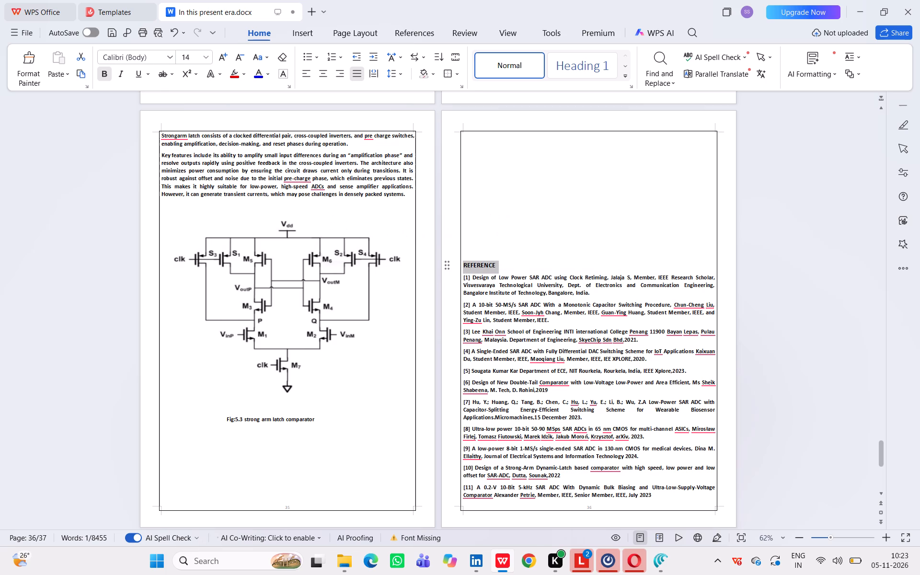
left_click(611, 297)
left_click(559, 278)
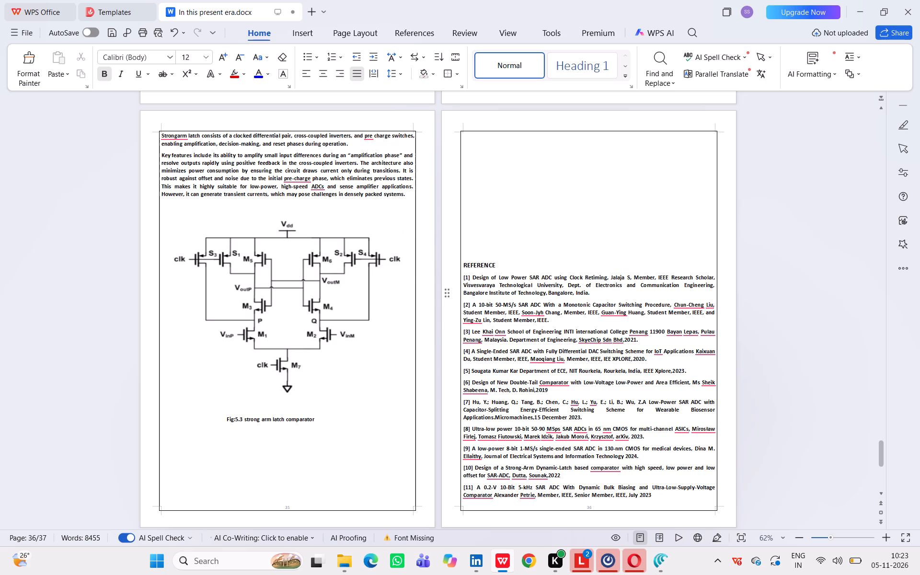
Delete the surplus blank lines above the REFERENCE heading so that it sits near the top of page 36.
left_click(464, 264)
key("BackSpace")
key("BackSpace")
key("BackSpace")
key("BackSpace")
key("BackSpace")
key("BackSpace")
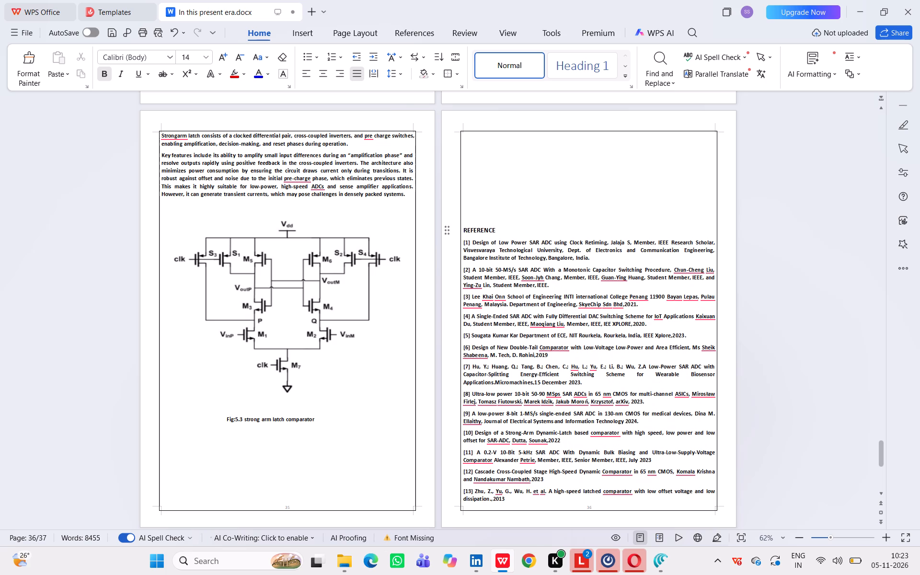
key("BackSpace")
key("BackSpace")
key("BackSpace")
key("BackSpace")
key("BackSpace")
key("BackSpace")
key("BackSpace")
key("BackSpace")
key("BackSpace")
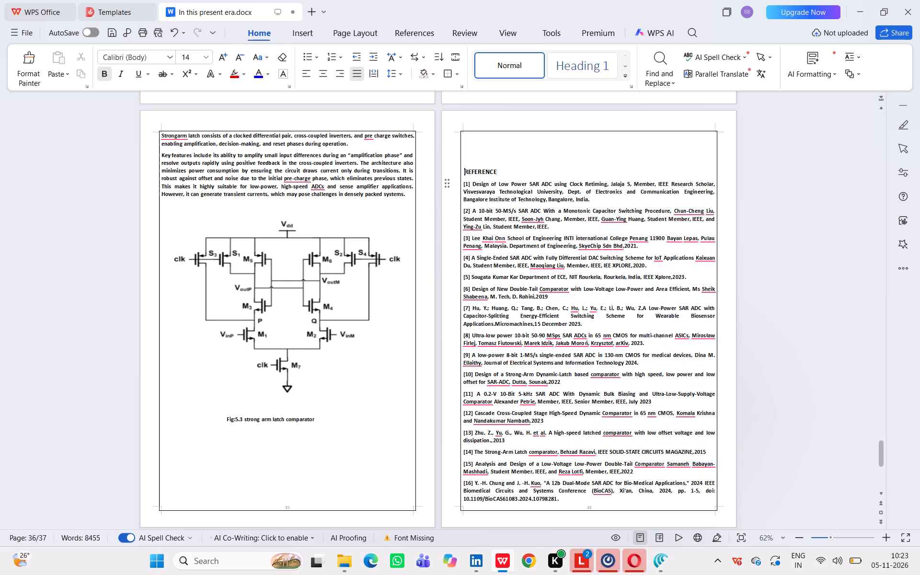
key("BackSpace")
key("BackSpace")
key("BackSpace")
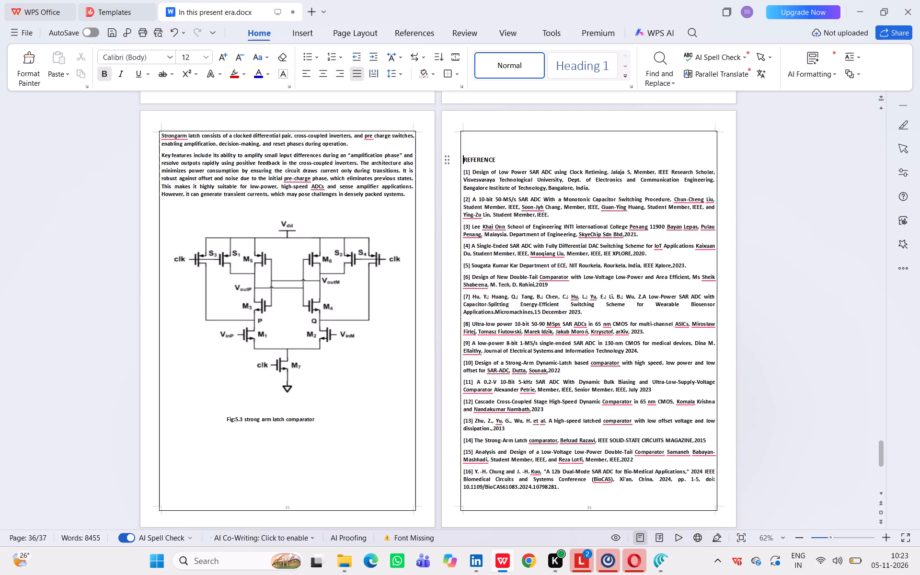
key("BackSpace")
key("Return")
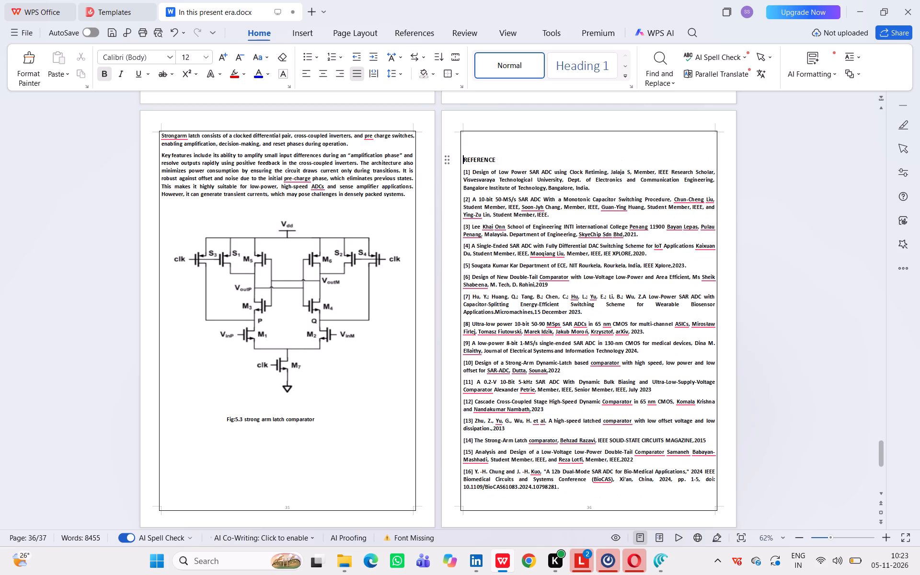
Indent the REFERENCE heading with spaces to centre it across the text width.
key("space")
key("space")
key("space")
key("space")
key("space")
key("space")
key("space")
key("space")
key("space")
key("space")
key("space")
key("space")
key("space")
key("space")
key("space")
key("space")
key("space")
key("space")
key("space")
key("space")
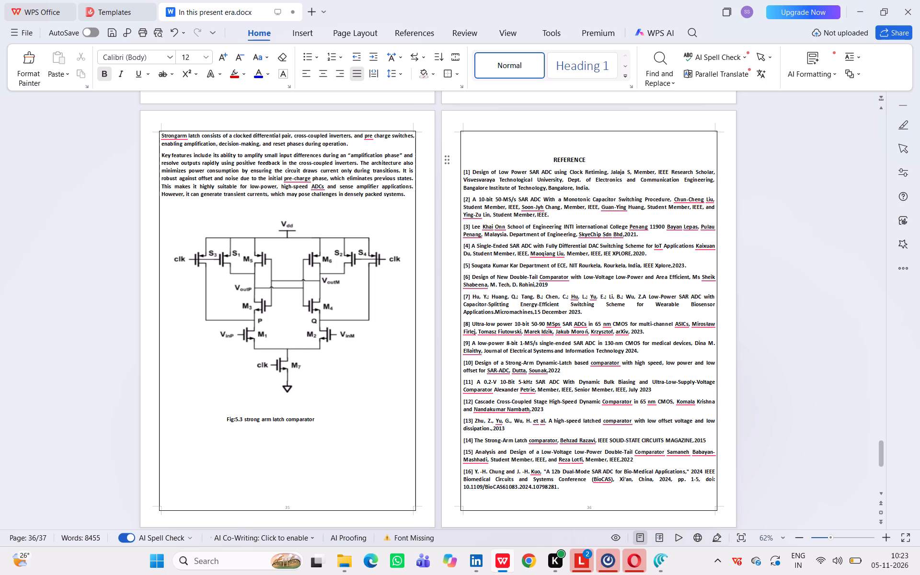
Set the whole REFERENCE heading to font size 16.
key("shift+Right")
key("shift+Right")
key("shift+Right")
key("shift+Right")
key("shift+Right")
key("shift+Right")
key("shift+Right")
key("shift+Right")
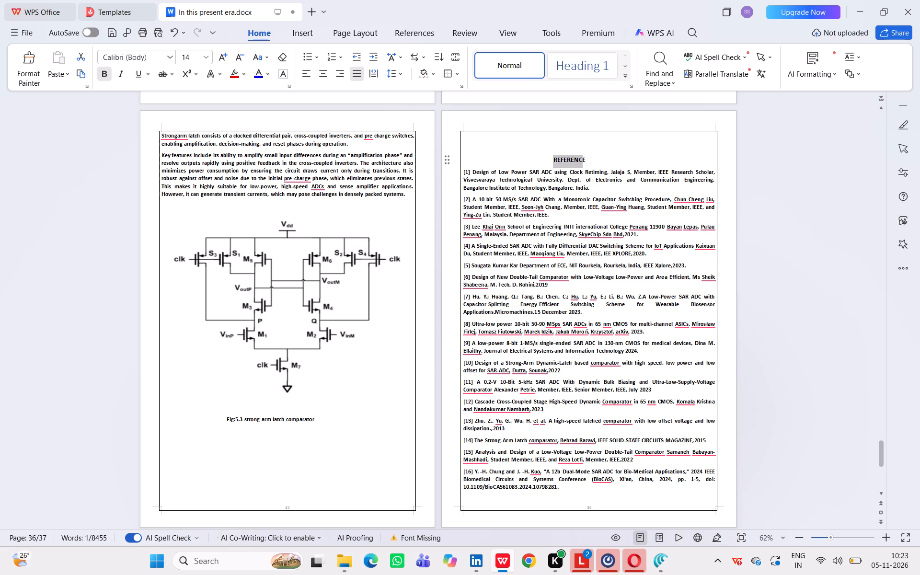
key("shift+Right")
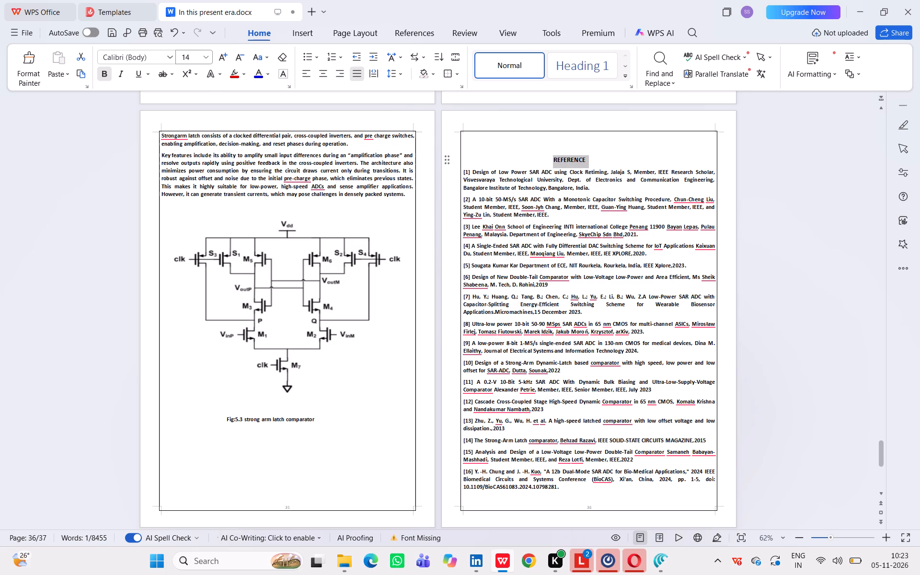
left_click(202, 58)
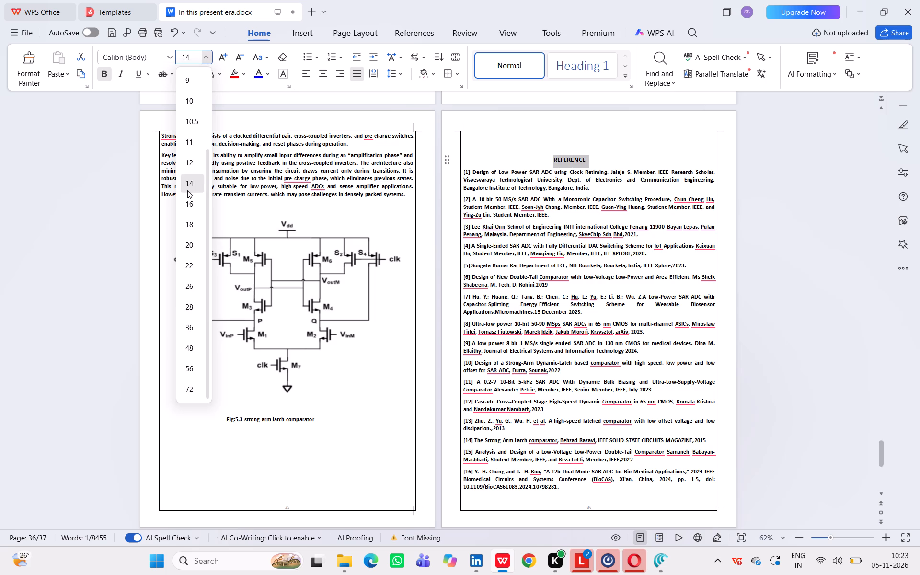
left_click(189, 203)
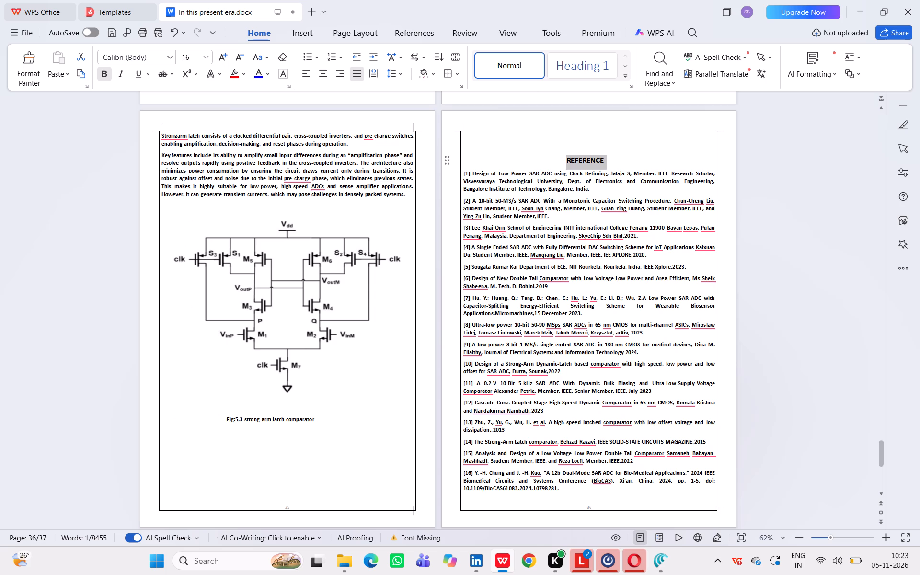
Insert a blank line between the REFERENCE heading and the first reference entry.
left_click(614, 164)
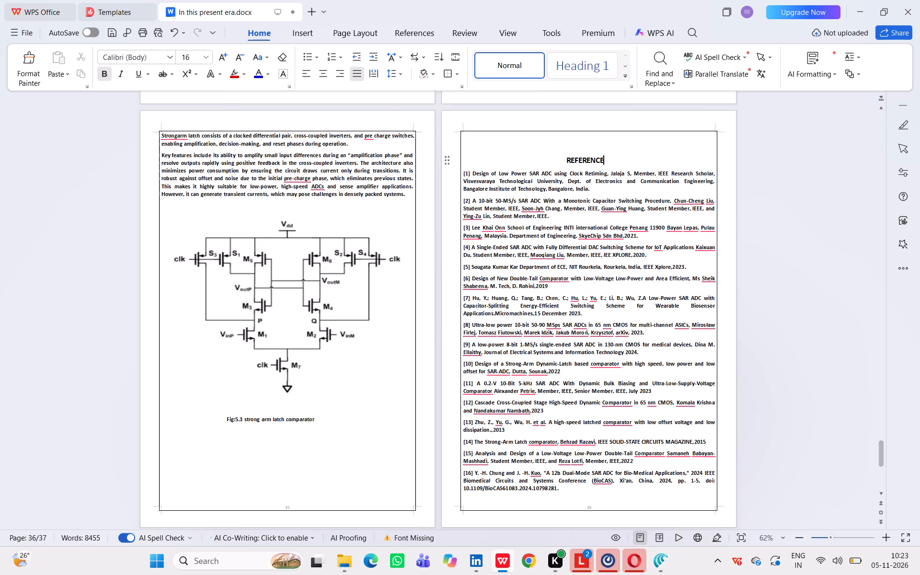
key("Return")
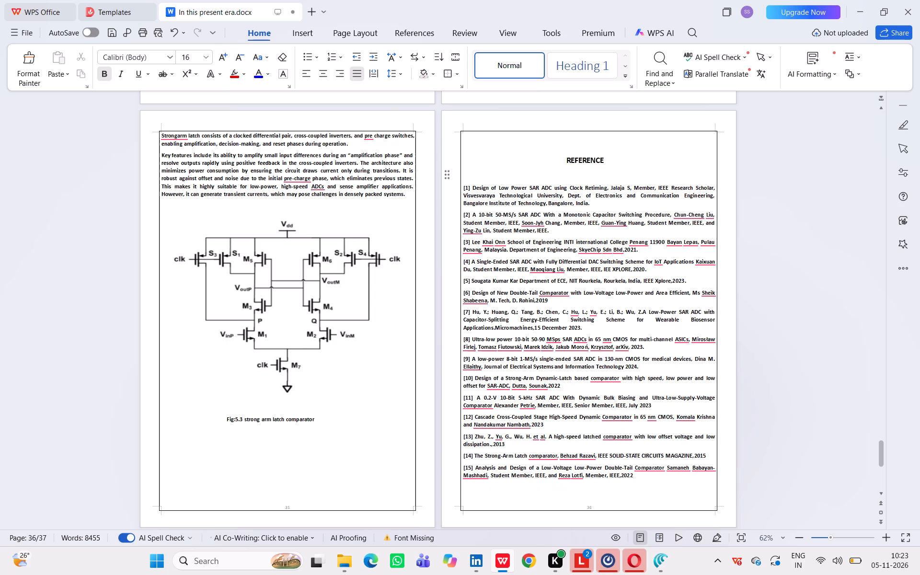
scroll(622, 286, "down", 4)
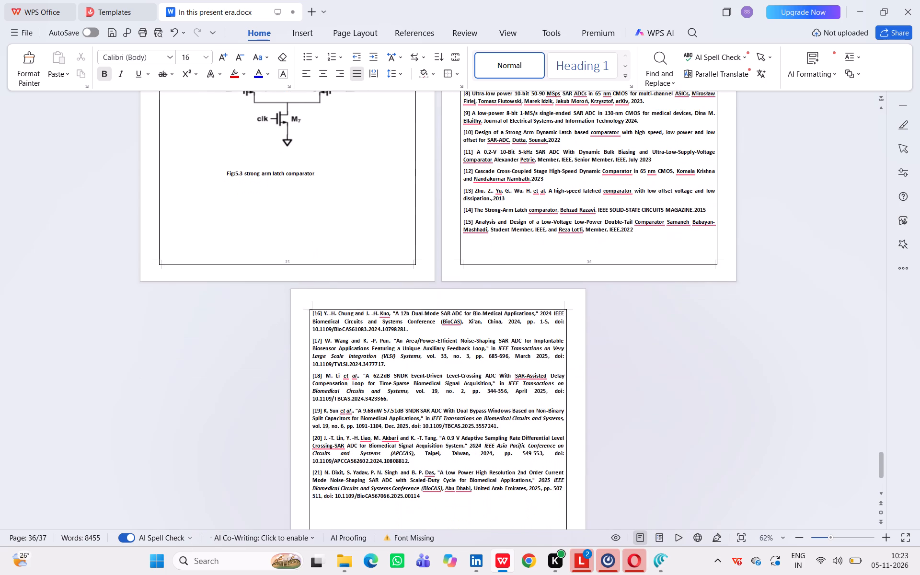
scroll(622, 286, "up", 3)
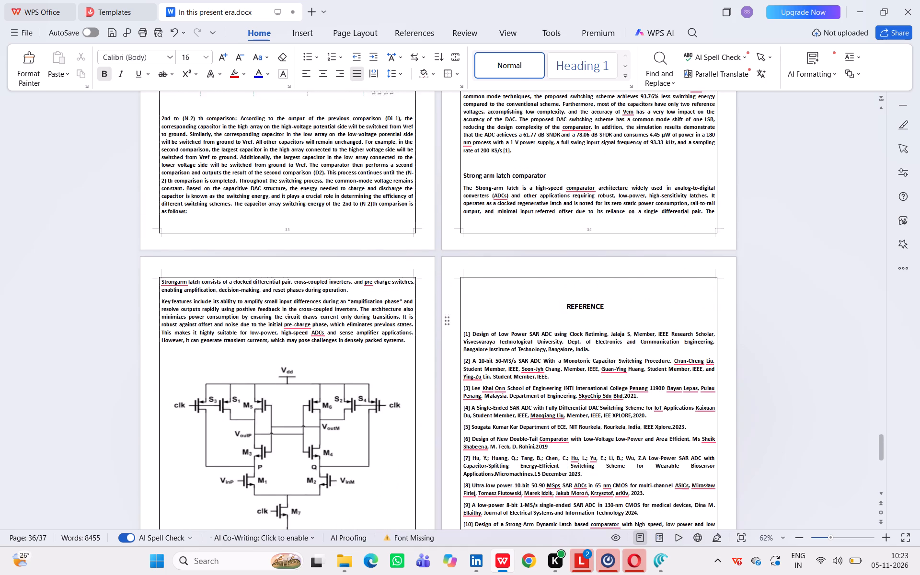
Shift the CHAPTER 2 and ADC CLASSIFICATION headings slightly rightward with leading spaces to centre them better.
scroll(622, 286, "up", 7)
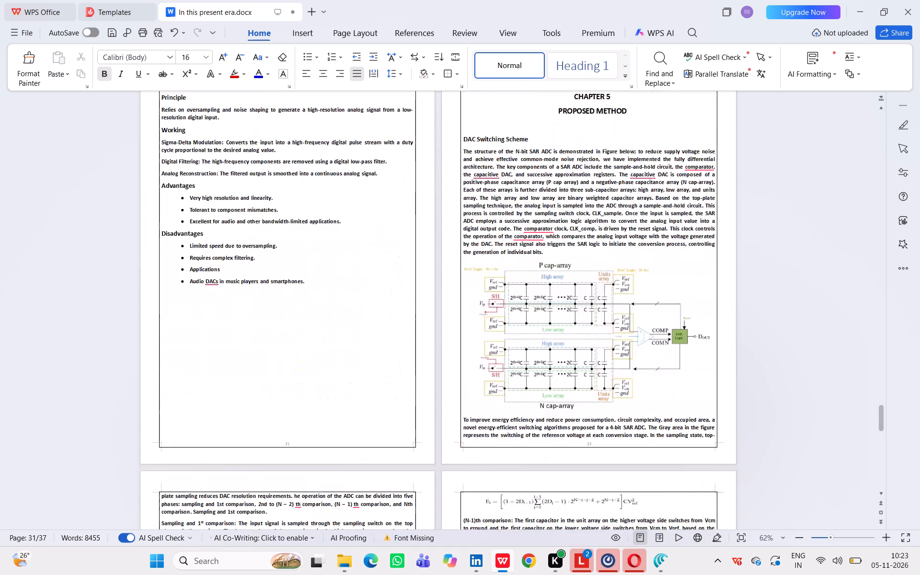
scroll(622, 286, "up", 13)
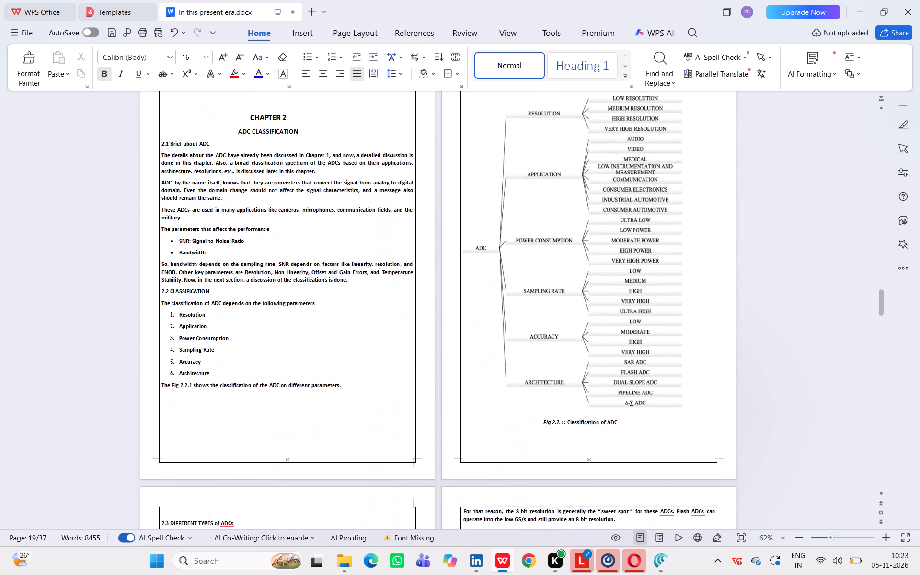
scroll(622, 286, "up", 3)
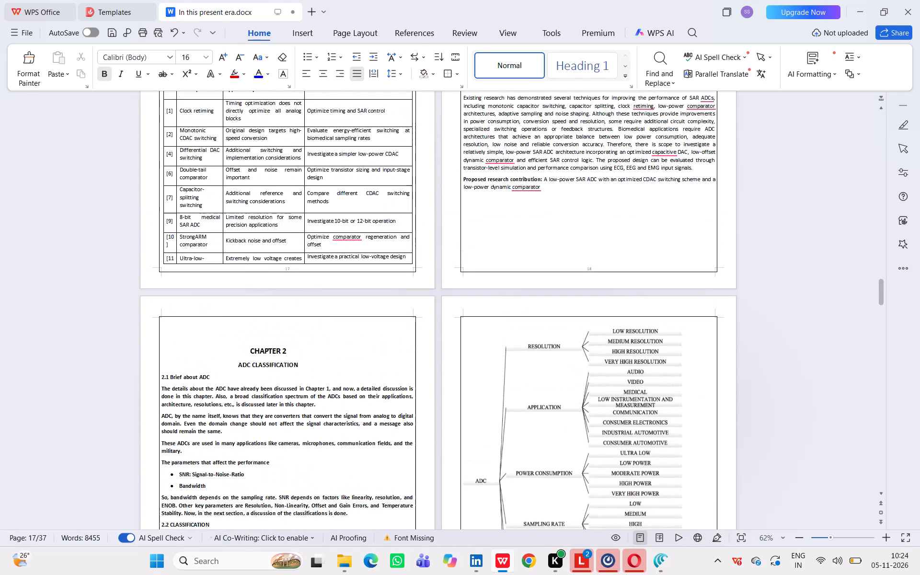
left_click(241, 351)
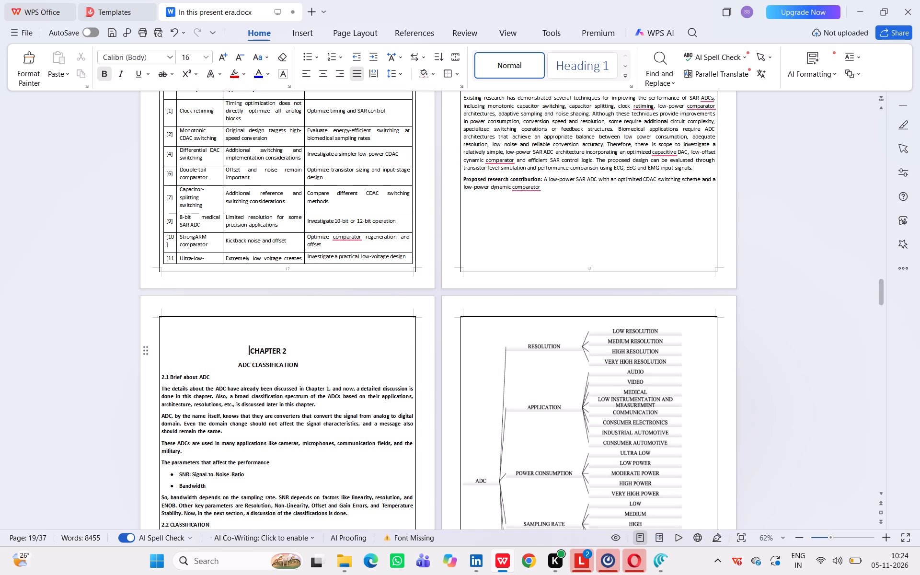
key("space")
left_click(233, 367)
key("space")
key("space")
Review the formatting from the List of Figures through Chapter 1 and into section 2.3 of Chapter 2.
scroll(406, 370, "up", 2)
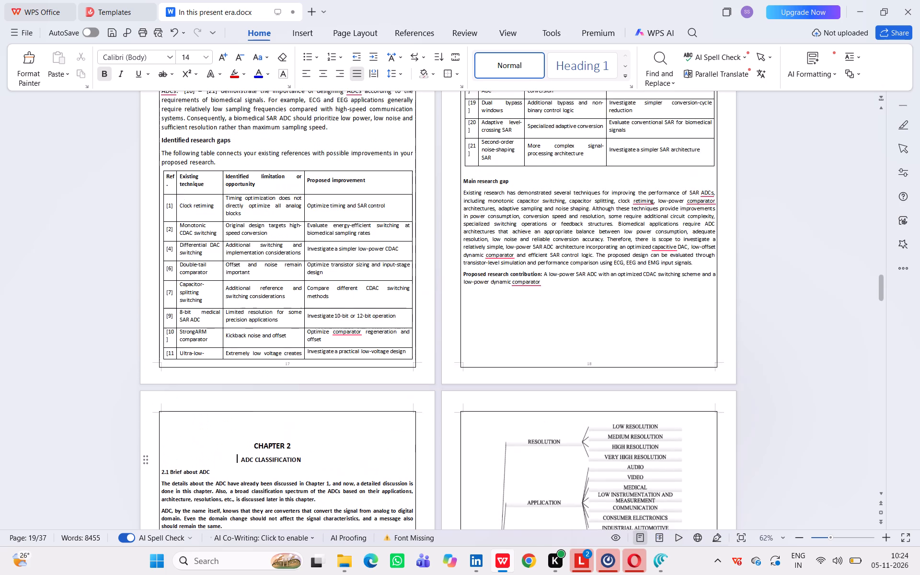
scroll(406, 370, "up", 6)
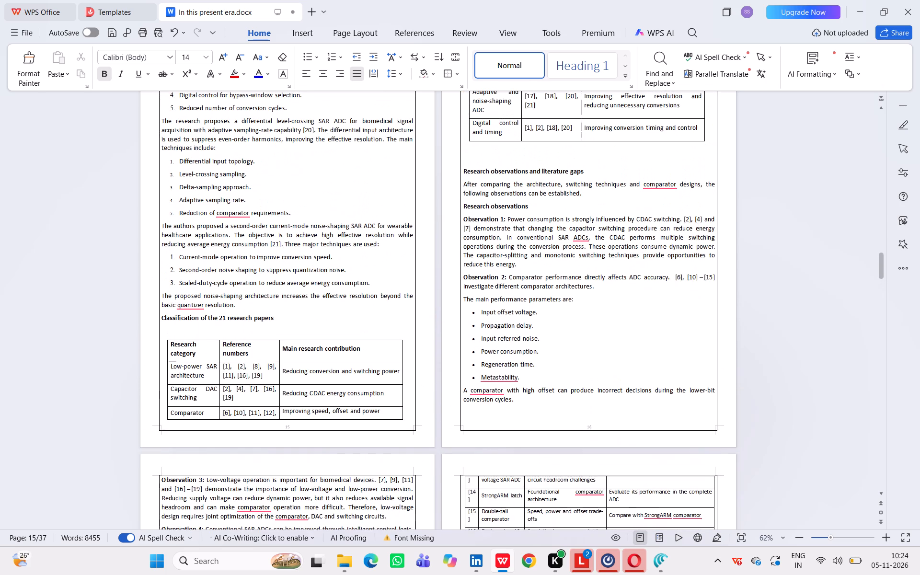
scroll(406, 370, "up", 7)
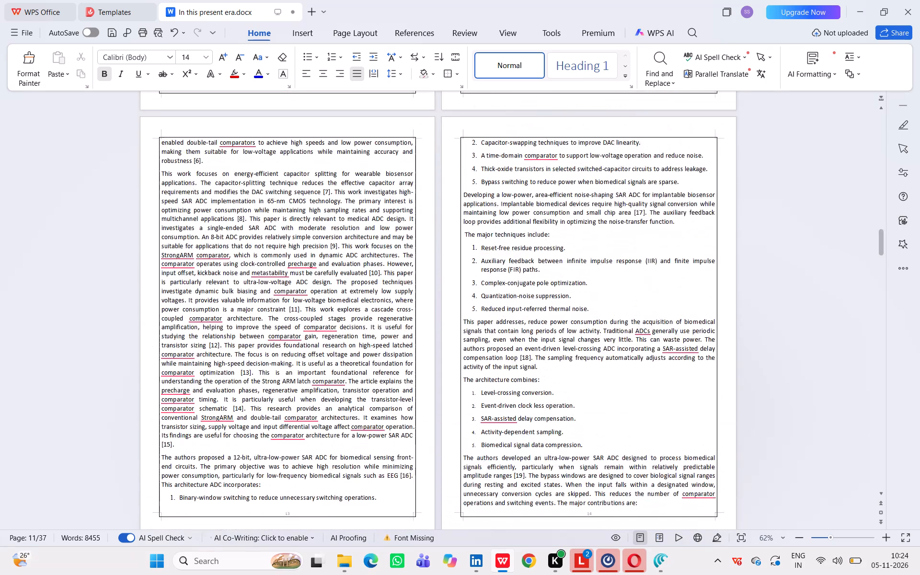
scroll(406, 370, "up", 7)
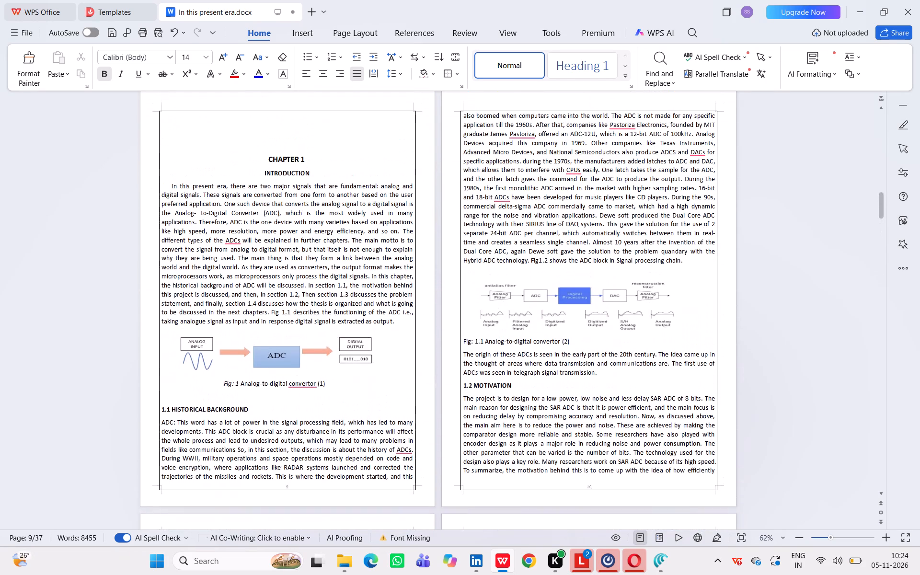
scroll(406, 370, "up", 6)
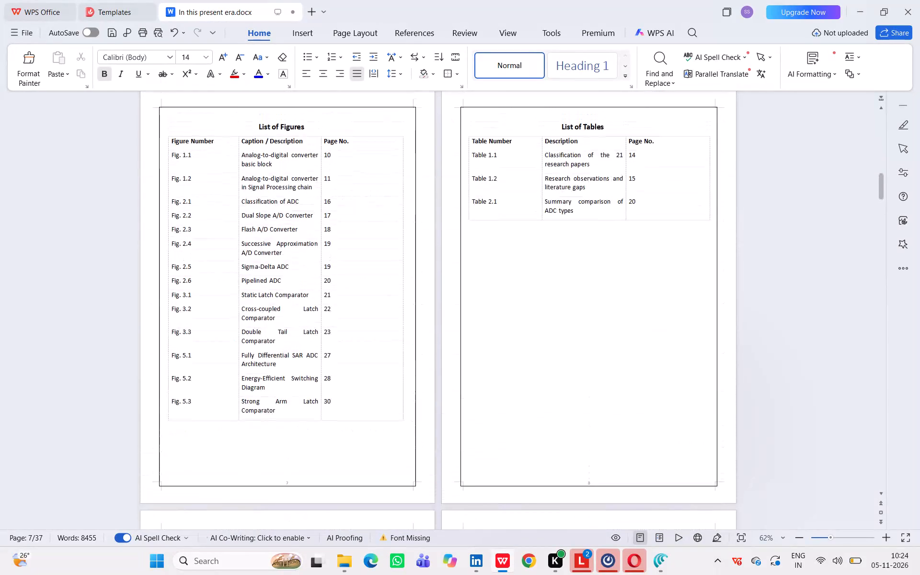
scroll(406, 370, "down", 5)
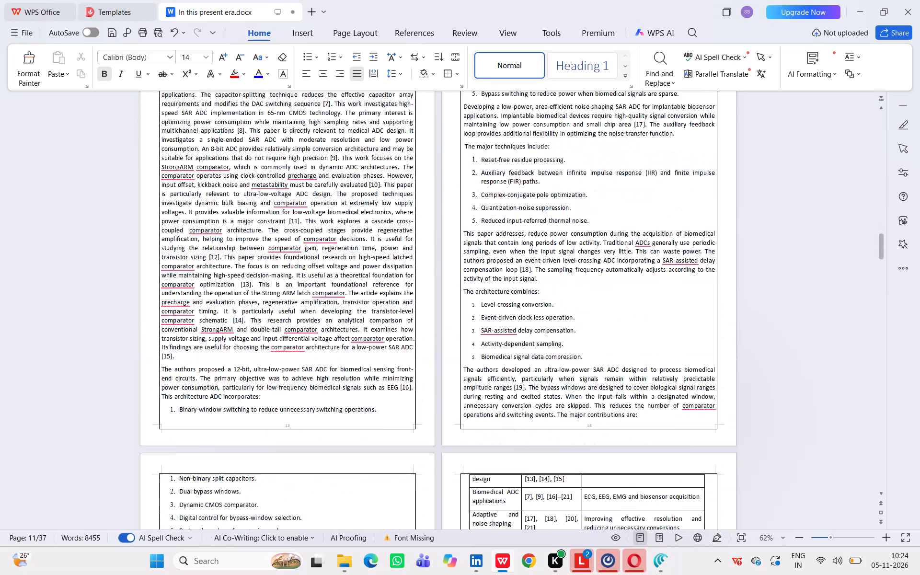
scroll(406, 370, "down", 3)
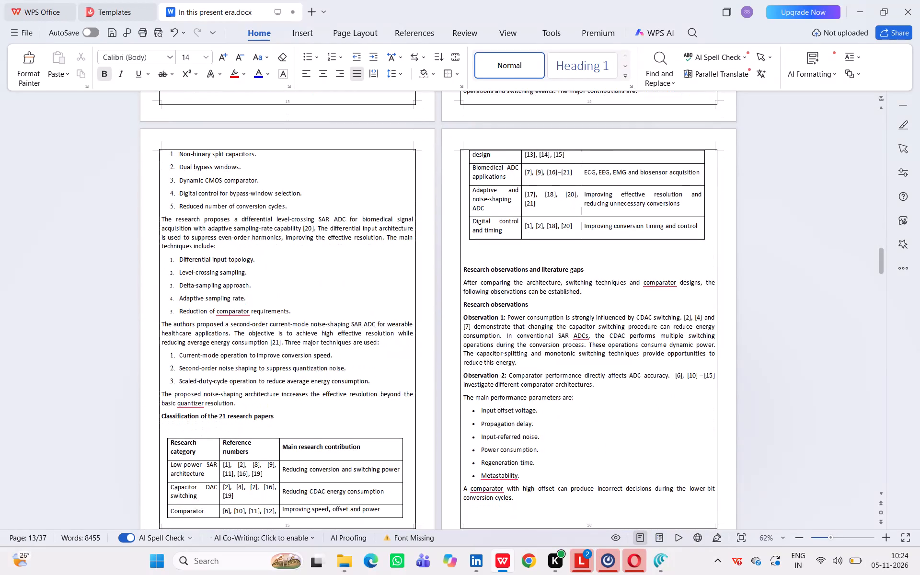
scroll(406, 370, "down", 6)
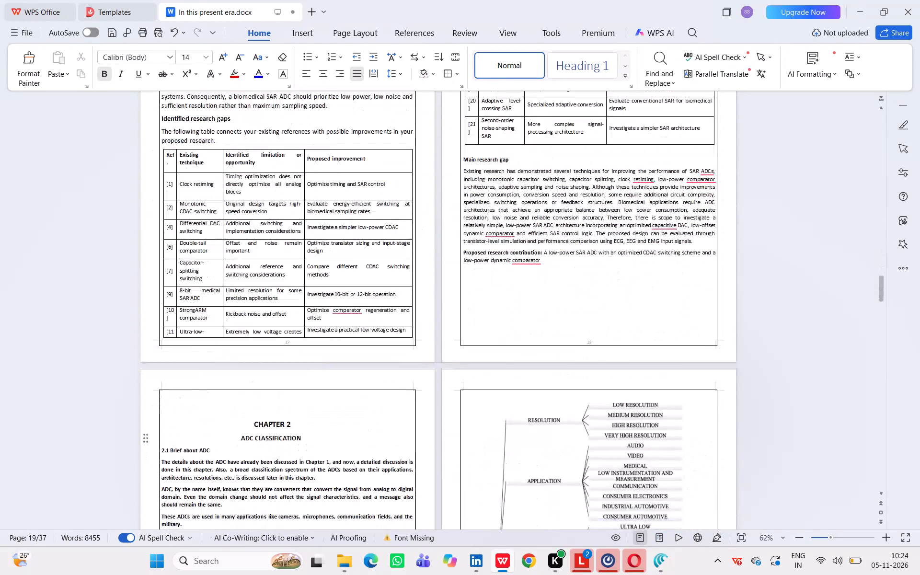
scroll(406, 370, "down", 3)
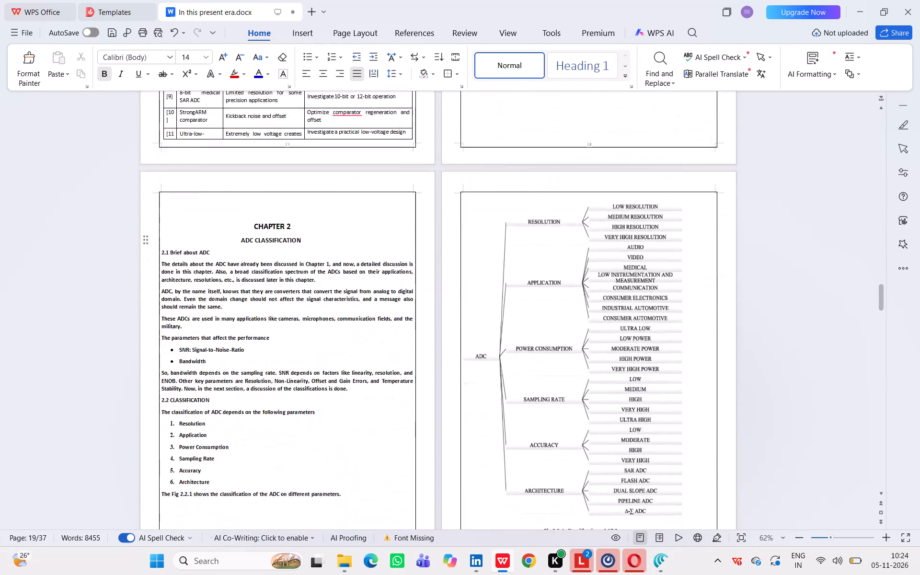
scroll(406, 370, "down", 1)
scroll(368, 312, "down", 5)
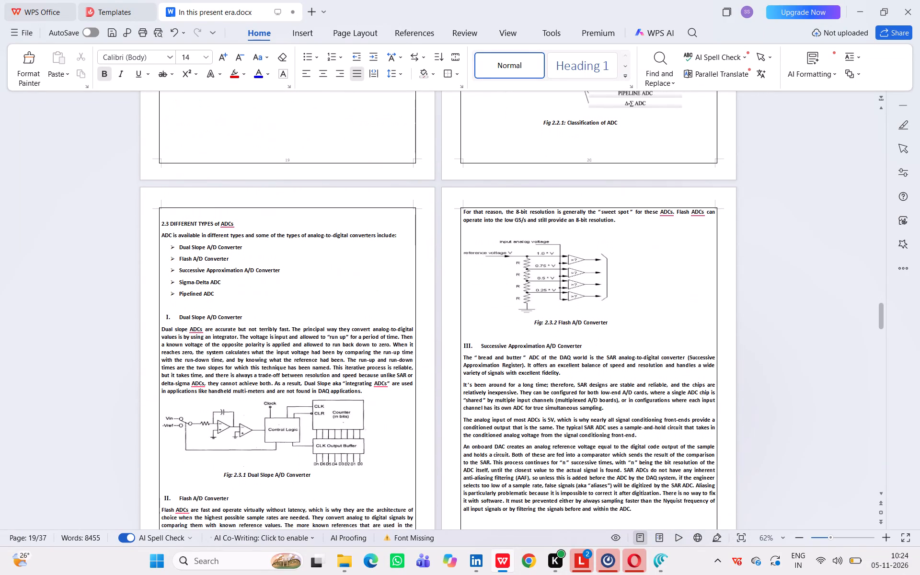
Remove the bold from all body text and bullets under 2.1 Brief about ADC, leaving its heading bold.
scroll(368, 312, "up", 7)
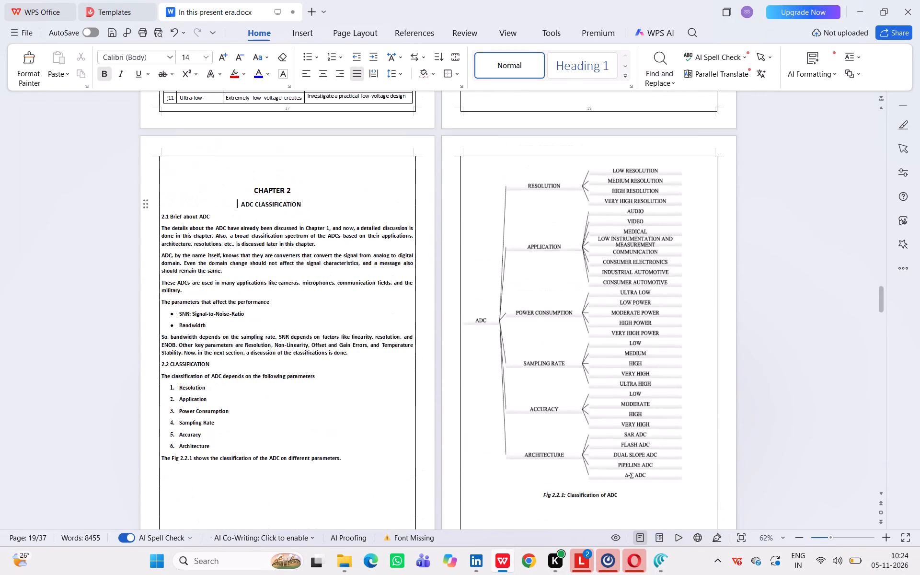
scroll(368, 312, "up", 5)
scroll(368, 312, "down", 2)
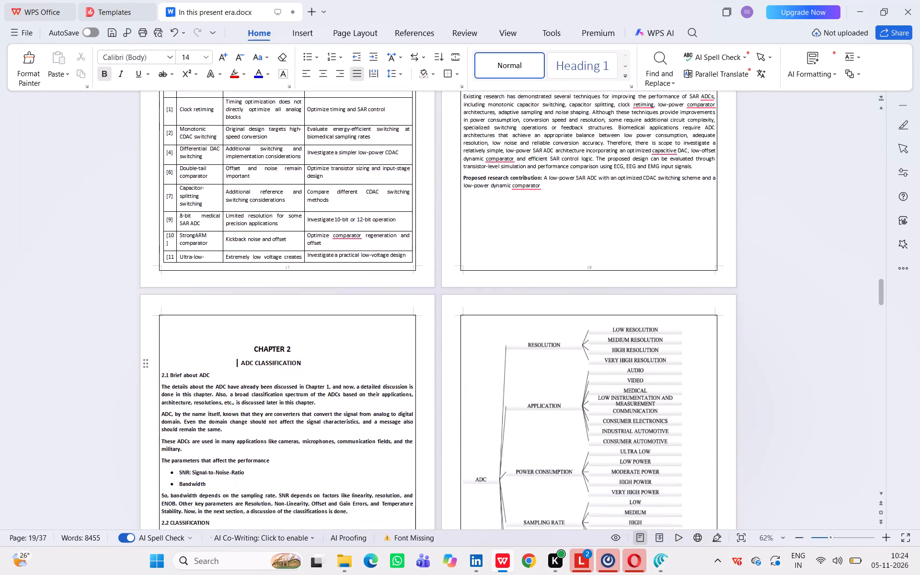
scroll(368, 312, "down", 1)
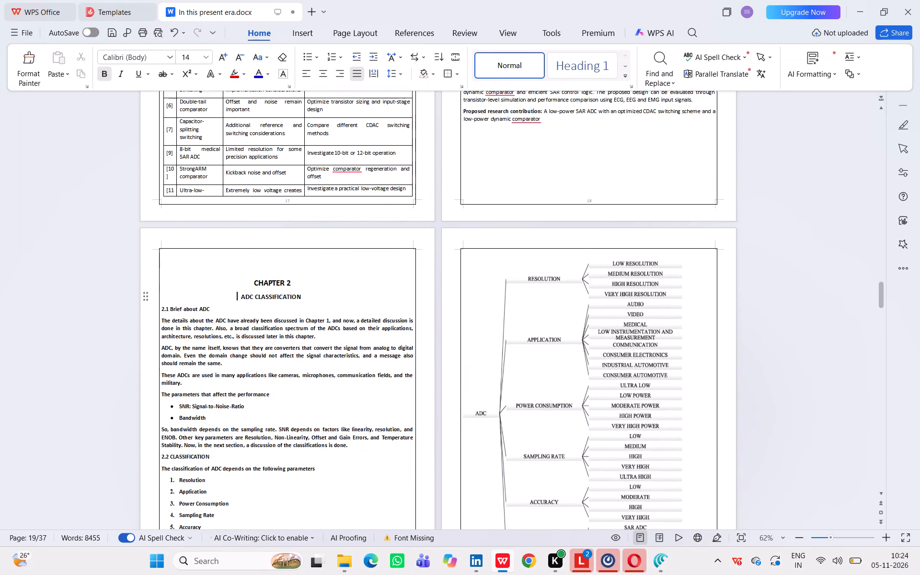
left_click_drag(161, 319, 258, 416)
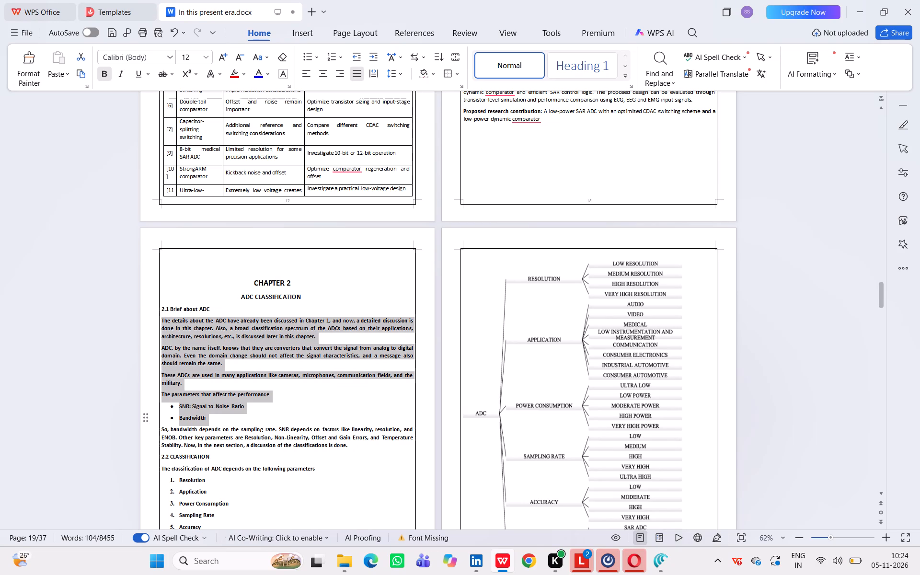
left_click_drag(258, 416, 367, 447)
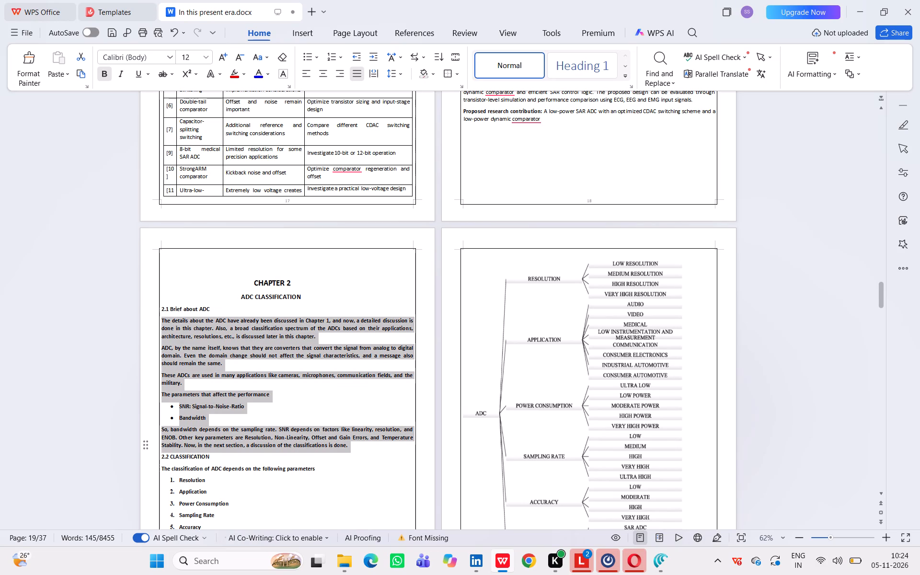
left_click_drag(367, 447, 367, 449)
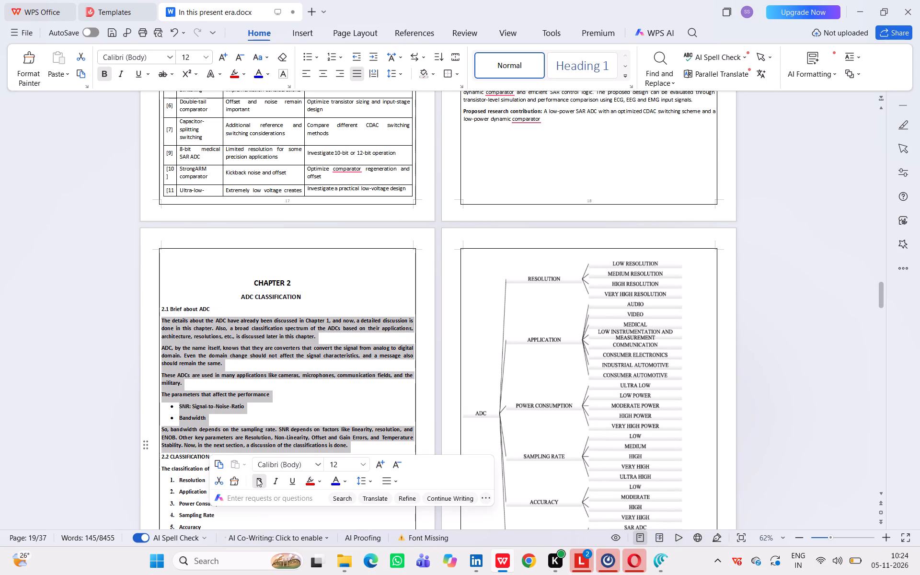
left_click(257, 479)
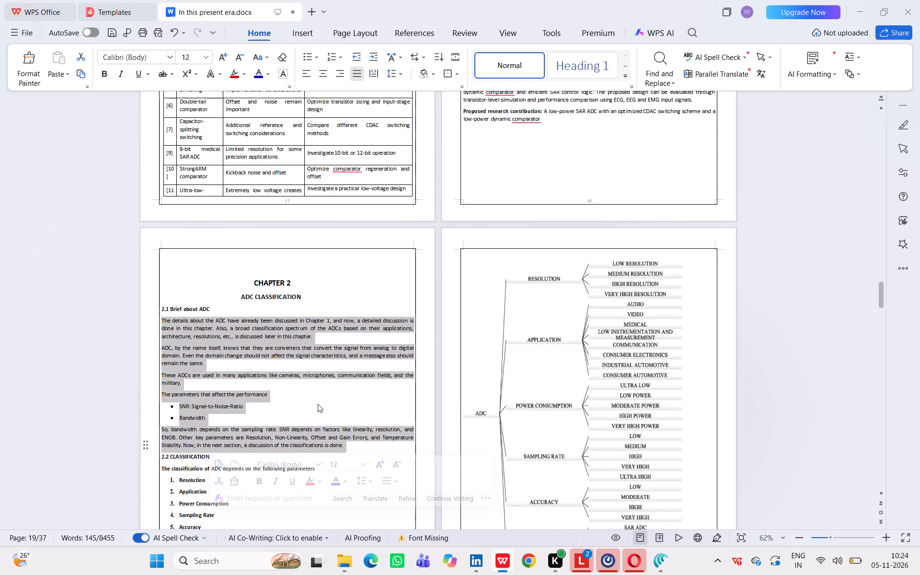
left_click(318, 404)
Remove the bold from the intro line, six-item numbered list and closing Fig 2.2.1 sentence under 2.2 CLASSIFICATION.
scroll(318, 404, "down", 3)
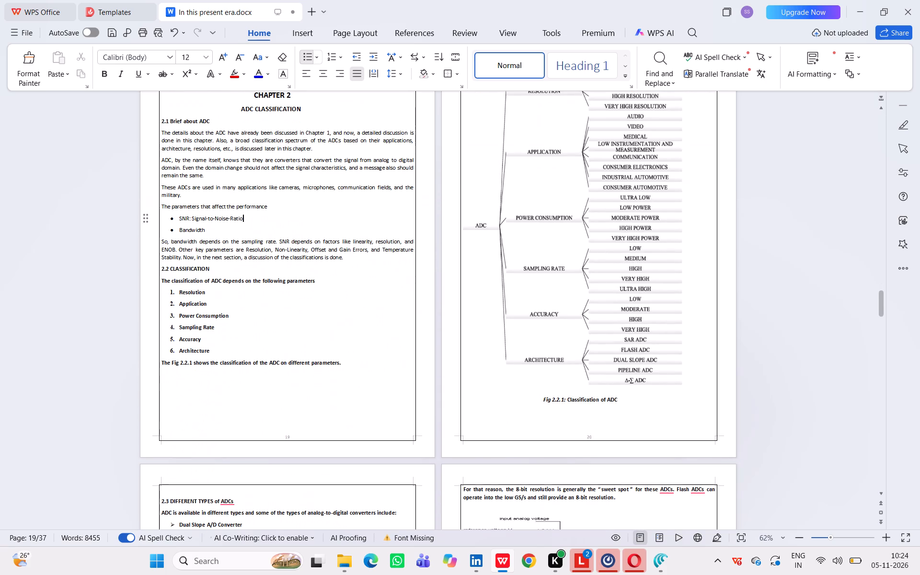
left_click_drag(161, 280, 216, 326)
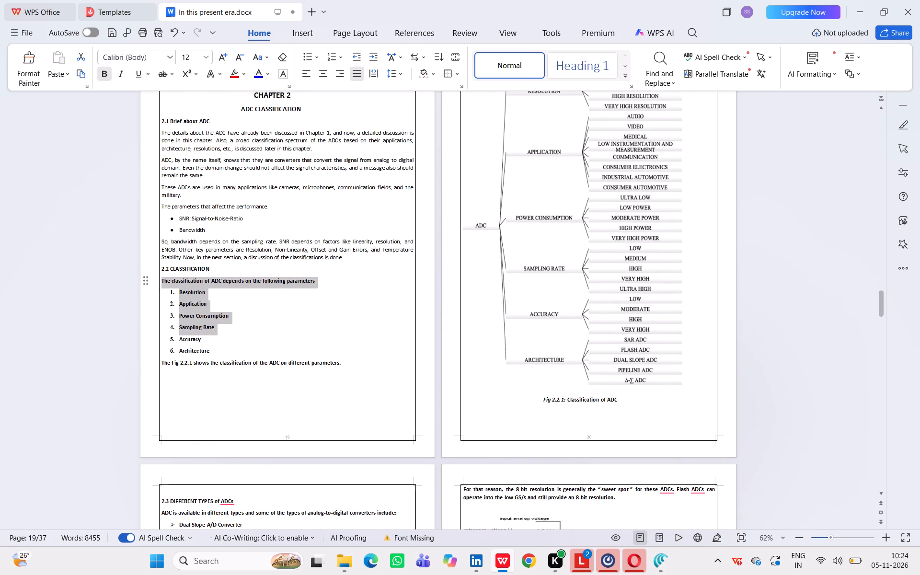
left_click_drag(216, 326, 351, 365)
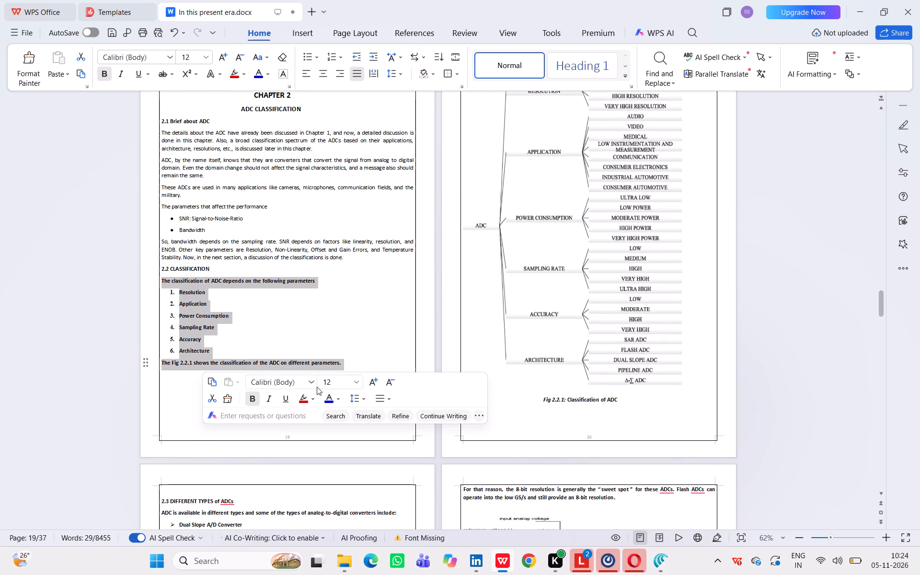
left_click(251, 399)
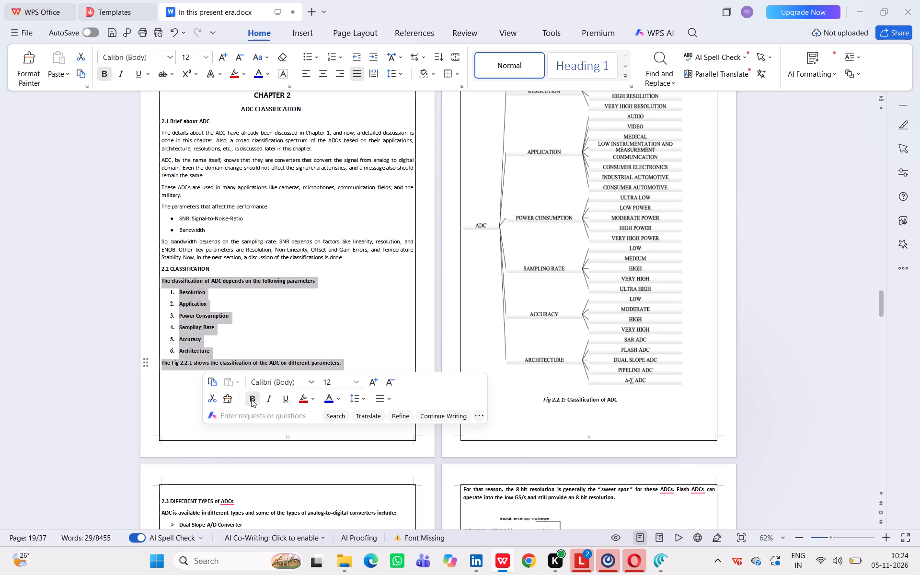
left_click(281, 311)
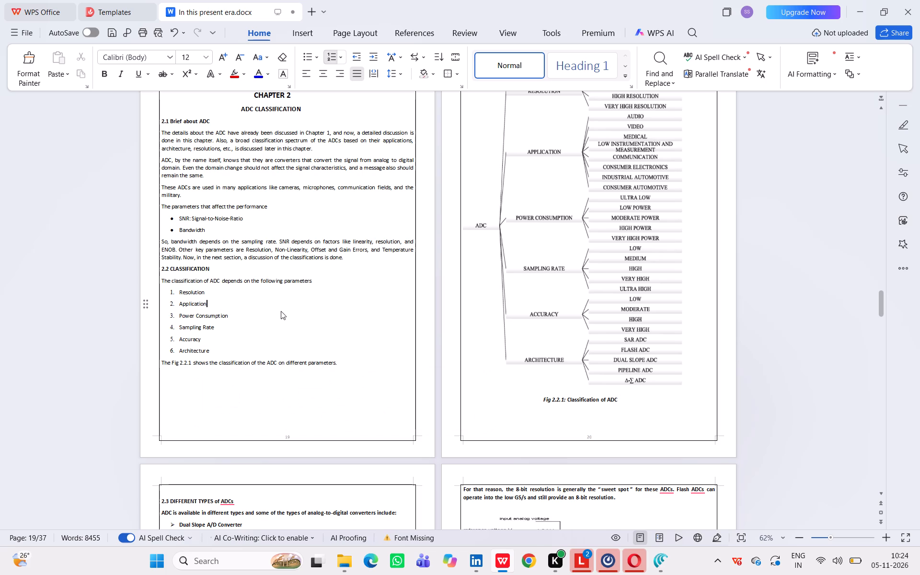
Delete the sentence referring to Fig 2.2.1 below the numbered parameter list in section 2.2.
left_click(351, 361)
key("BackSpace")
key("BackSpace")
key("BackSpace")
key("BackSpace")
key("BackSpace")
key("BackSpace")
key("BackSpace")
key("BackSpace")
key("BackSpace")
key("BackSpace")
key("BackSpace")
key("BackSpace")
key("BackSpace")
key("BackSpace")
key("BackSpace")
key("BackSpace")
key("BackSpace")
key("BackSpace")
key("BackSpace")
key("BackSpace")
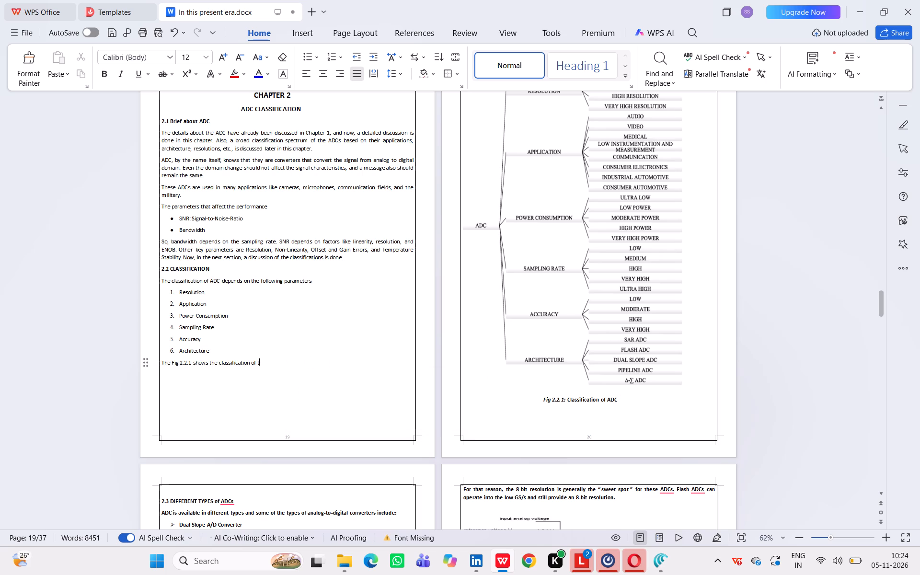
key("BackSpace")
key("BackSpace")
key("BackSpace")
key("BackSpace")
key("BackSpace")
key("BackSpace")
key("BackSpace")
key("BackSpace")
key("BackSpace")
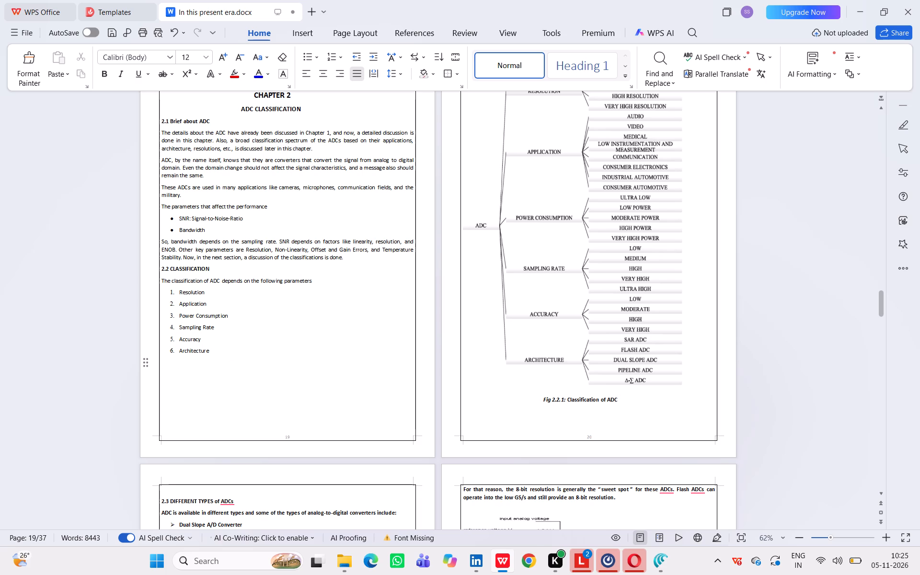
Remove the bold from the intro line and five-item converter list under 2.3 DIFFERENT TYPES of ADCs, leaving the heading bold.
scroll(351, 361, "down", 3)
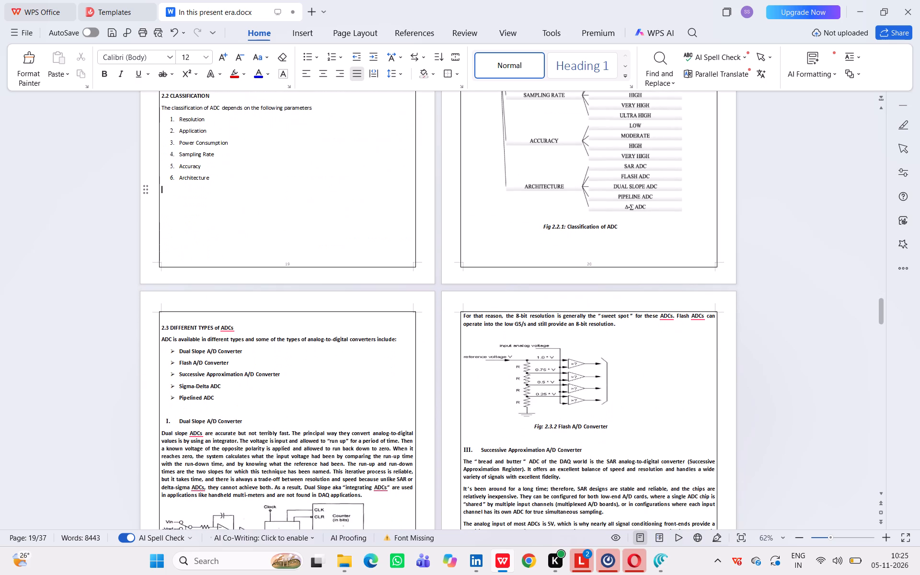
scroll(354, 368, "up", 3)
scroll(354, 368, "right", 1)
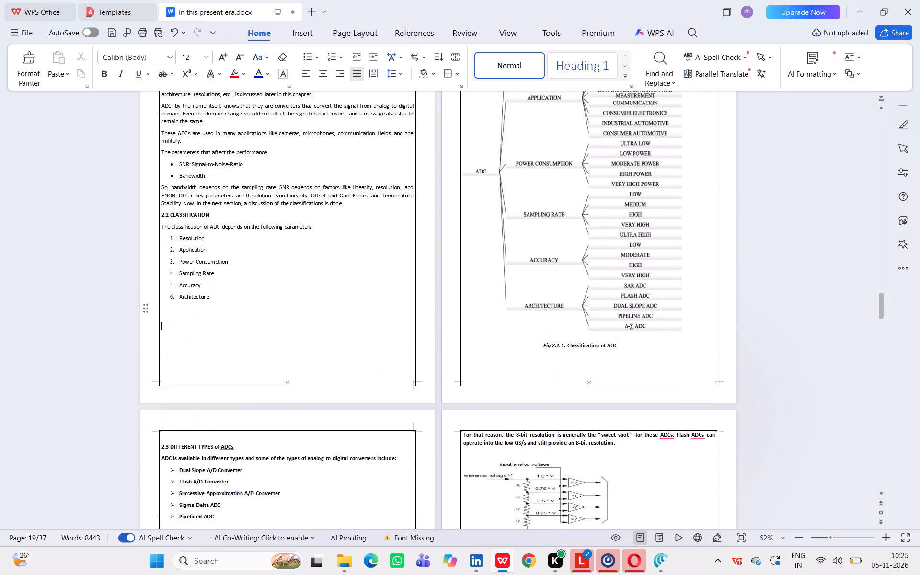
scroll(354, 368, "right", 1)
scroll(354, 368, "down", 1)
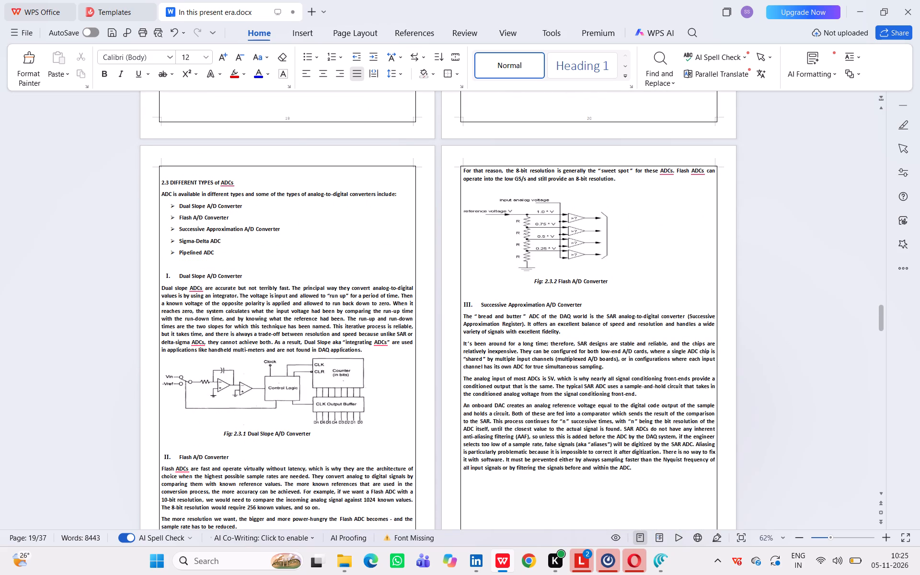
left_click_drag(161, 195, 247, 259)
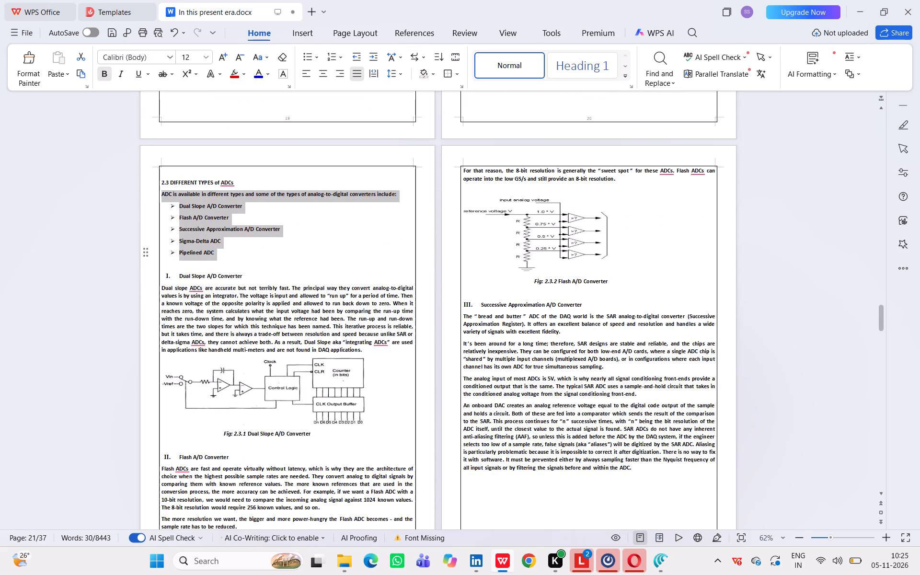
left_click(105, 74)
Remove the bold from the body paragraph under I. Dual Slope A/D Converter, leaving its heading and figure caption bold.
left_click(162, 288)
left_click_drag(162, 288, 308, 427)
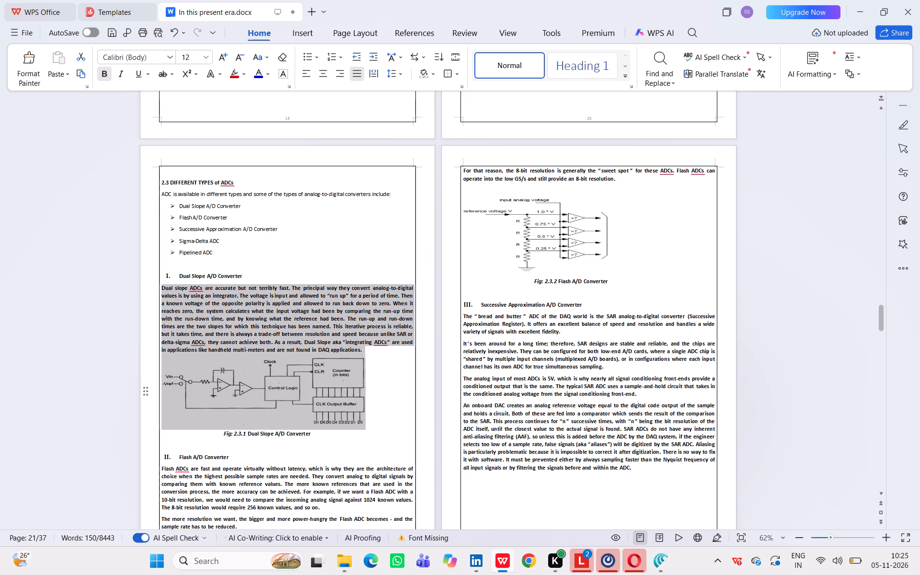
left_click_drag(308, 427, 308, 427)
left_click(276, 457)
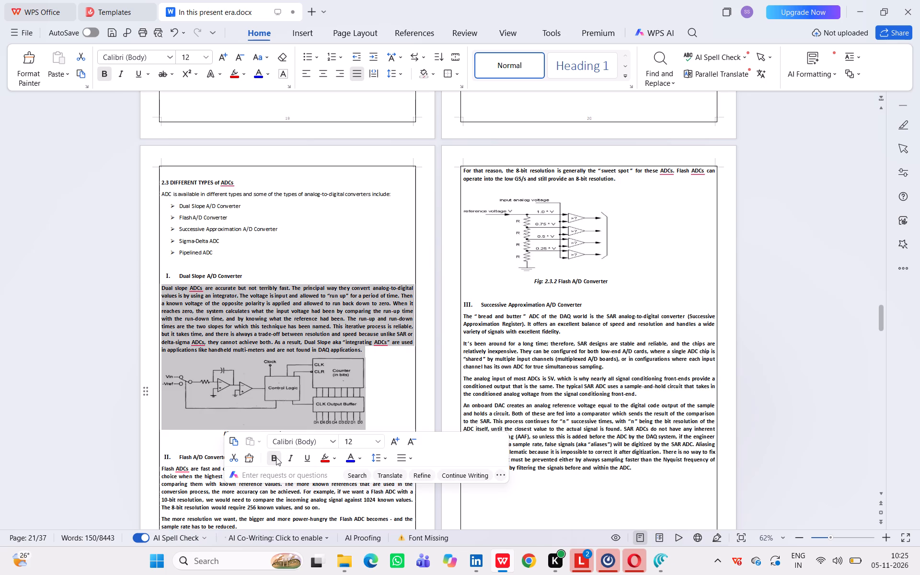
left_click(378, 403)
Enlarge the Dual Slope converter figure to about 6.94 in wide and 2.36 in high.
scroll(378, 403, "down", 1)
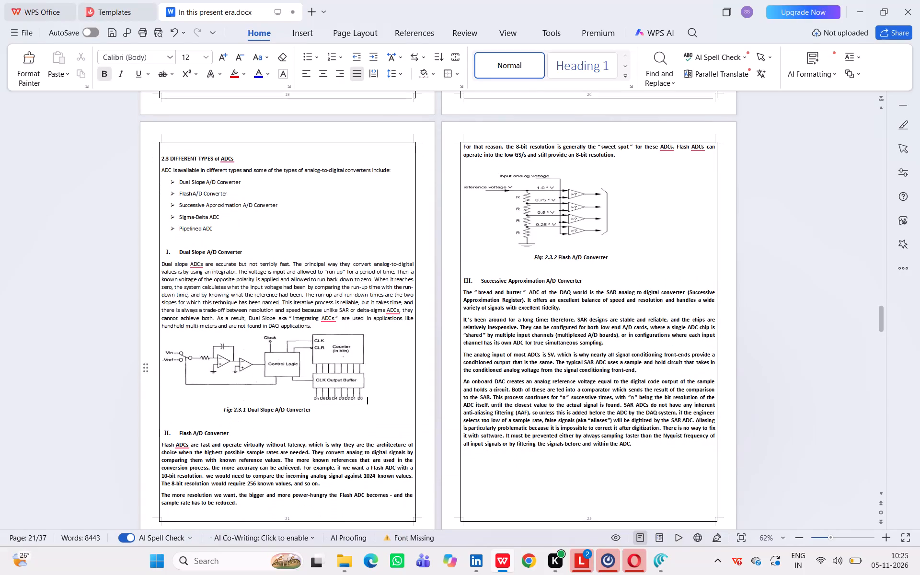
scroll(378, 403, "down", 1)
left_click(360, 376)
left_click_drag(365, 364, 368, 364)
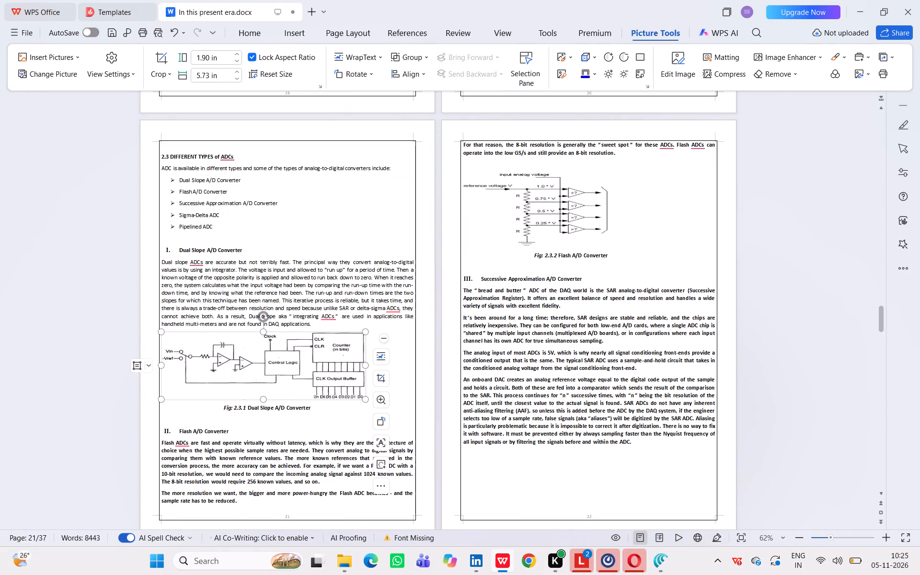
left_click_drag(368, 364, 398, 364)
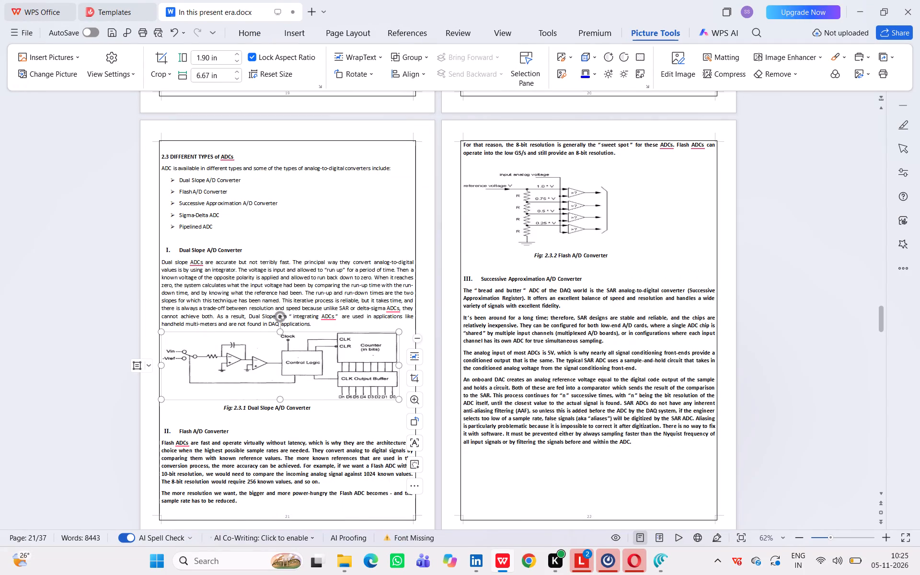
left_click_drag(398, 366, 408, 363)
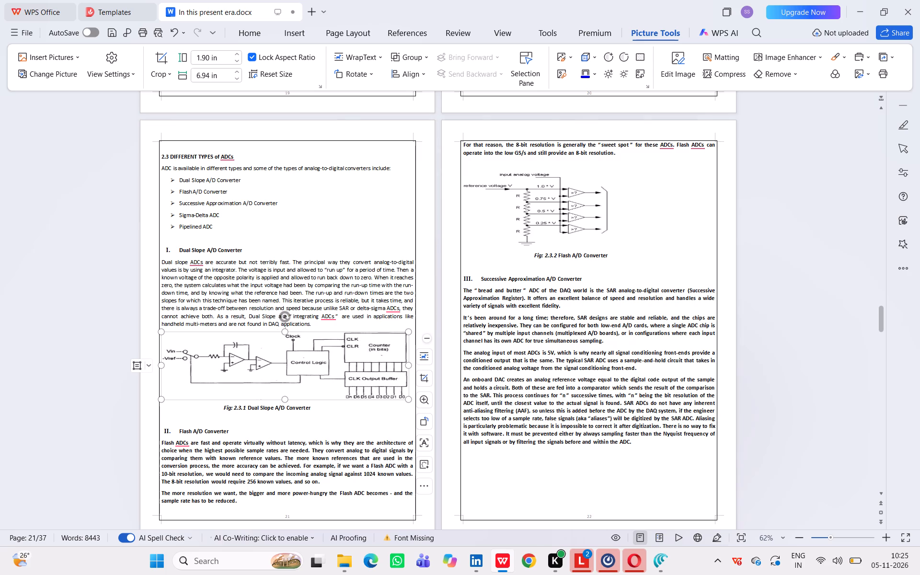
left_click_drag(287, 398, 288, 406)
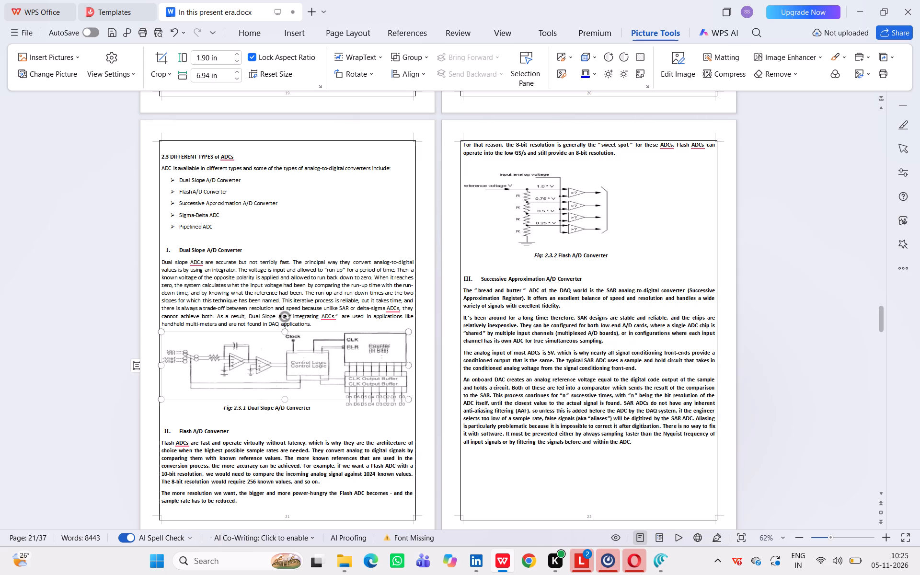
left_click_drag(285, 408, 287, 416)
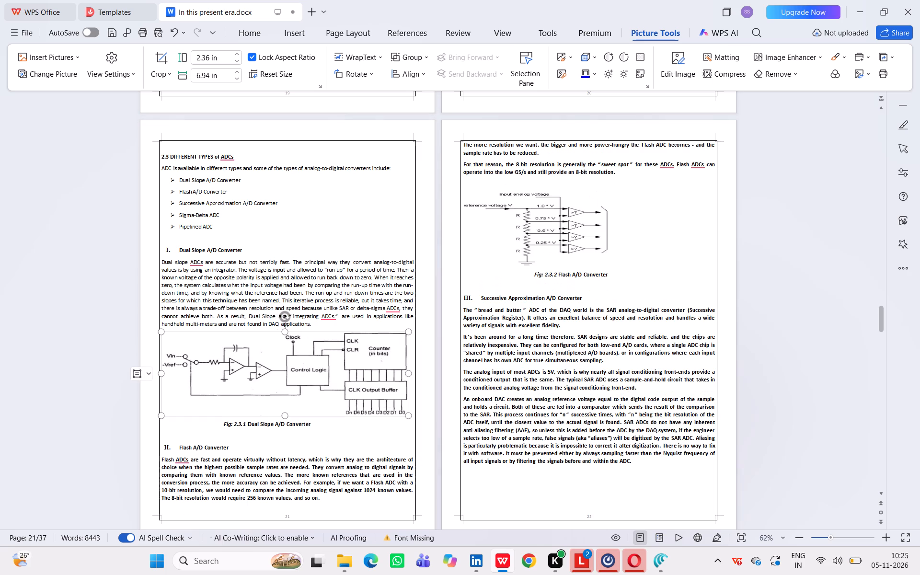
left_click(303, 453)
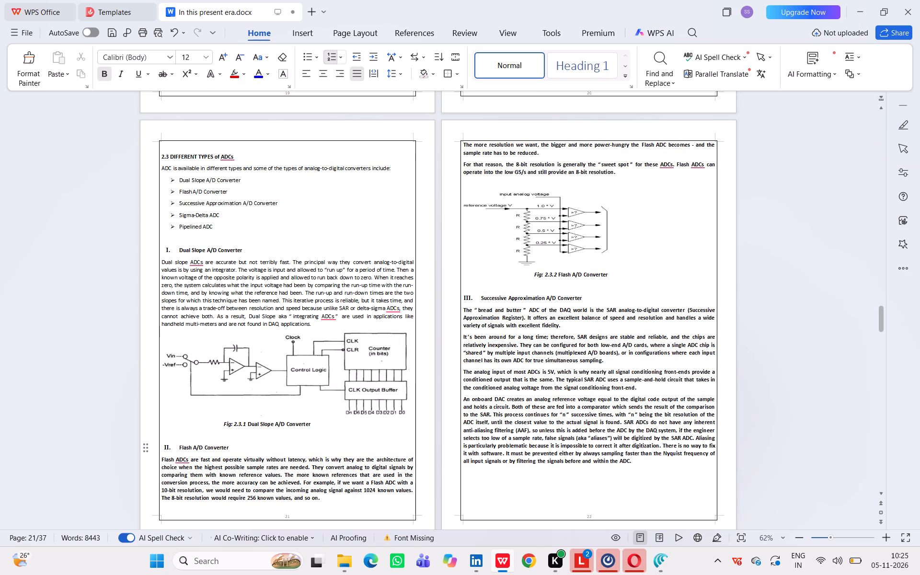
Insert three spaces before the Fig: 2.3.1 caption to centre it better under the widened figure.
left_click(207, 422)
key("space")
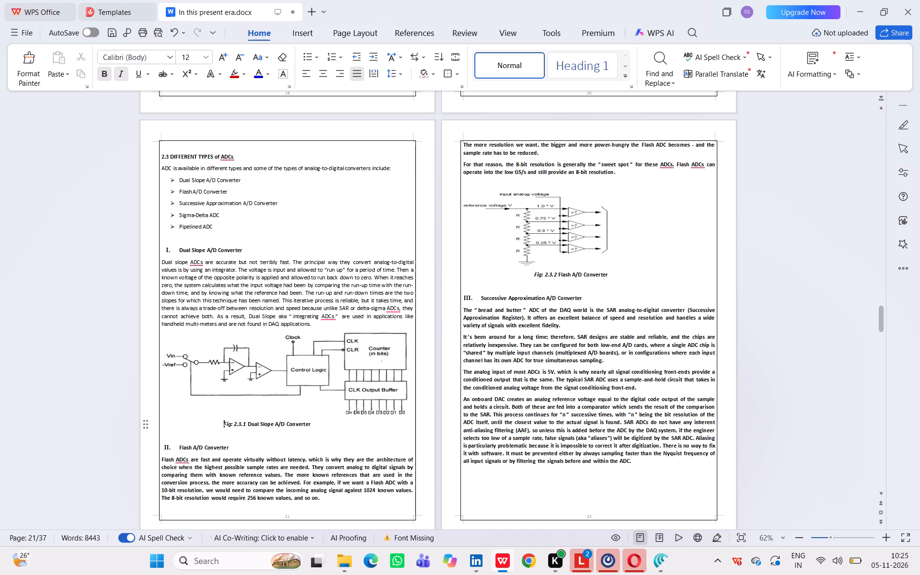
key("space")
key("space")
Remove the bold from all three body paragraphs under II. Flash A/D Converter, including the two continuing on the following page.
scroll(256, 436, "down", 1)
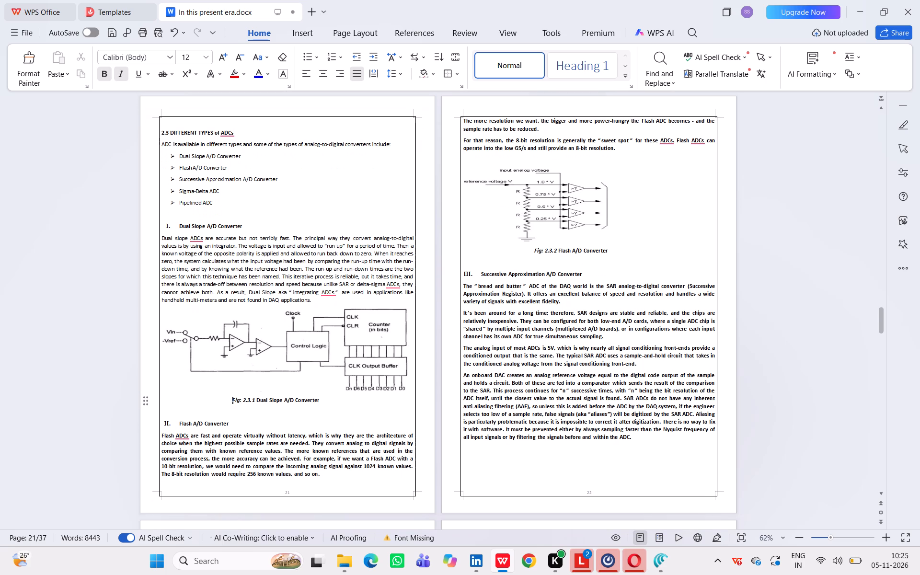
left_click_drag(163, 434, 251, 455)
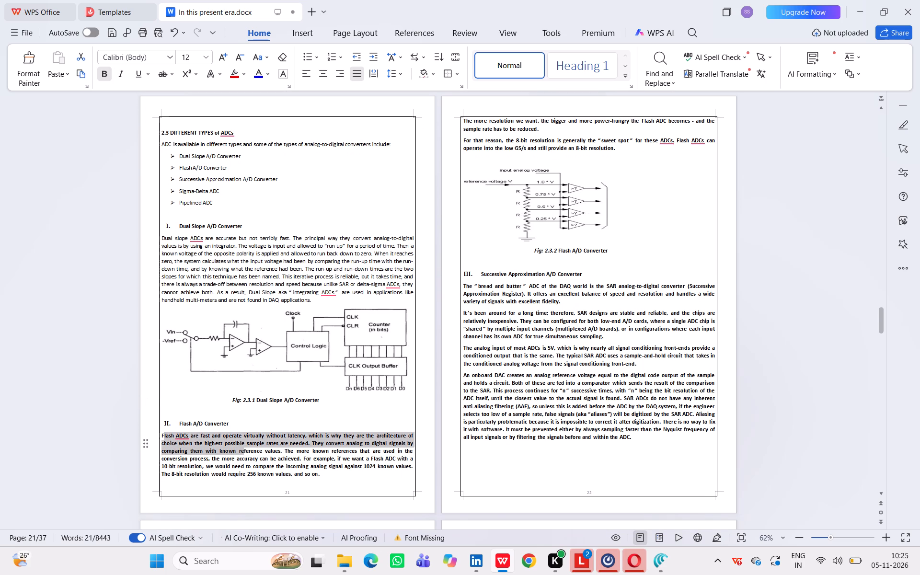
left_click_drag(251, 455, 319, 476)
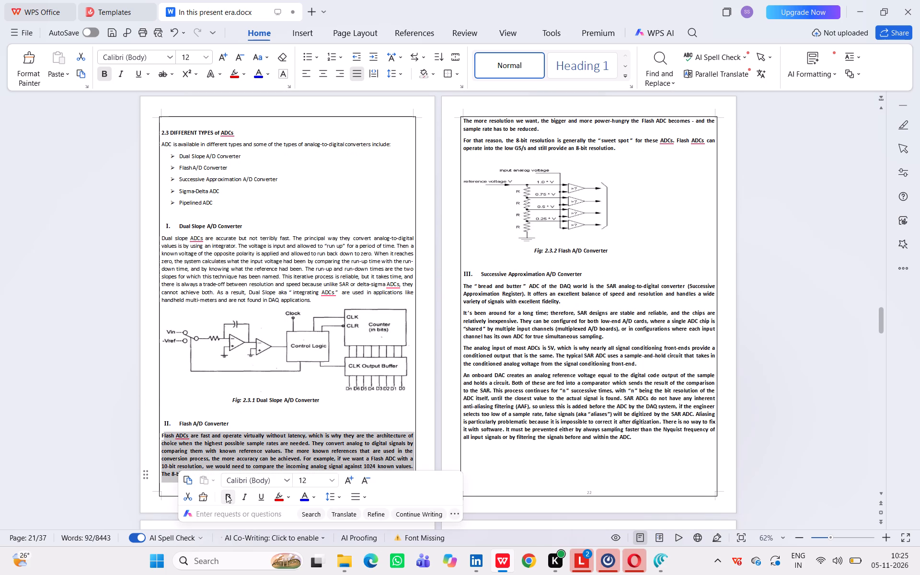
left_click(226, 494)
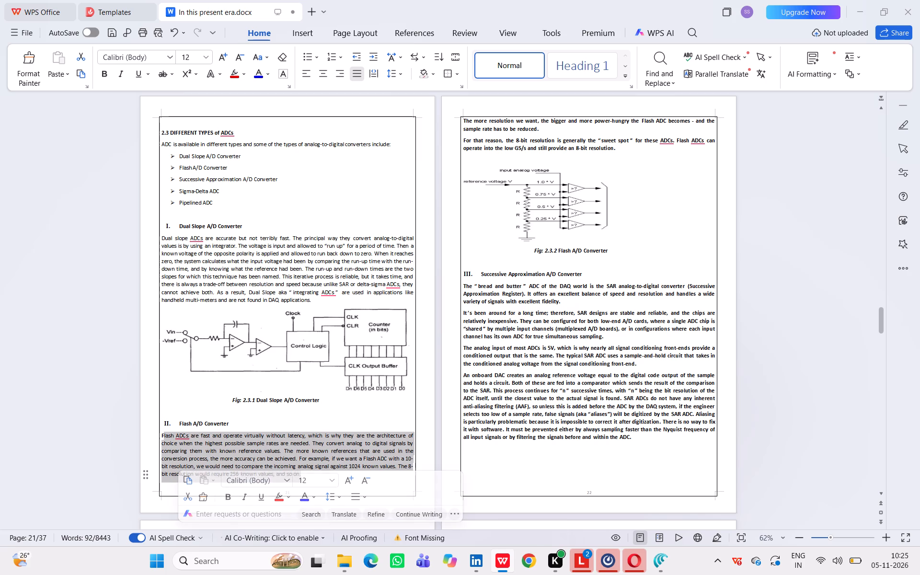
left_click(493, 464)
scroll(493, 464, "up", 2)
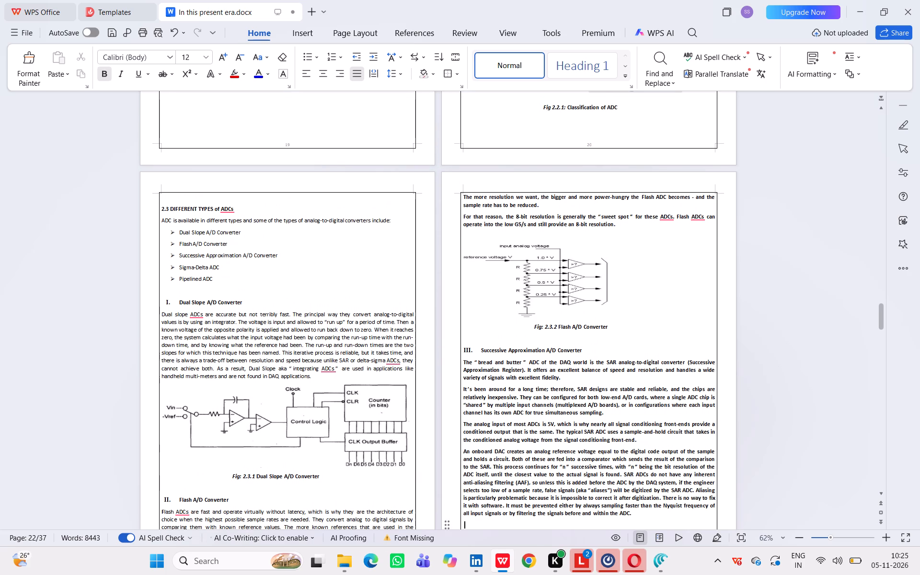
left_click_drag(462, 197, 621, 244)
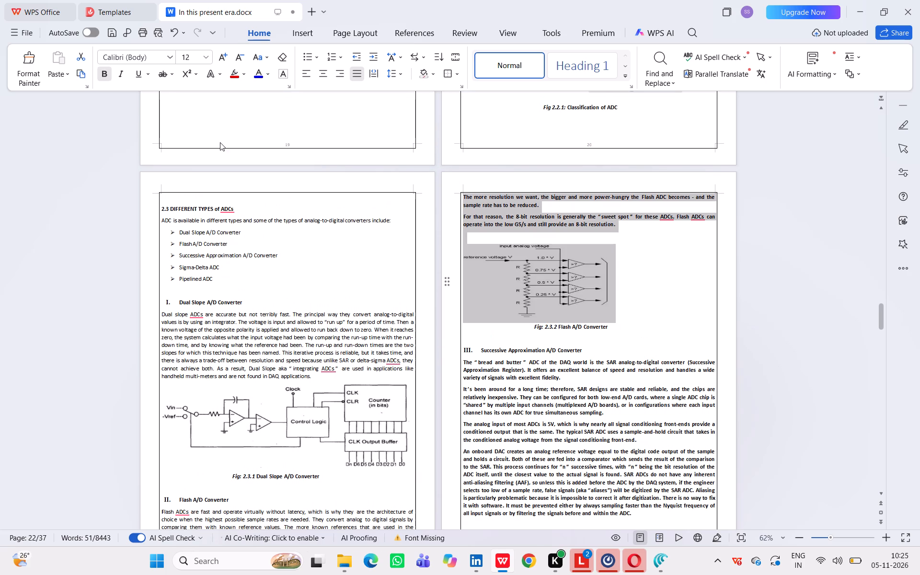
left_click(100, 71)
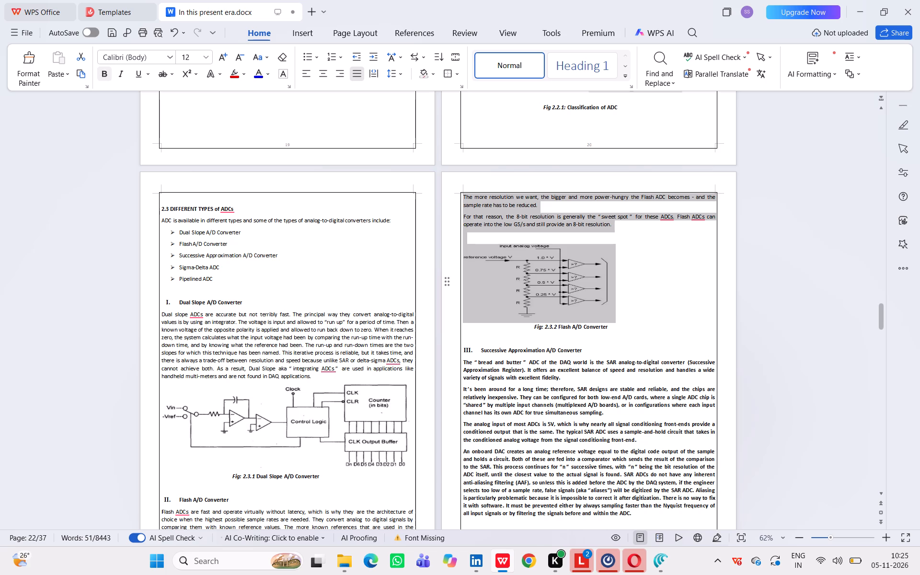
left_click(616, 328)
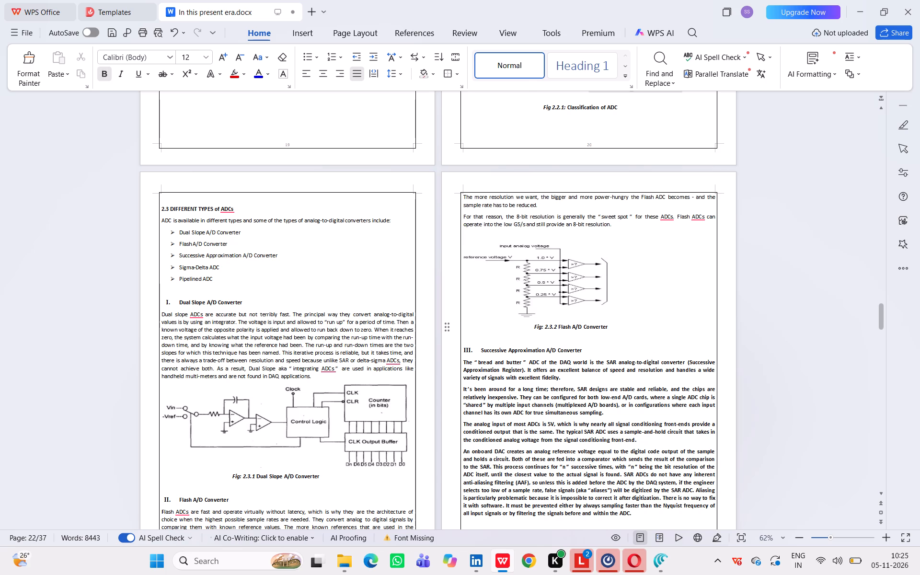
Enlarge the Flash A/D Converter figure to about 6.87 in wide and 2.31 in high.
left_click(601, 302)
left_click_drag(610, 281, 687, 267)
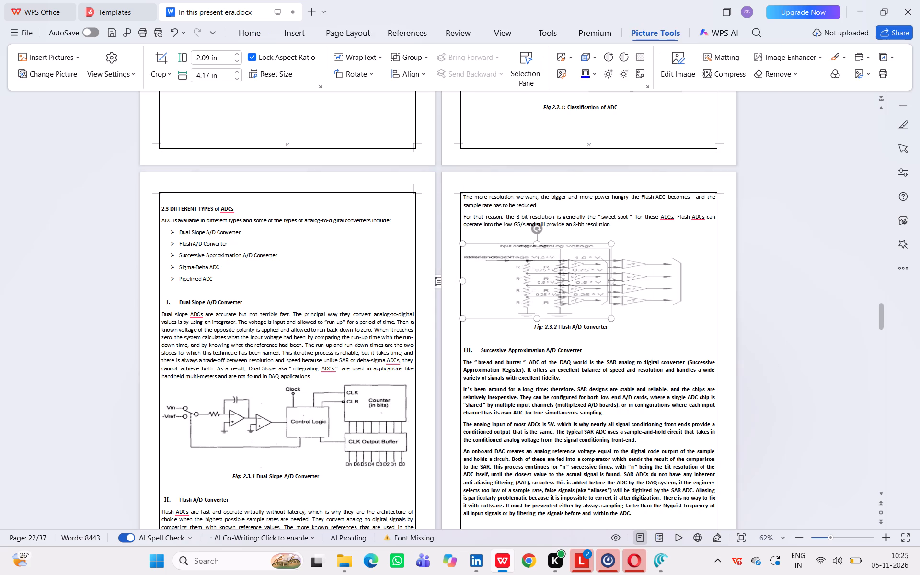
left_click_drag(687, 267, 707, 264)
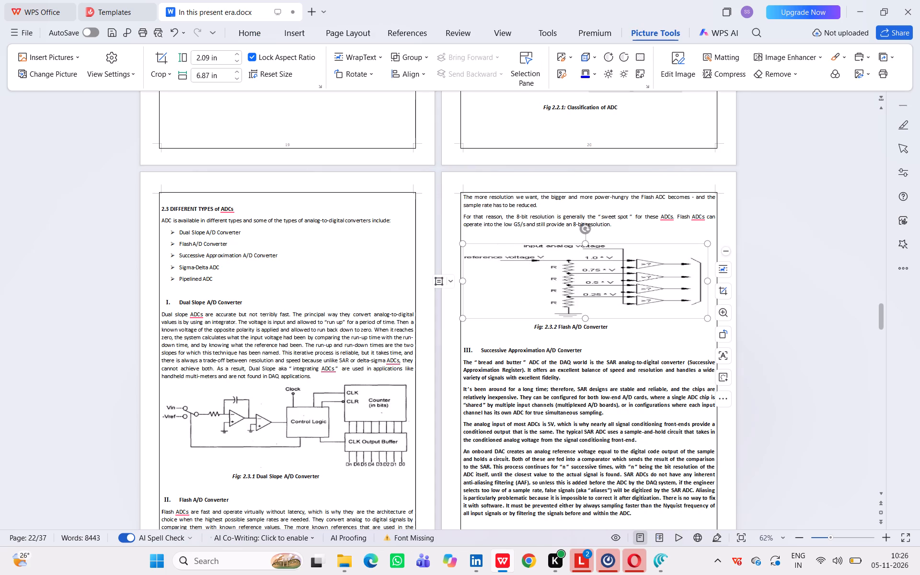
left_click_drag(583, 317, 585, 323)
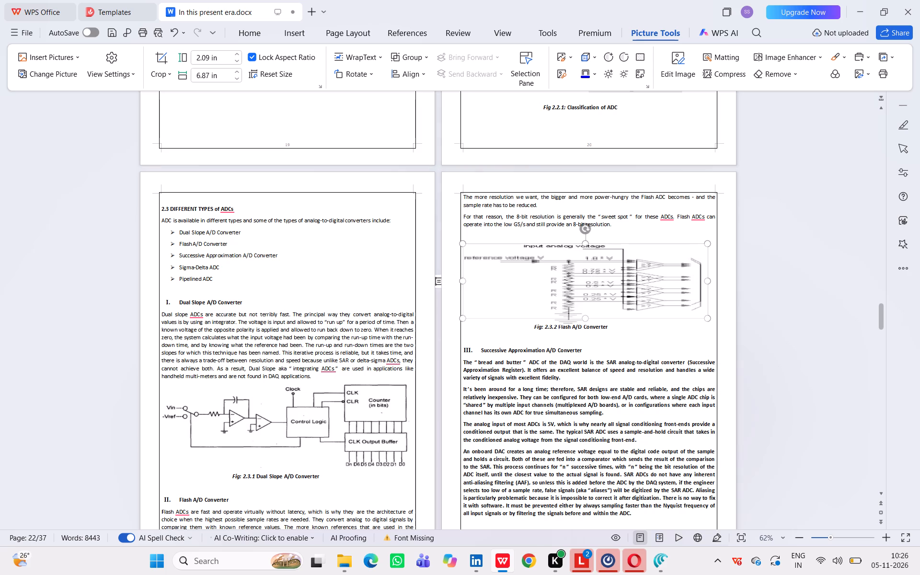
left_click_drag(585, 323, 584, 324)
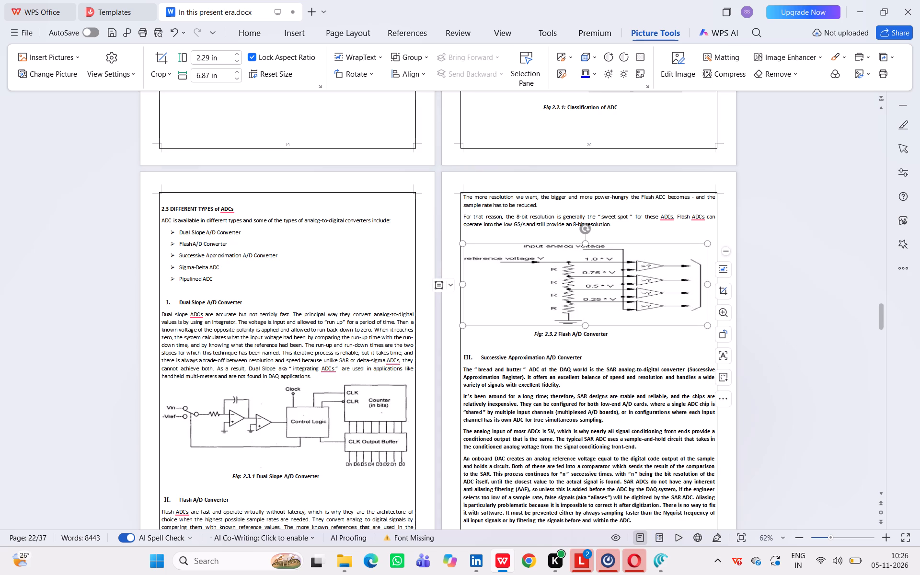
left_click(584, 326)
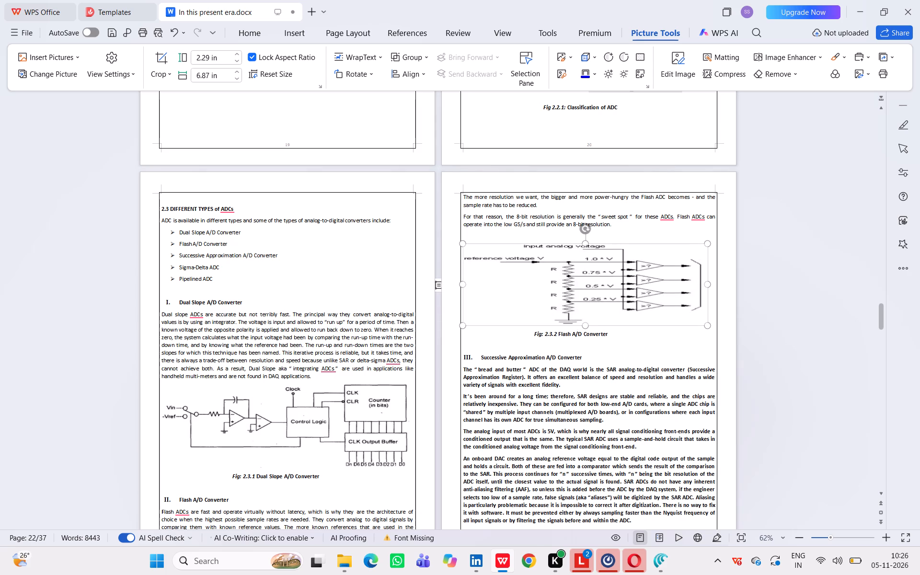
left_click(612, 353)
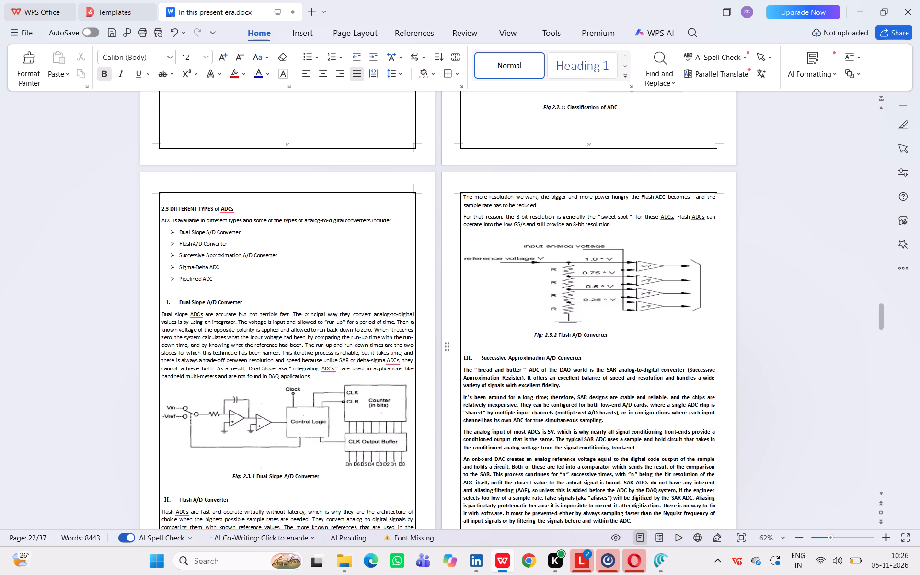
Remove the bold from the four body paragraphs under III. Successive Approximation A/D Converter, leaving the heading bold.
scroll(589, 346, "down", 1)
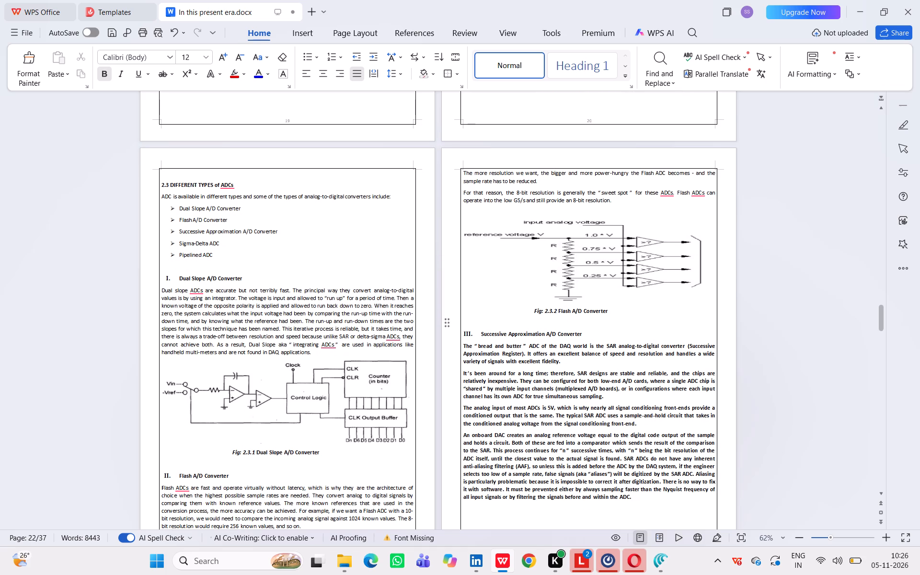
scroll(532, 366, "down", 1)
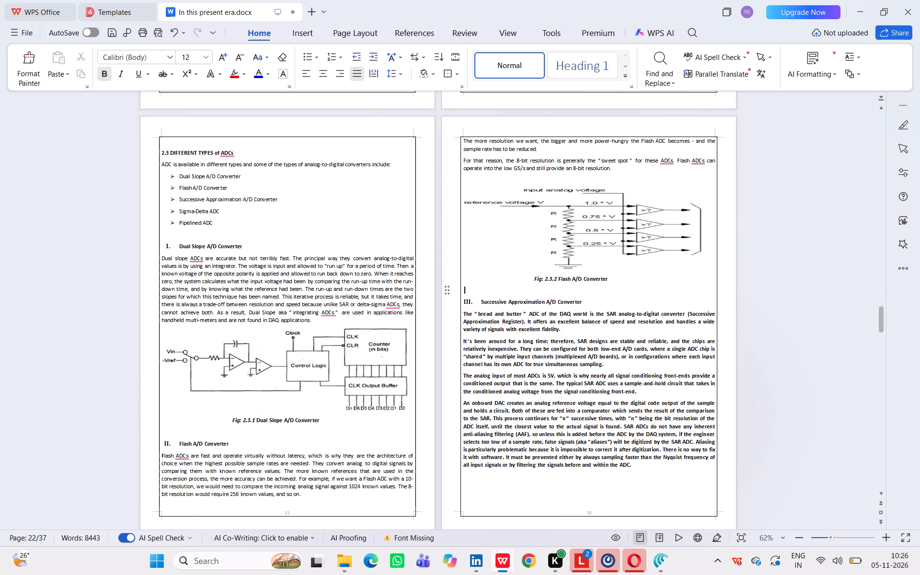
left_click_drag(464, 316, 676, 493)
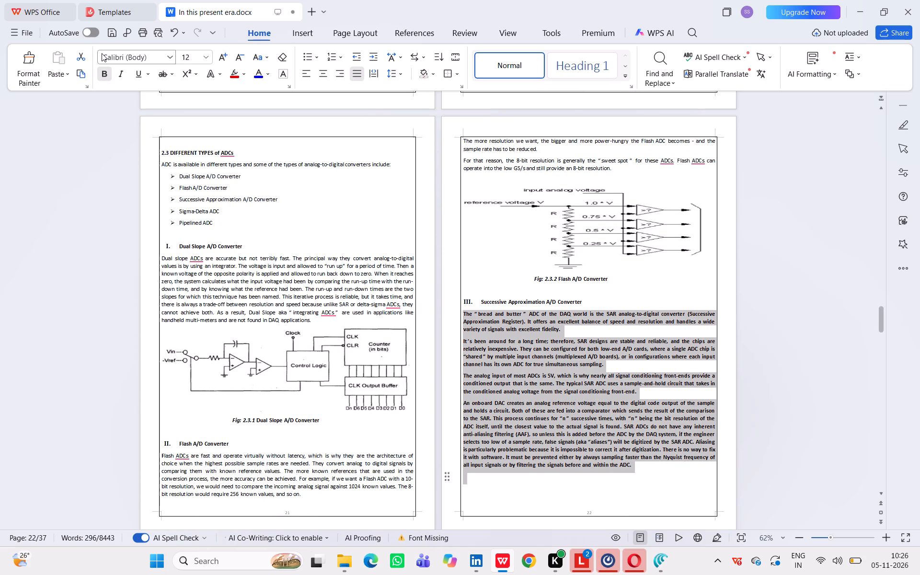
left_click(106, 74)
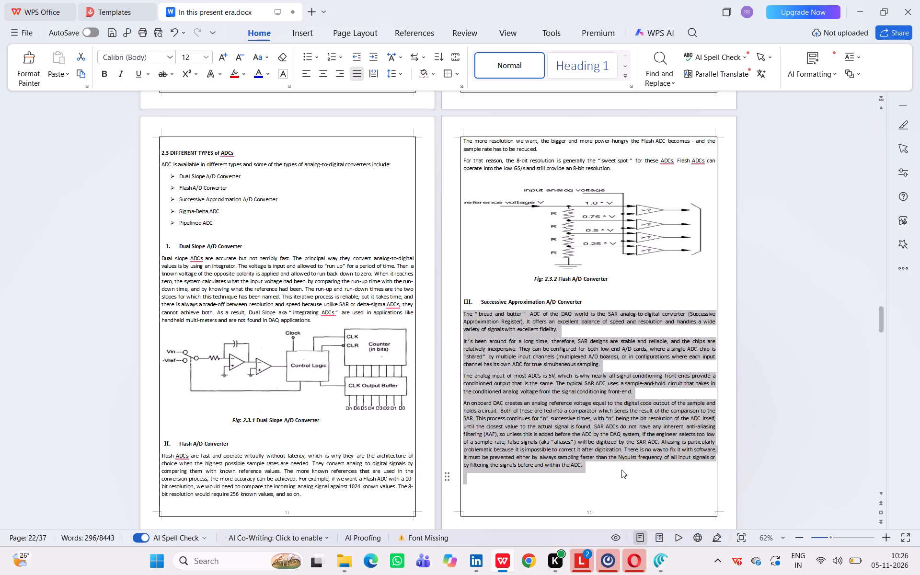
left_click(627, 476)
Remove the bold from the three body paragraphs under IV. Sigma-Delta ADC, leaving the heading and figure caption bold.
scroll(627, 476, "down", 5)
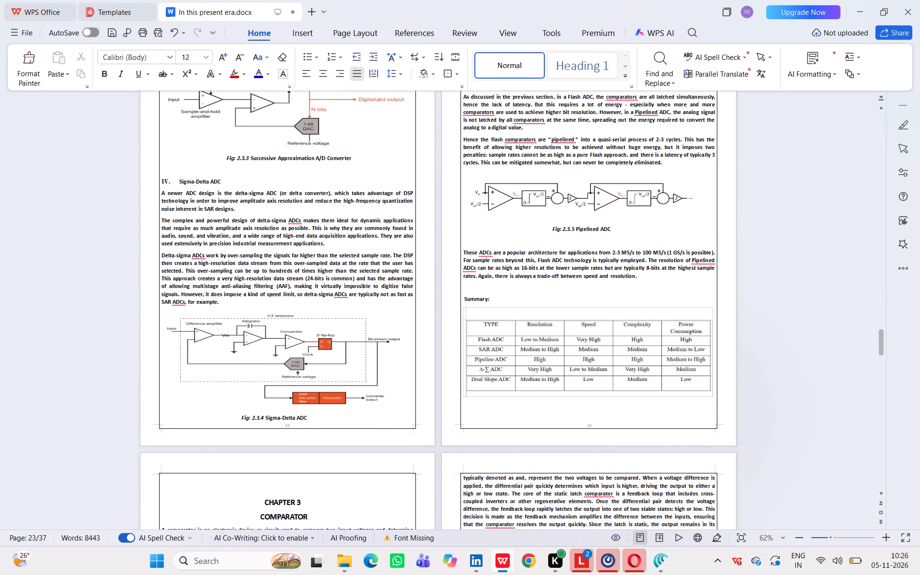
left_click_drag(160, 195, 353, 310)
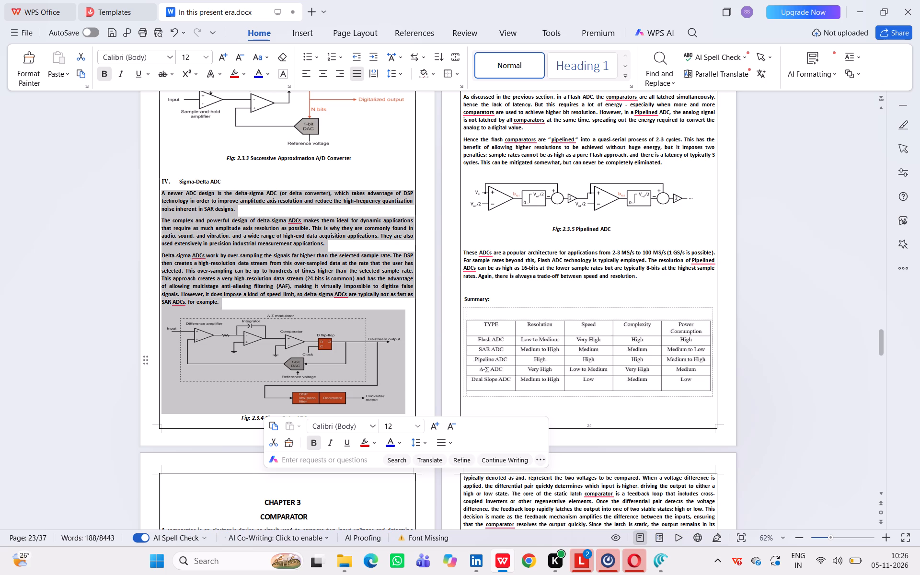
left_click(104, 77)
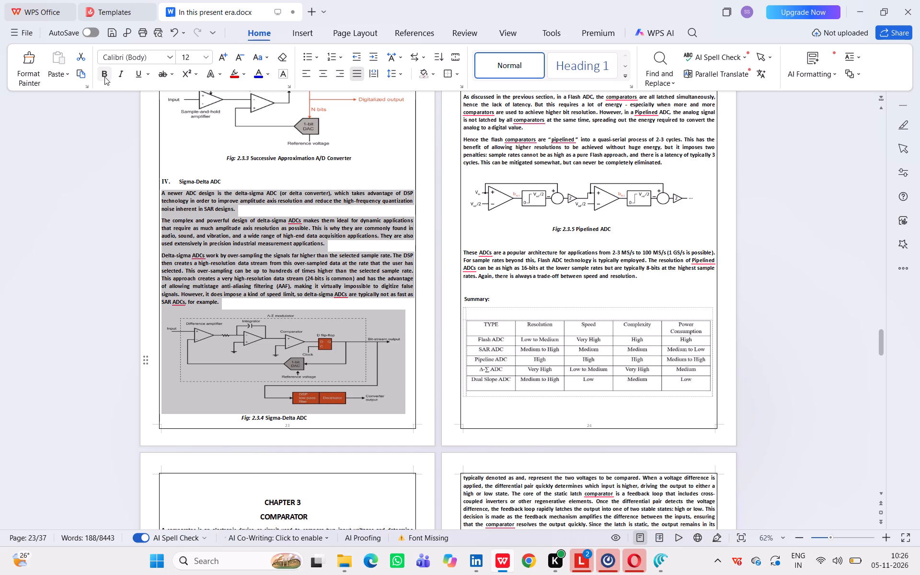
left_click(530, 295)
Remove the bold from everything between the V. Pipelined ADC heading and Summary, including the Fig: 2.3.5 caption.
scroll(530, 295, "up", 1)
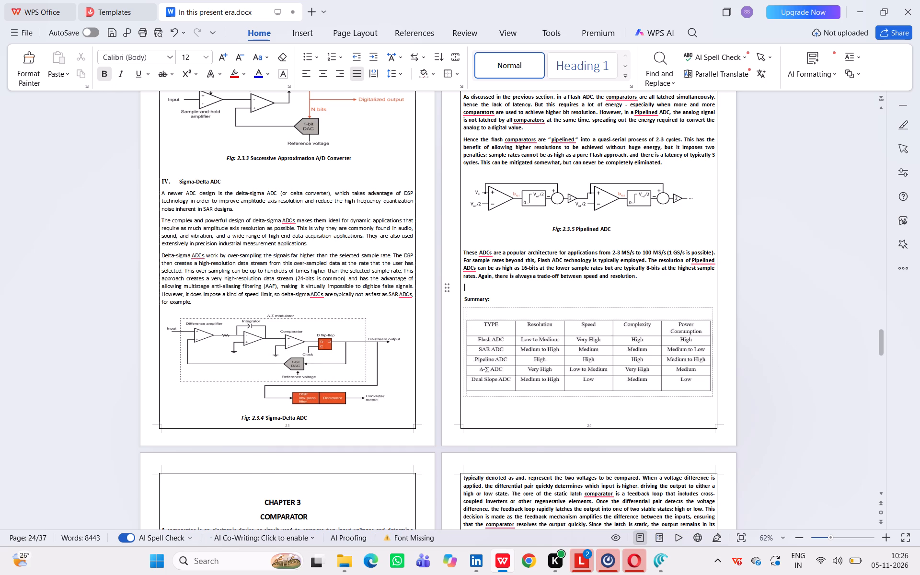
scroll(530, 295, "up", 1)
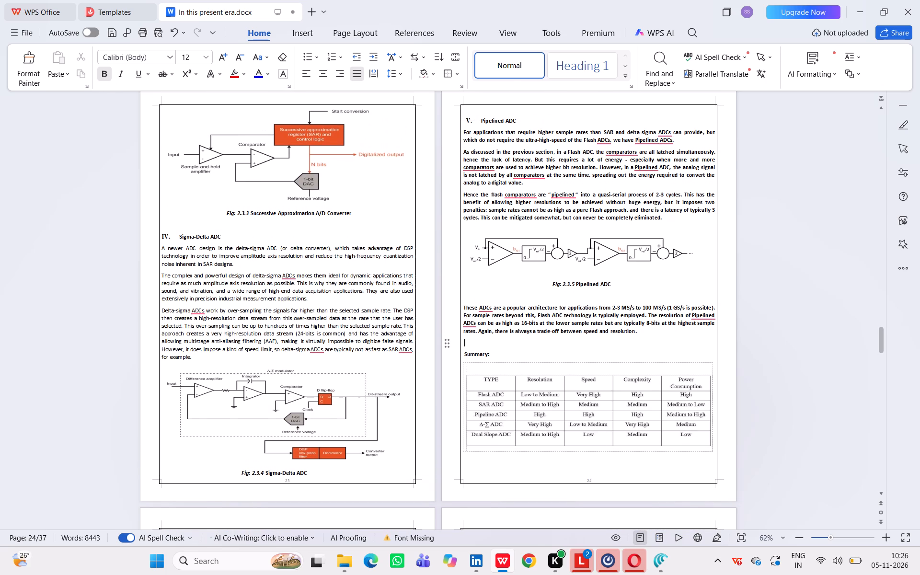
left_click(460, 127)
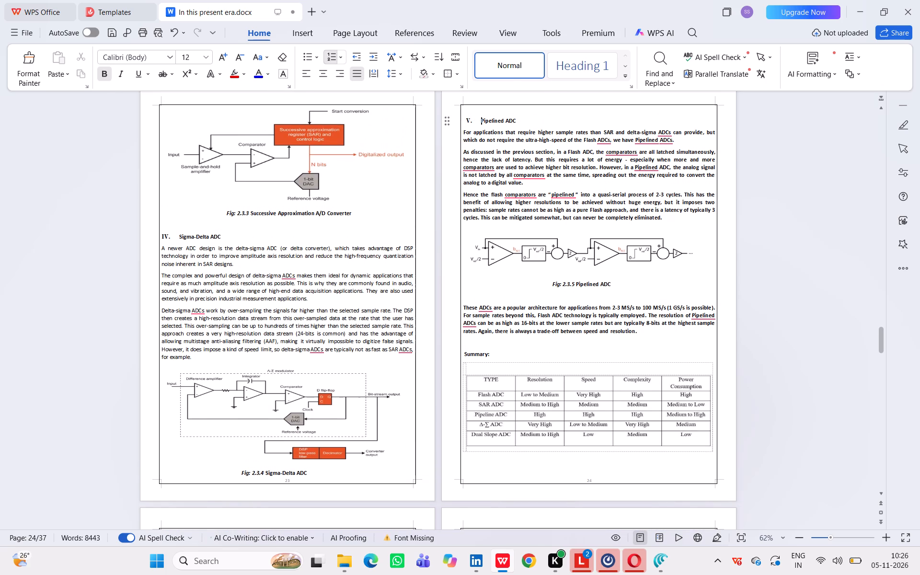
left_click(463, 132)
left_click_drag(463, 132, 690, 326)
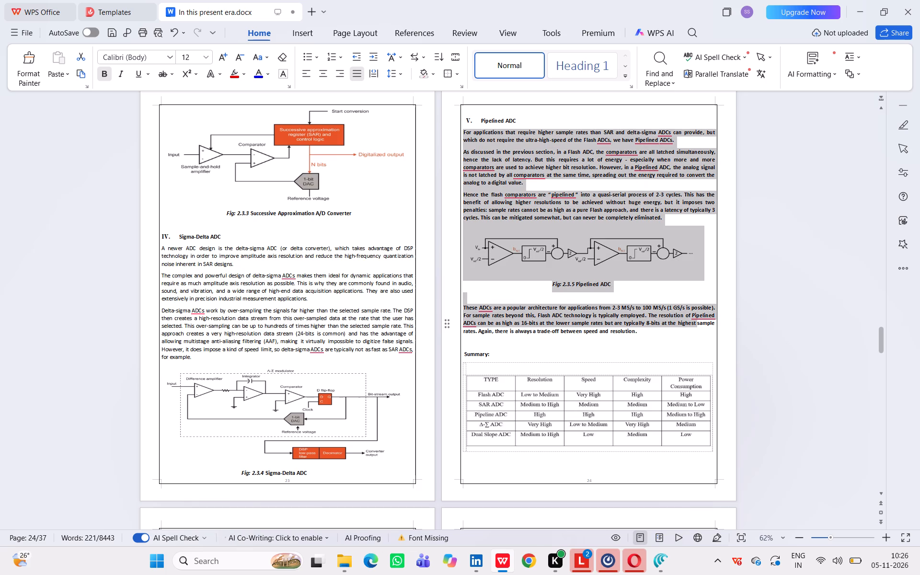
left_click_drag(690, 326, 718, 341)
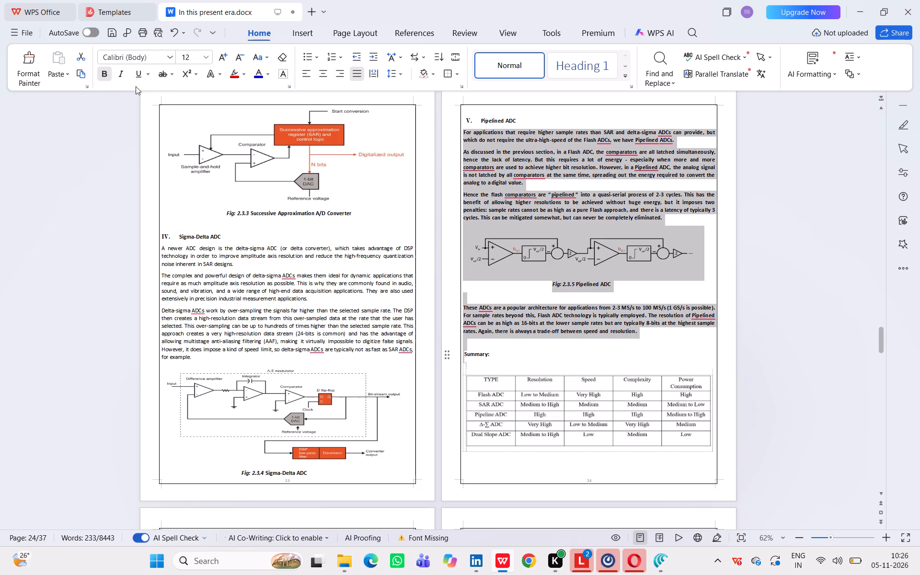
left_click(100, 69)
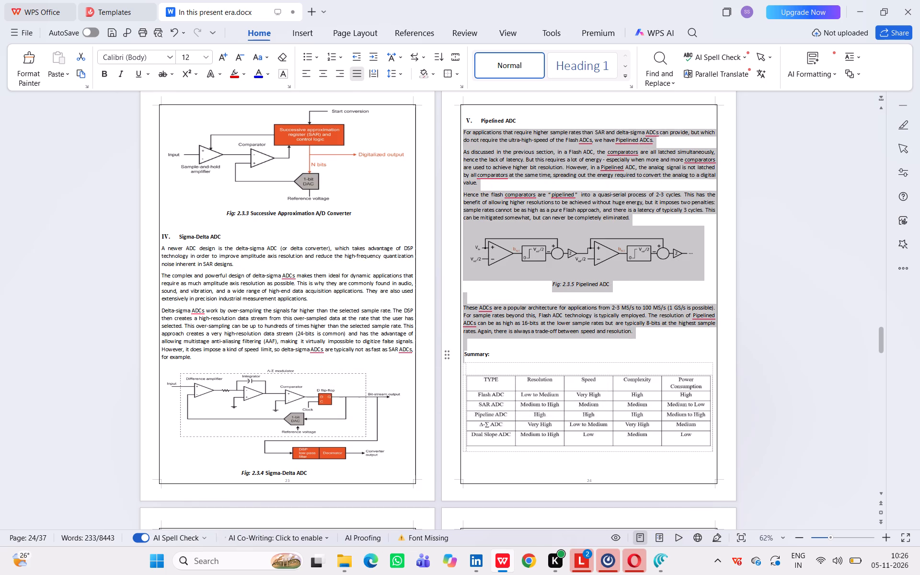
left_click(535, 367)
Remove the bold from all Chapter 3 text below the COMPARATOR title, through the double-tail paragraph ending just above the Fig: 3.3 diagram.
scroll(535, 367, "down", 3)
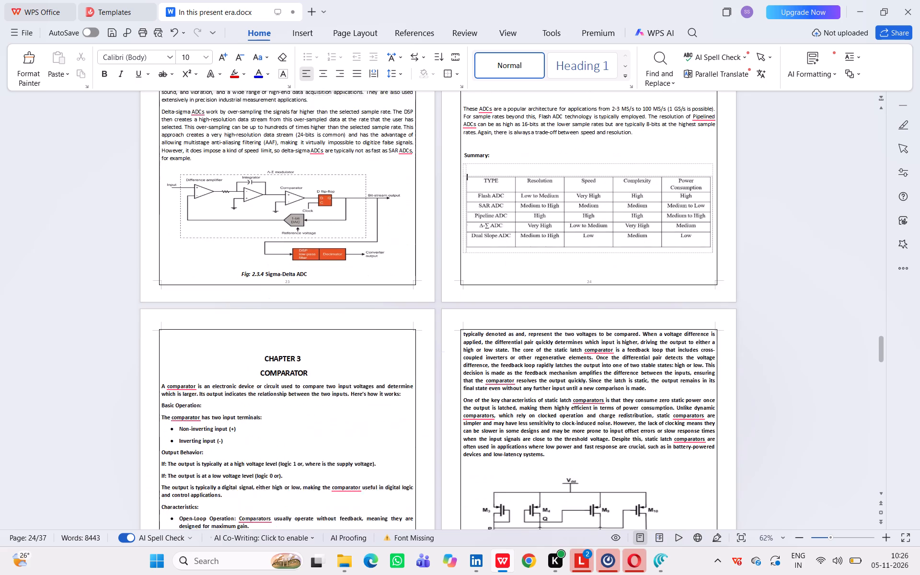
scroll(535, 367, "down", 3)
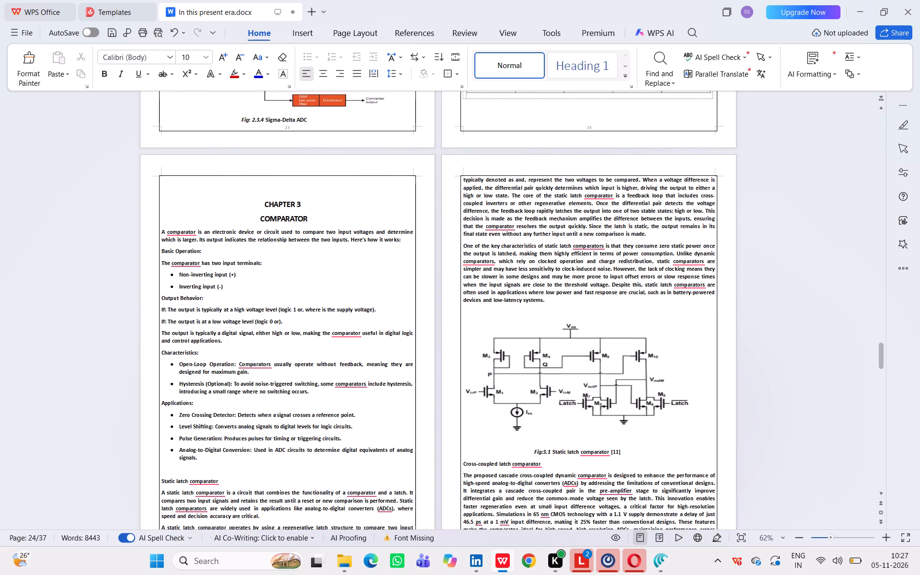
left_click_drag(162, 230, 459, 503)
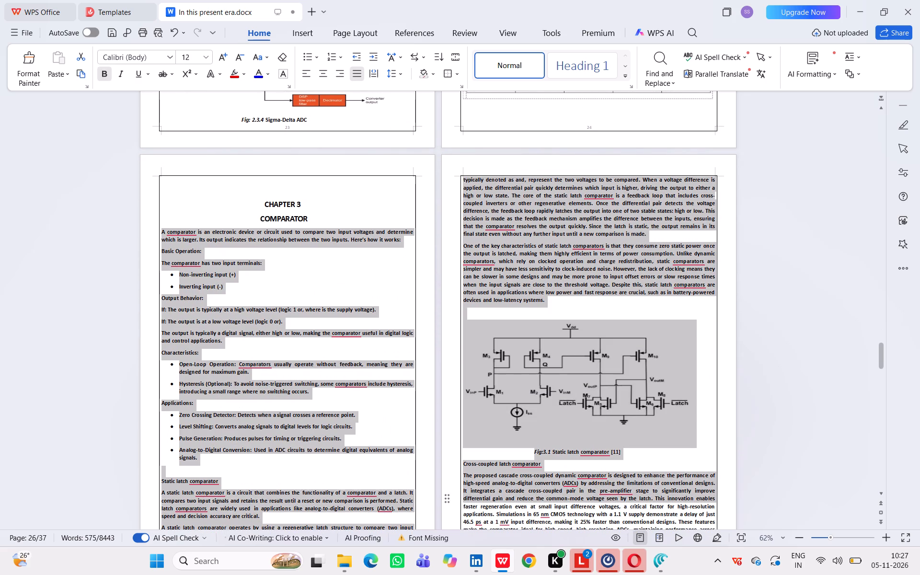
left_click_drag(459, 503, 496, 502)
scroll(496, 502, "down", 1)
scroll(496, 502, "up", 2)
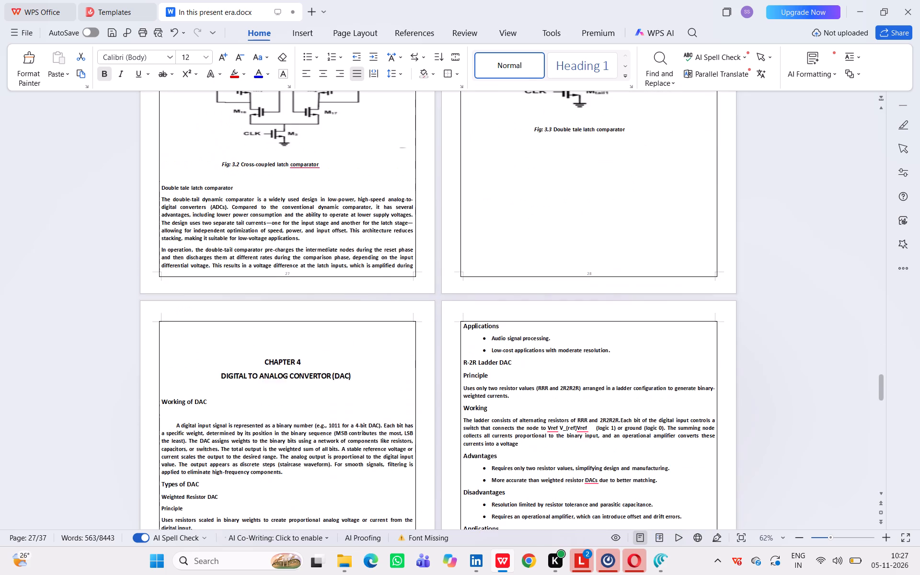
scroll(496, 502, "up", 5)
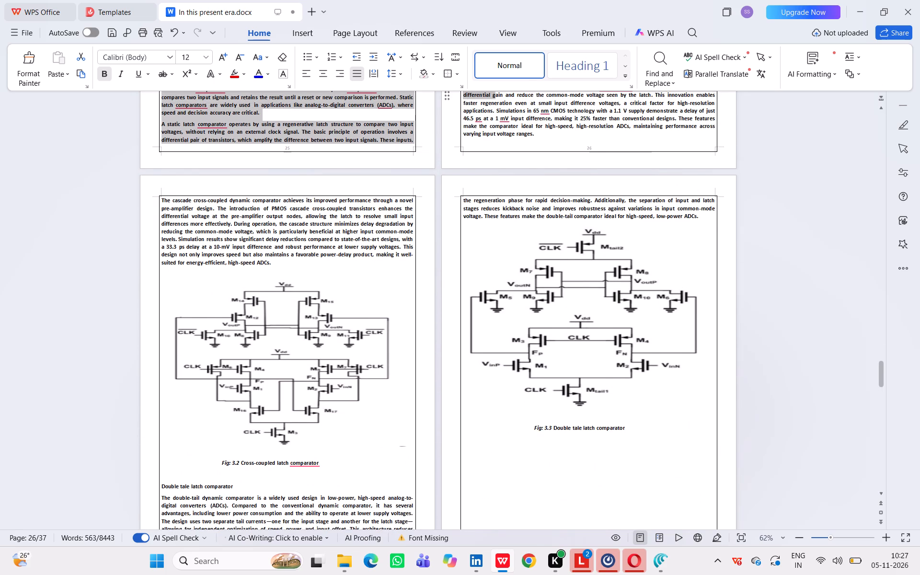
key("shift+Down")
key("shift+Down")
key("shift+Down")
key("shift+Down")
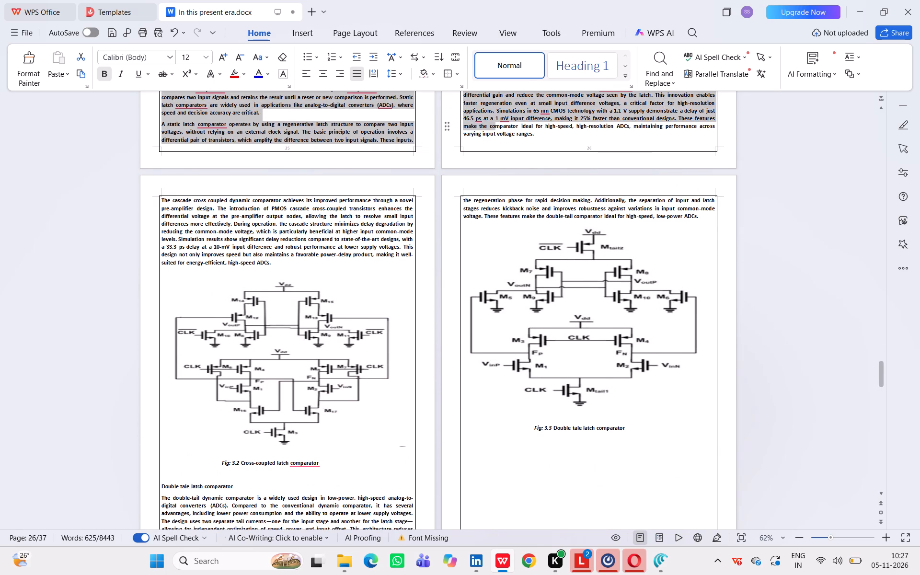
key("shift+Down")
key("shift+Down")
key("shift+Down")
key("shift+Down")
key("shift+Down")
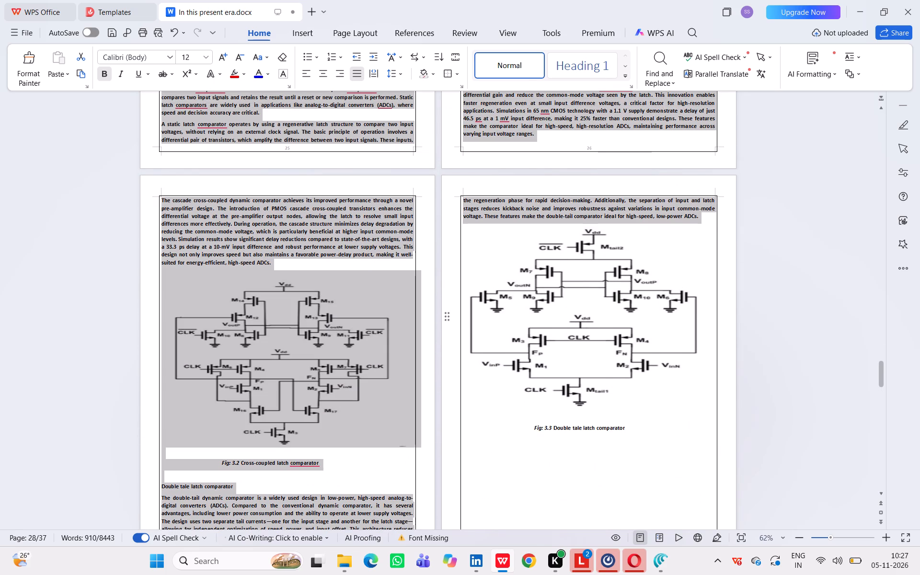
scroll(496, 502, "down", 5)
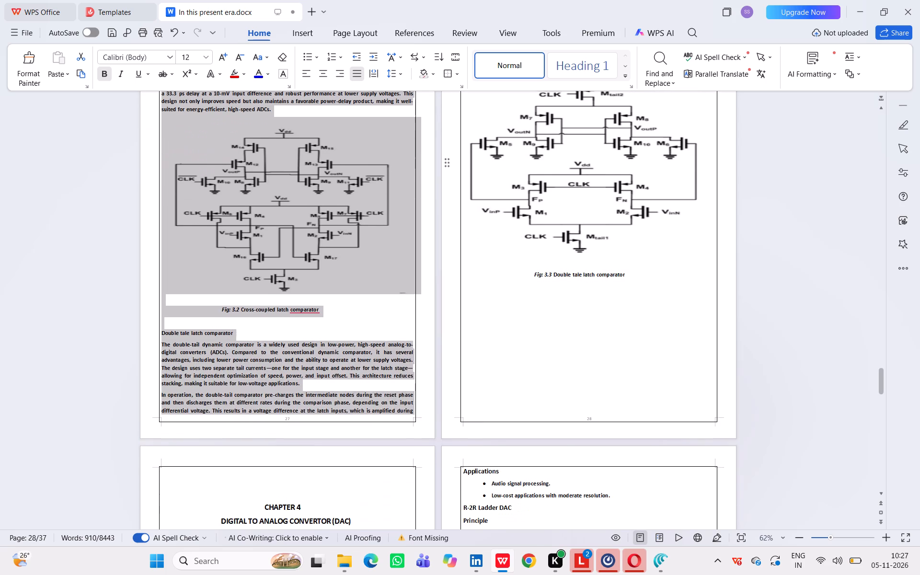
scroll(496, 502, "down", 1)
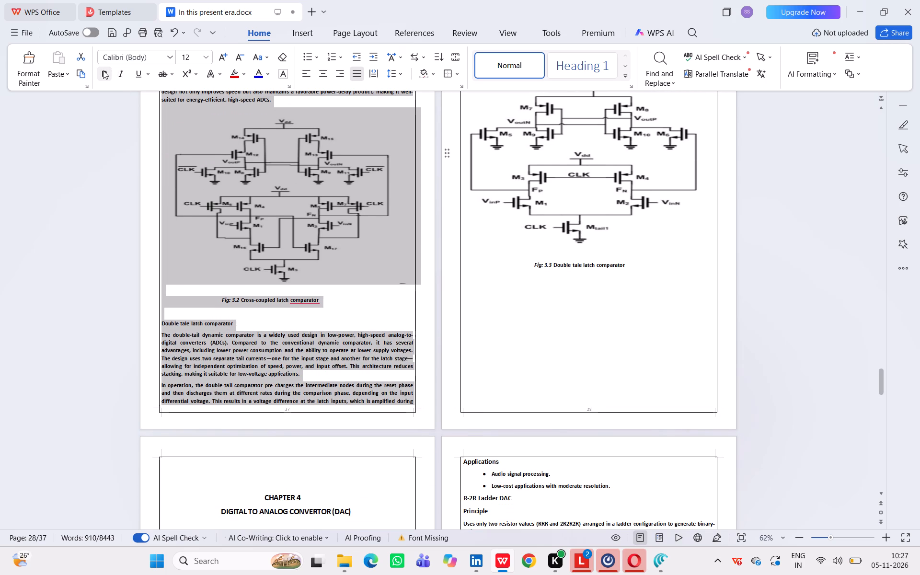
left_click(103, 70)
left_click(241, 319)
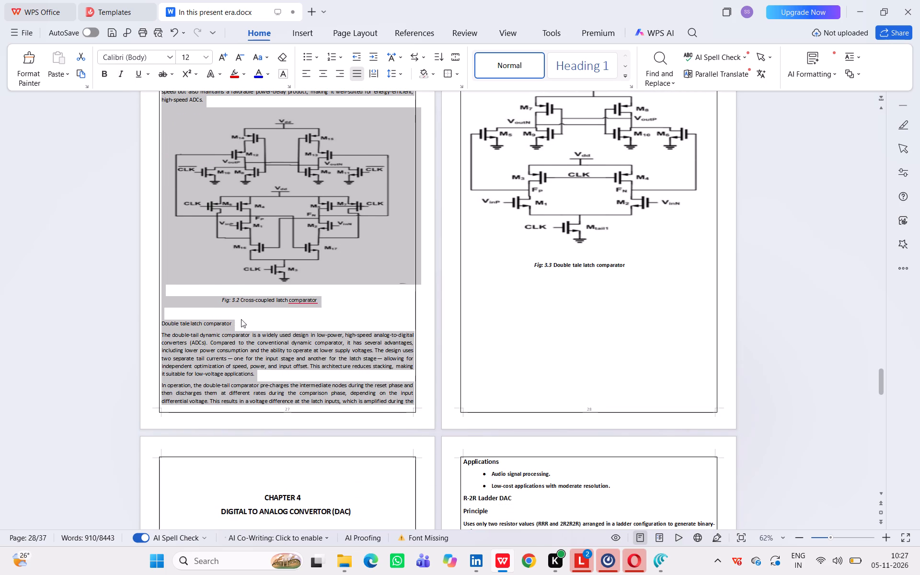
Format the Static latch comparator heading in Chapter 3 as bold at font size 14.
scroll(270, 338, "up", 3)
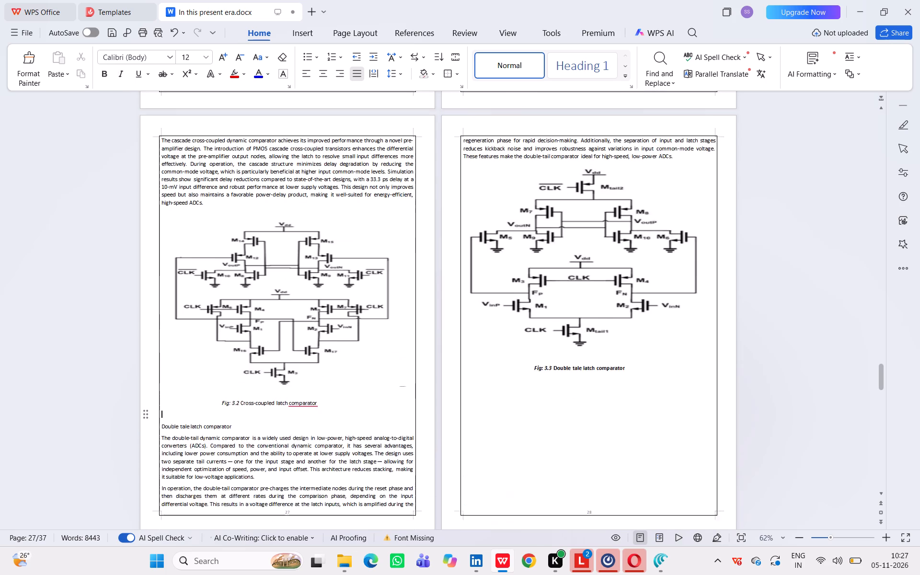
scroll(270, 338, "up", 2)
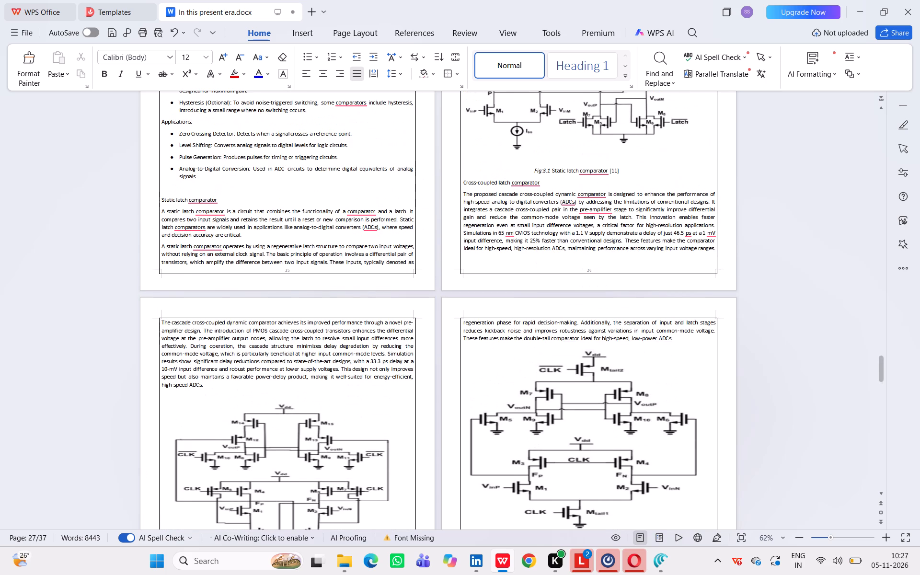
scroll(270, 338, "up", 6)
scroll(270, 338, "down", 1)
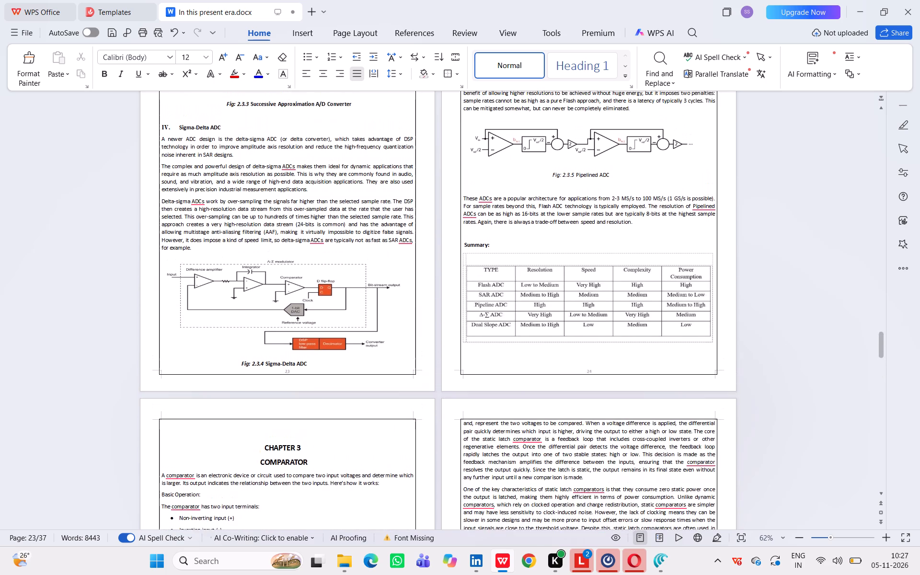
scroll(270, 338, "down", 1)
scroll(270, 338, "up", 4)
scroll(270, 338, "down", 1)
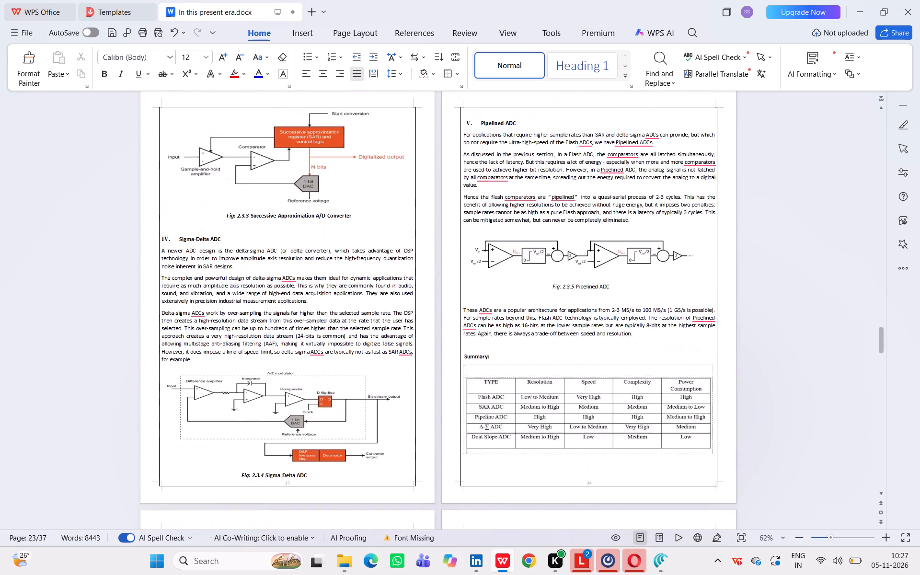
scroll(270, 338, "down", 2)
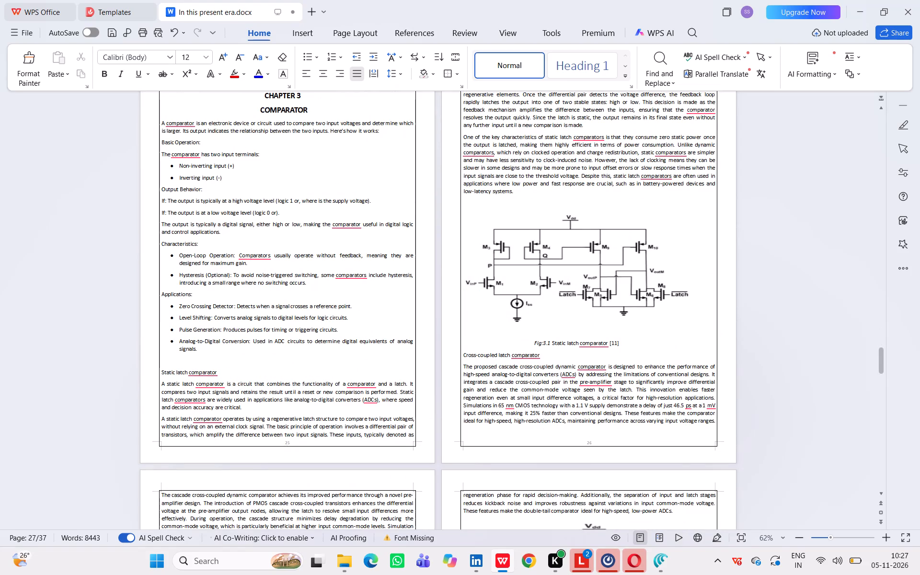
left_click_drag(220, 371, 163, 369)
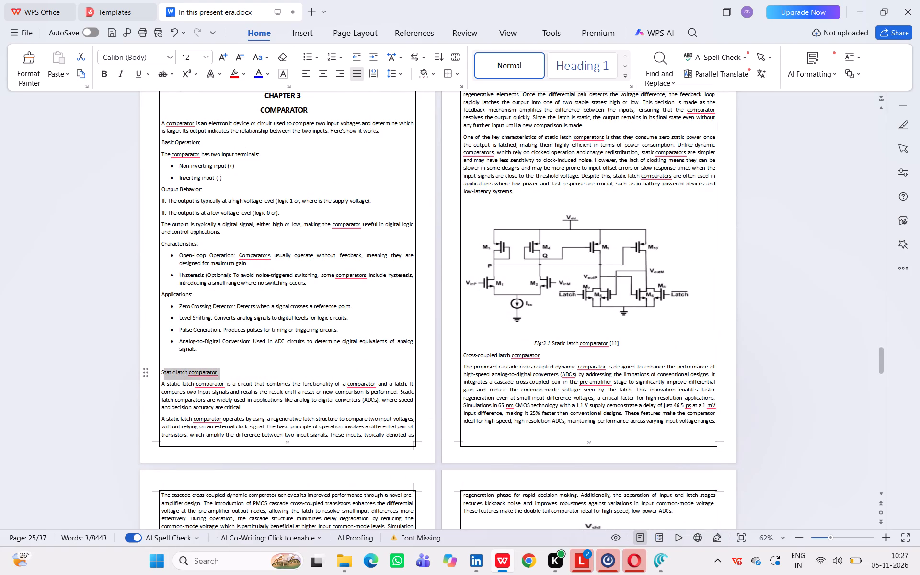
key("shift+Left")
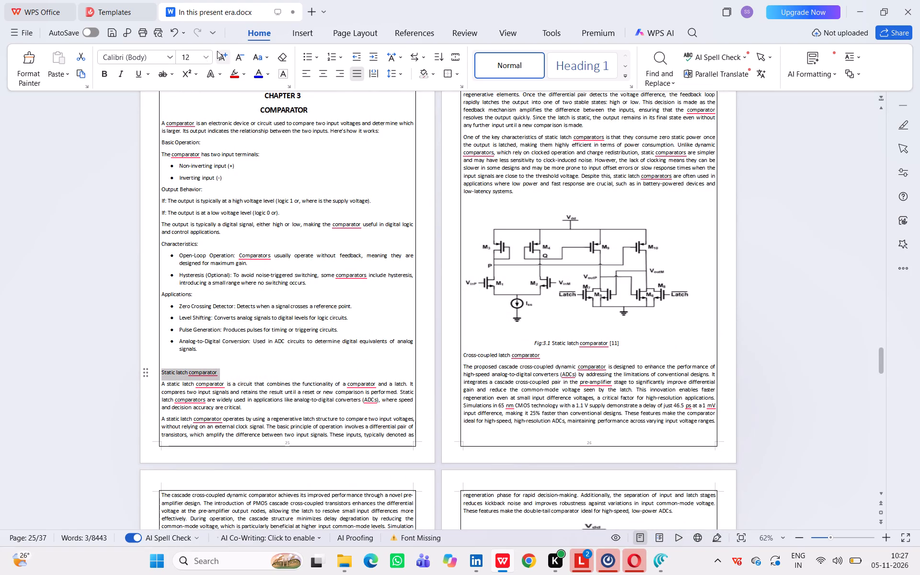
left_click(211, 57)
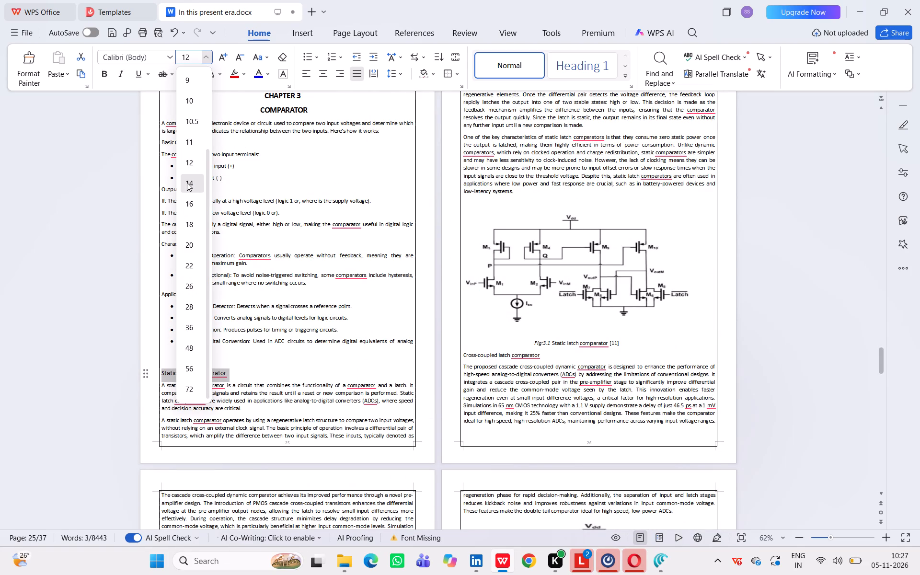
left_click(187, 183)
left_click(104, 78)
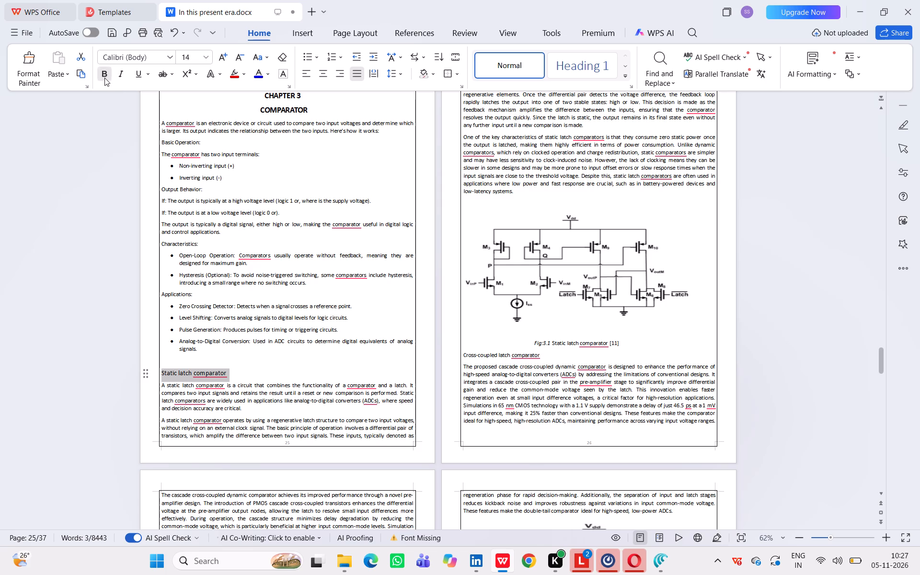
left_click(298, 370)
Format the Double tale latch comparator heading below the Fig: 3.2 caption as bold at font size 14.
scroll(298, 370, "down", 1)
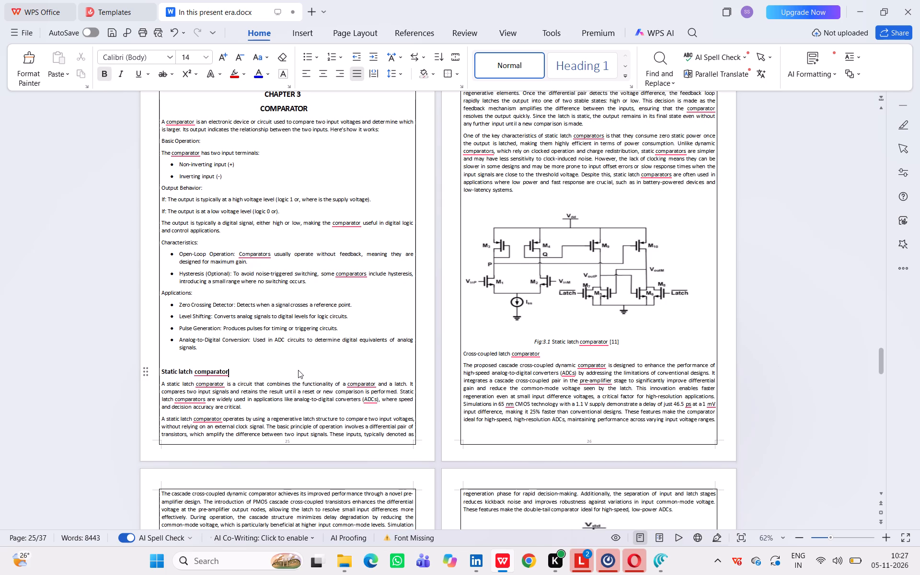
scroll(298, 370, "down", 3)
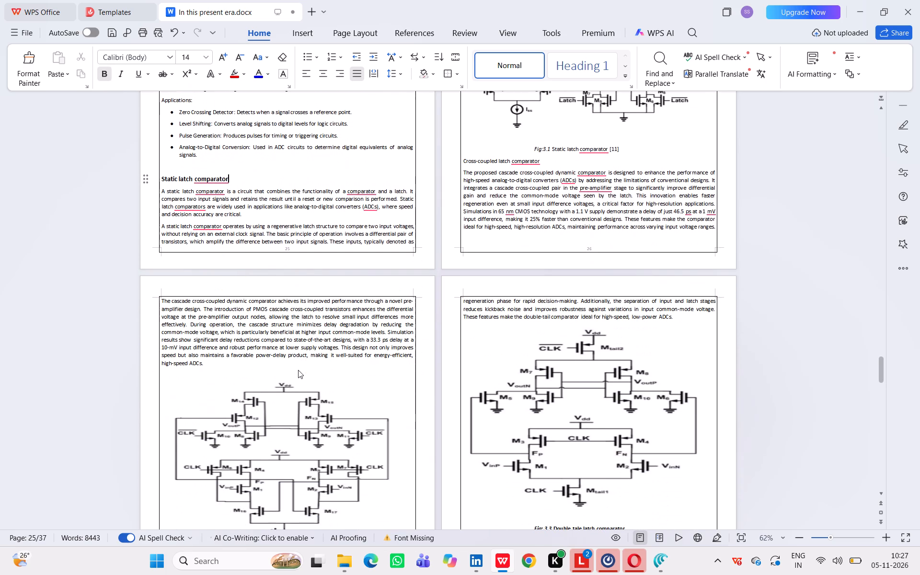
scroll(298, 370, "down", 1)
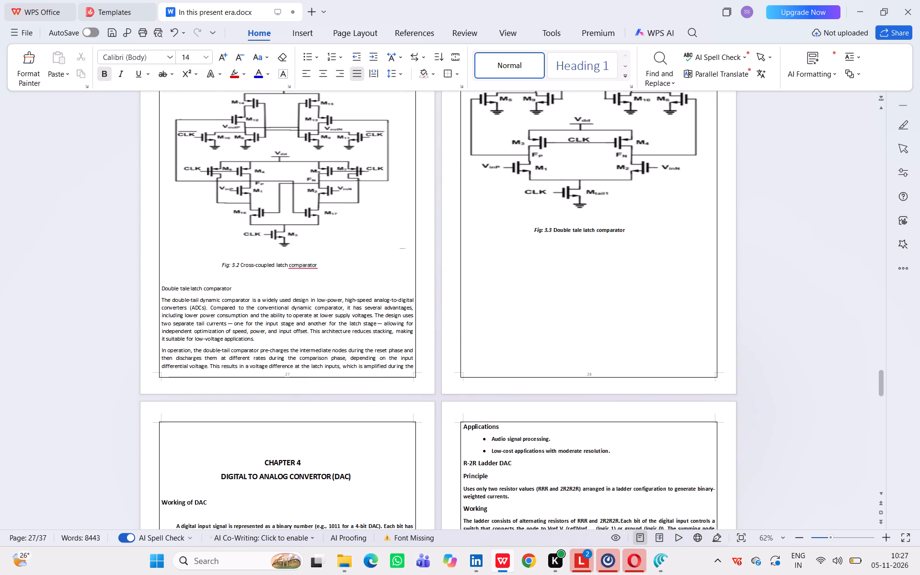
left_click_drag(233, 290, 162, 287)
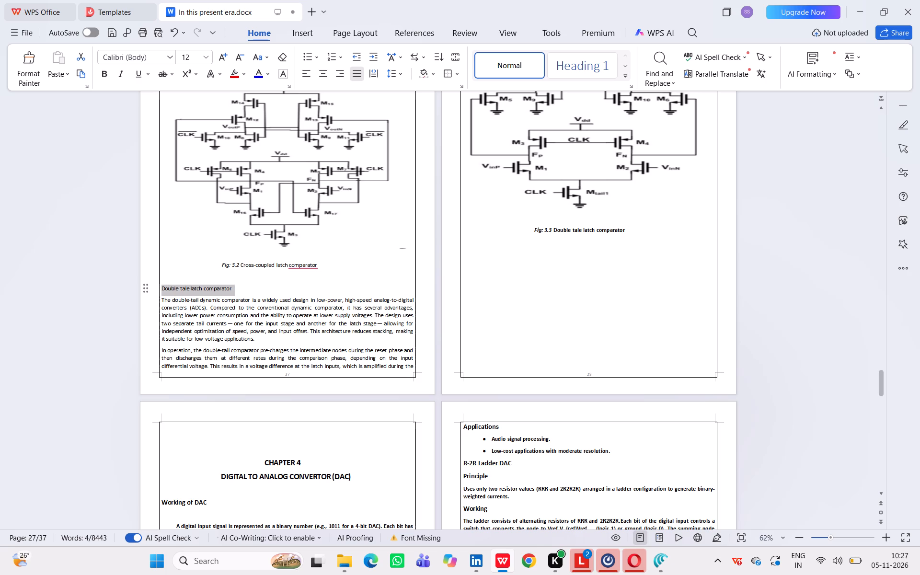
left_click_drag(162, 287, 161, 288)
left_click(204, 56)
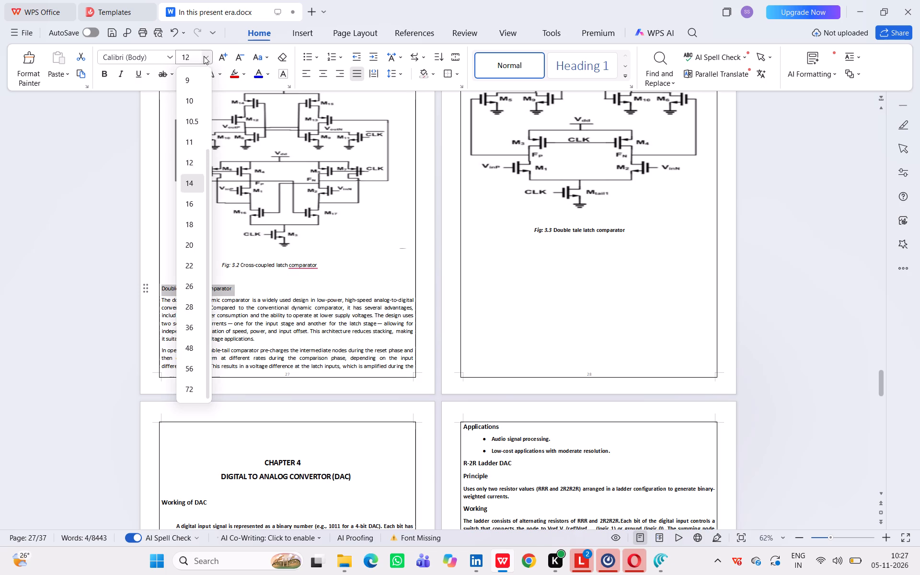
left_click(189, 180)
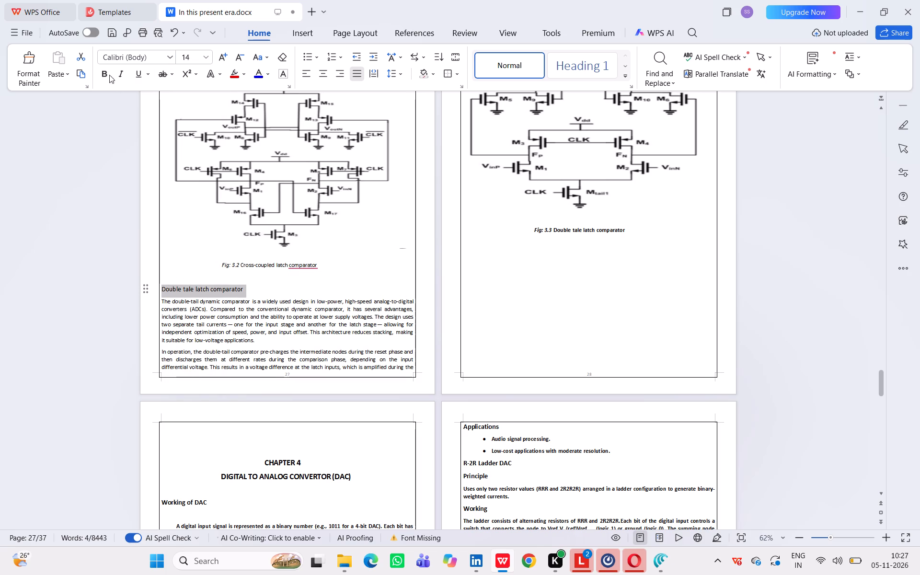
left_click(105, 71)
left_click(376, 280)
scroll(376, 280, "down", 1)
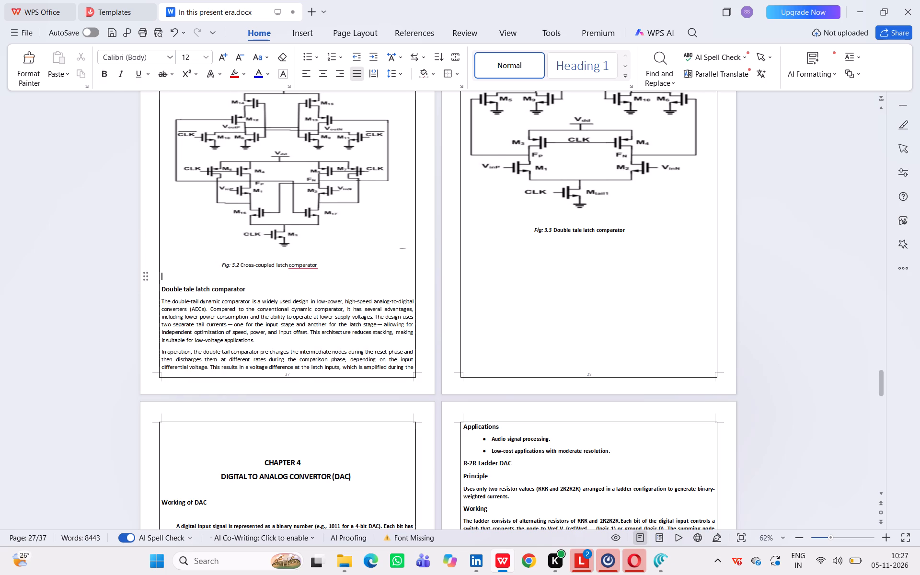
Remove the bold from the body paragraph under the Working of DAC heading in Chapter 4.
scroll(376, 280, "down", 3)
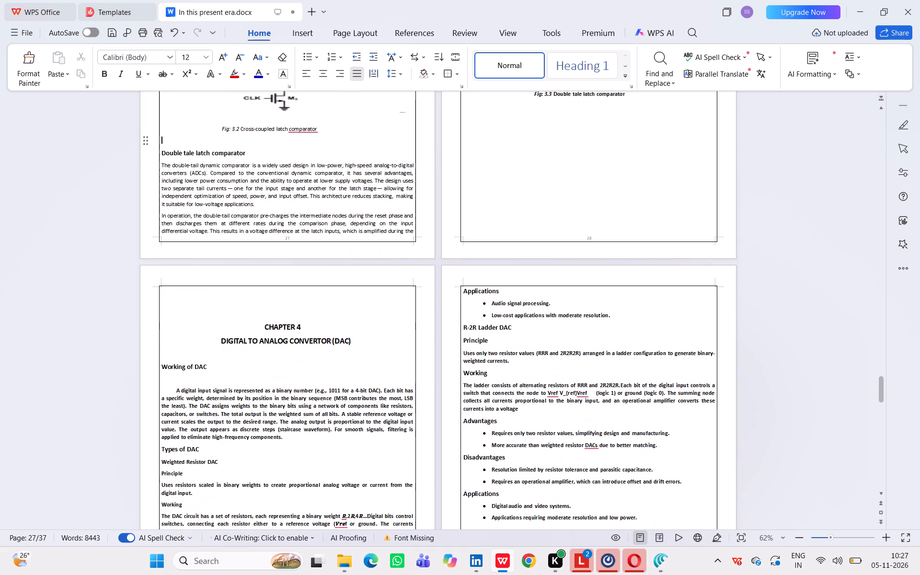
scroll(376, 280, "down", 3)
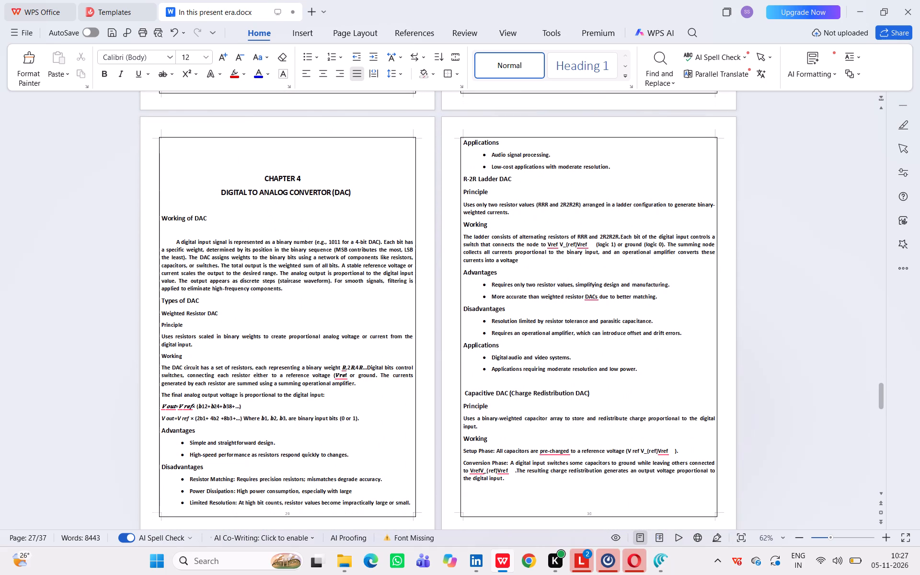
scroll(376, 280, "down", 1)
scroll(341, 288, "up", 3)
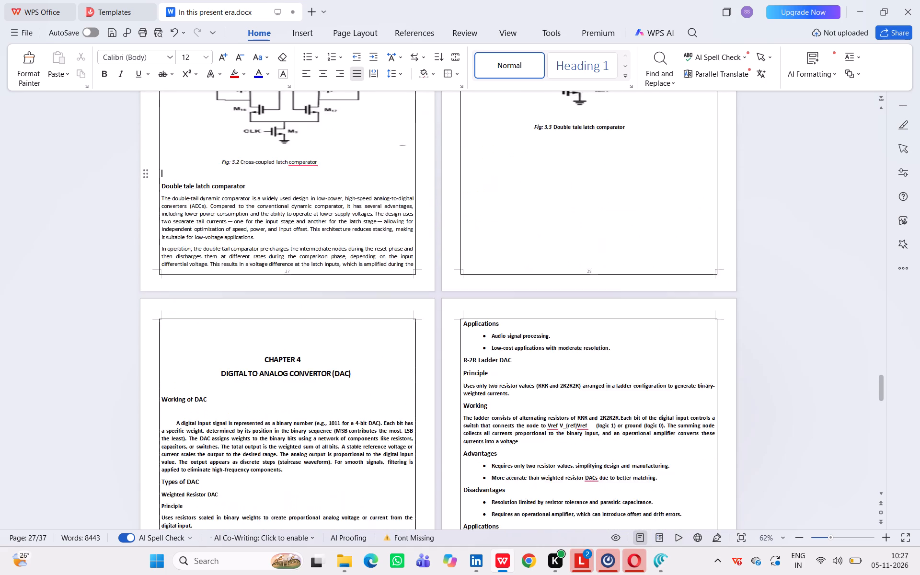
scroll(341, 288, "right", 1)
scroll(341, 288, "down", 1)
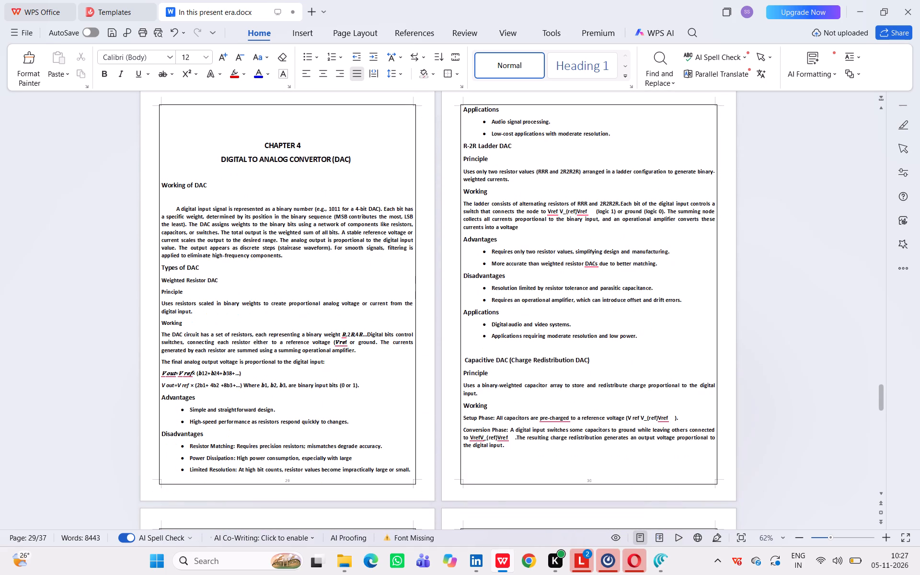
left_click_drag(174, 207, 295, 256)
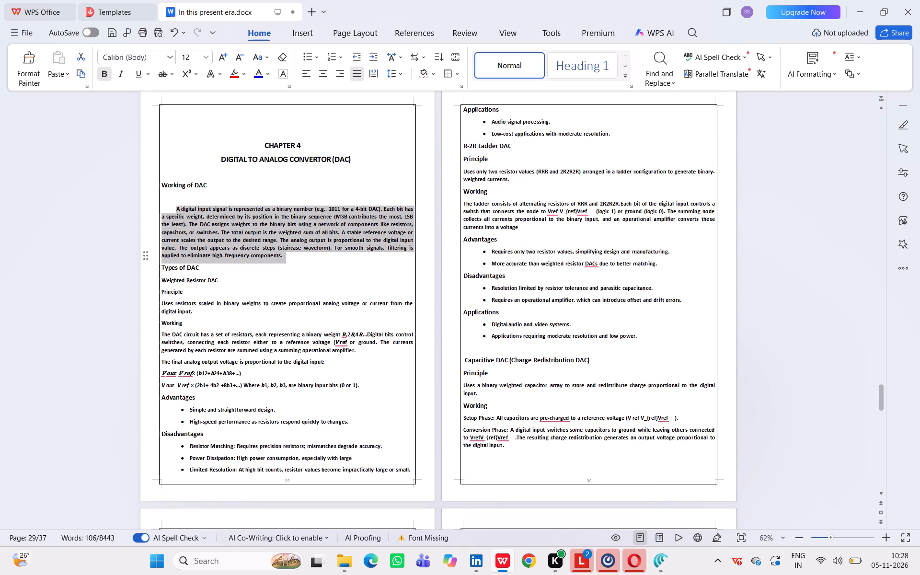
left_click_drag(295, 256, 295, 256)
left_click(103, 75)
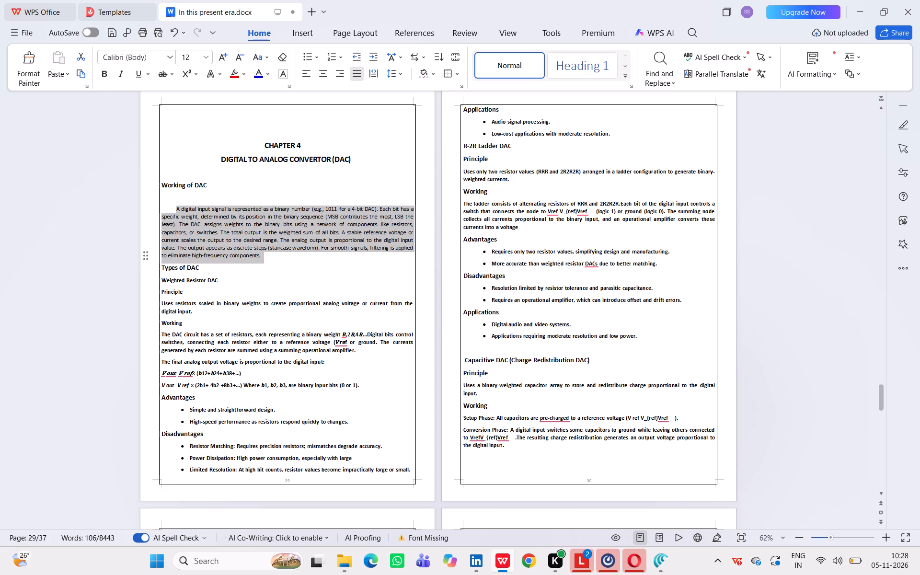
Remove the bold from all Chapter 4 text from Weighted Resistor DAC through the end of the Capacitive DAC section.
left_click_drag(161, 283, 312, 443)
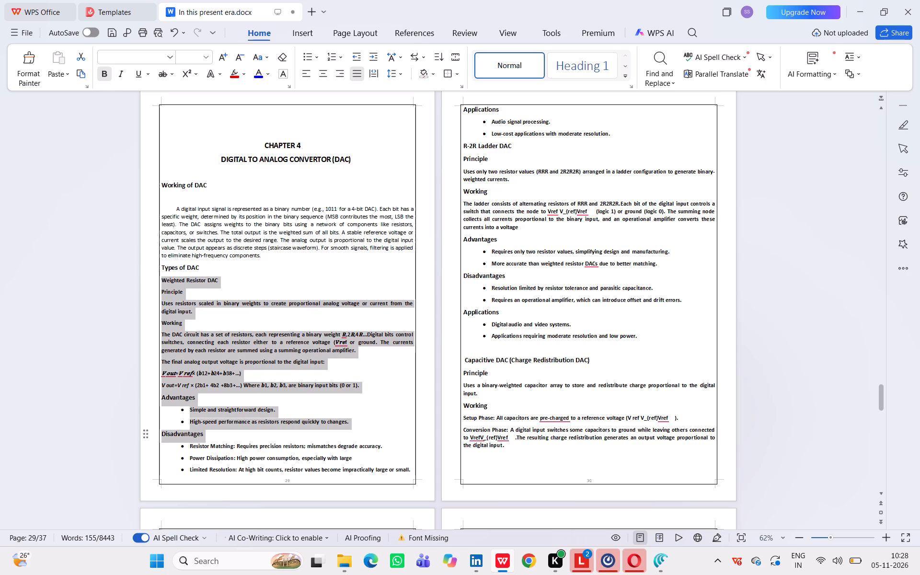
left_click_drag(312, 443, 474, 471)
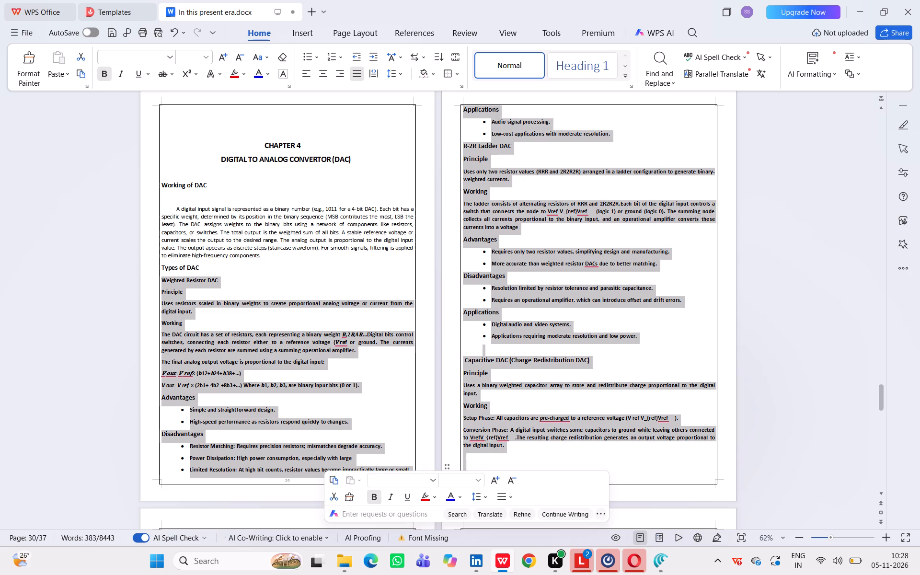
left_click(99, 72)
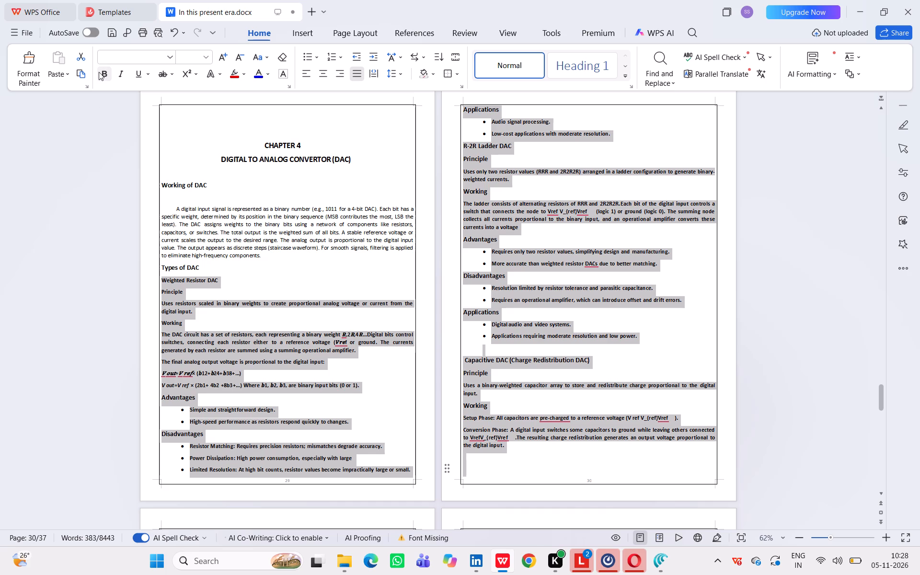
left_click(375, 276)
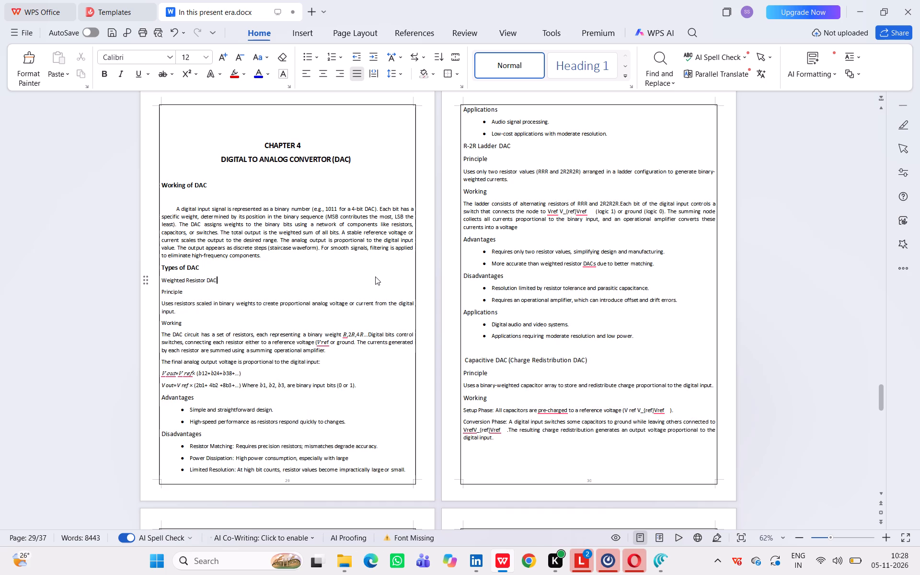
Remove the bold from everything below the Sigma-Delta DAC heading, from Principle through the Audio DACs bullet.
scroll(375, 276, "down", 4)
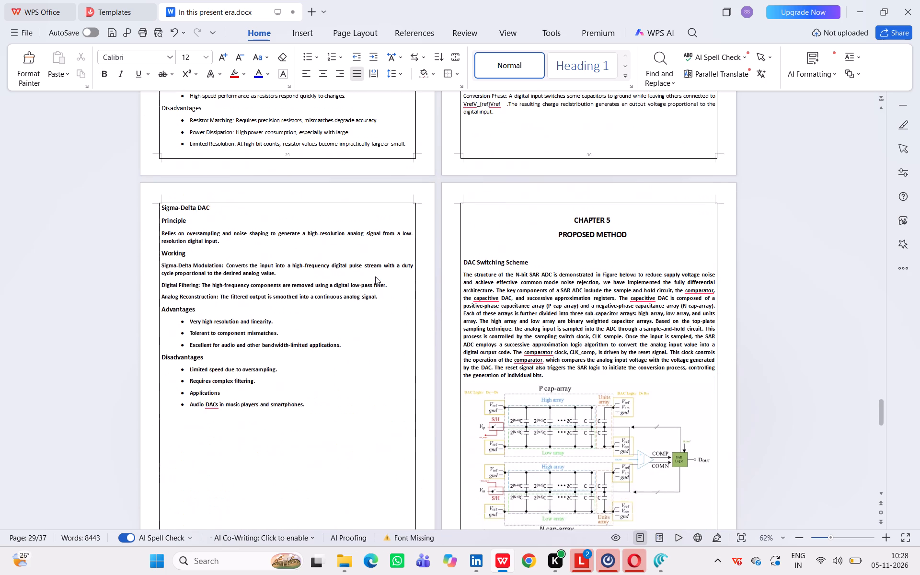
scroll(375, 276, "down", 1)
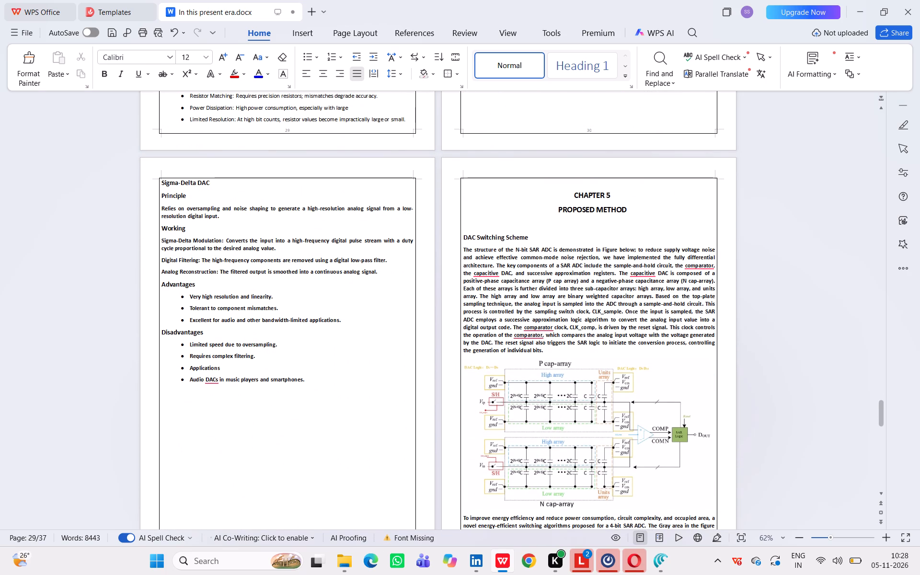
left_click_drag(160, 195, 332, 377)
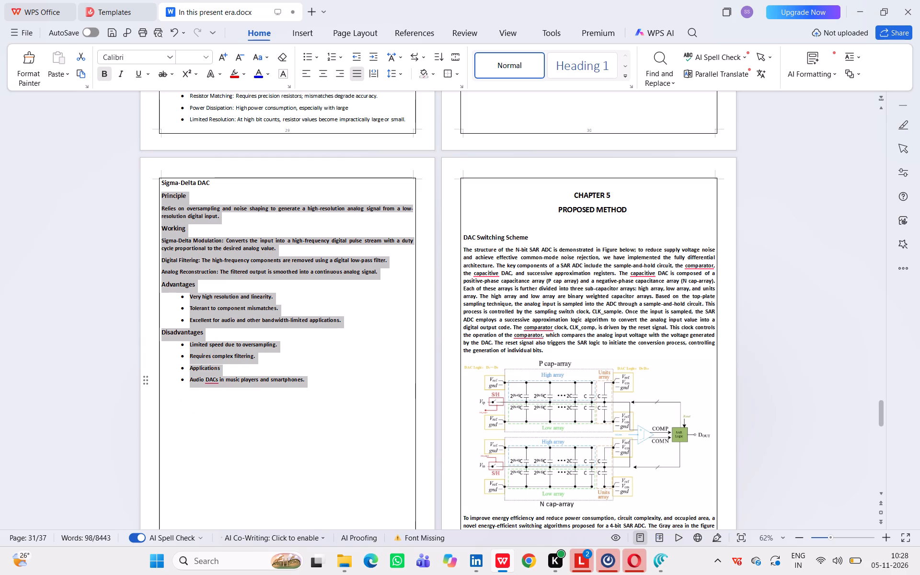
left_click(100, 75)
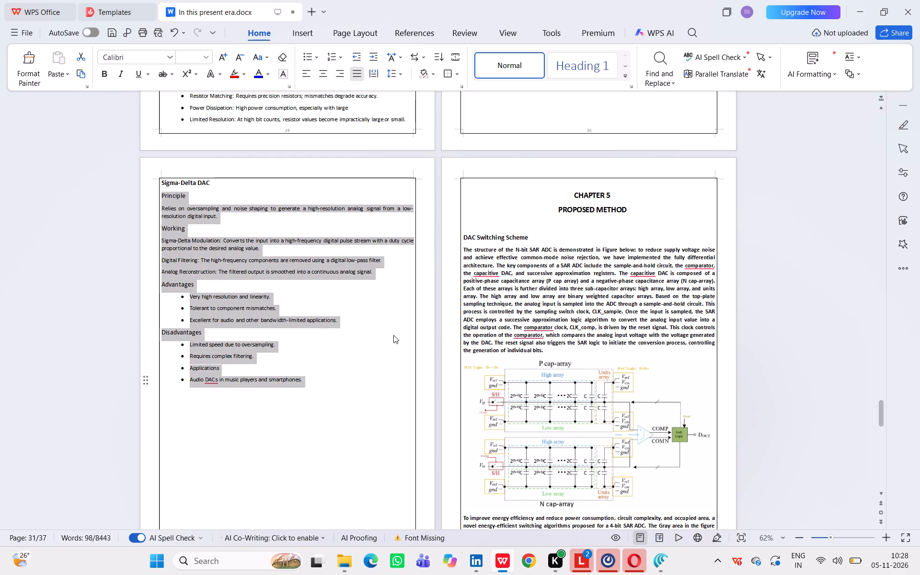
left_click_drag(397, 337, 381, 328)
left_click(381, 328)
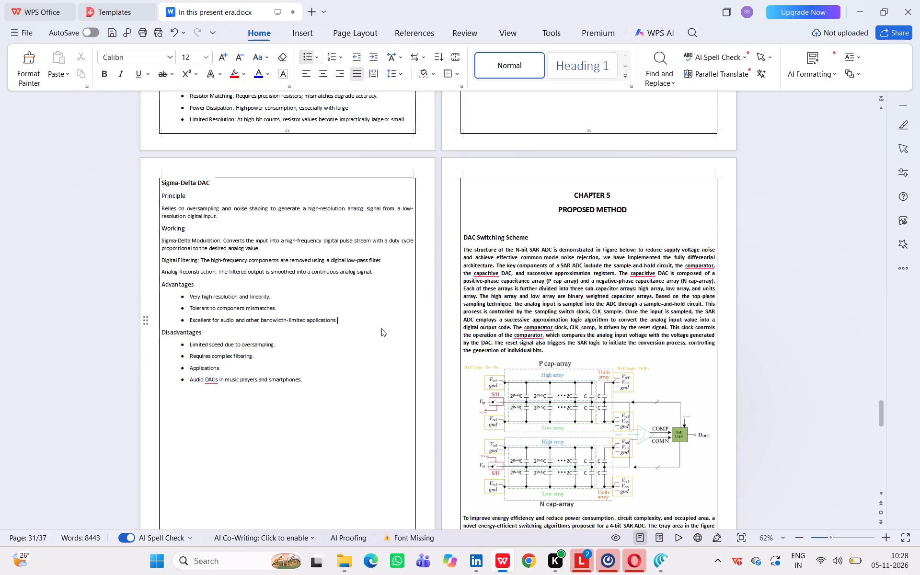
Remove the bold from all text below the Chapter 5 DAC Switching Scheme heading through the last reference at the document's end.
left_click_drag(463, 250, 501, 283)
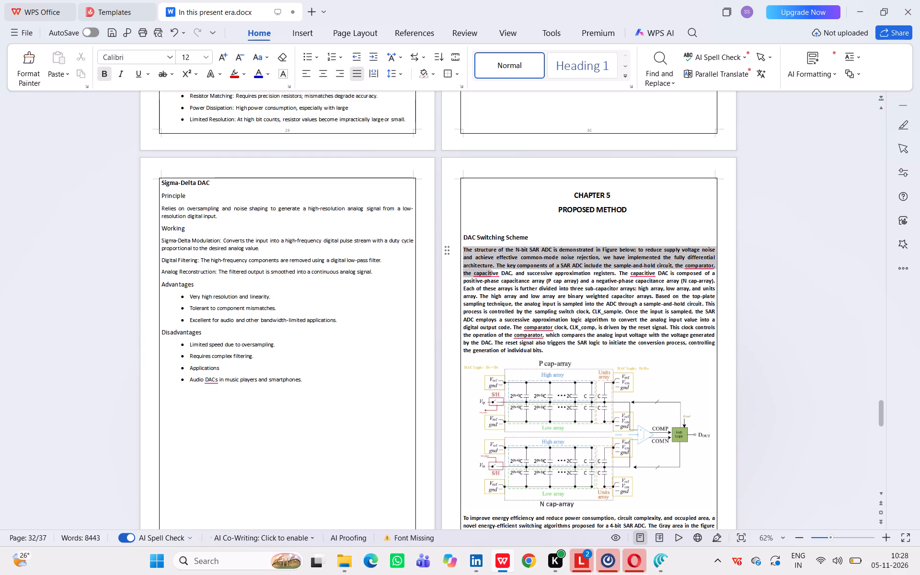
left_click_drag(501, 283, 626, 529)
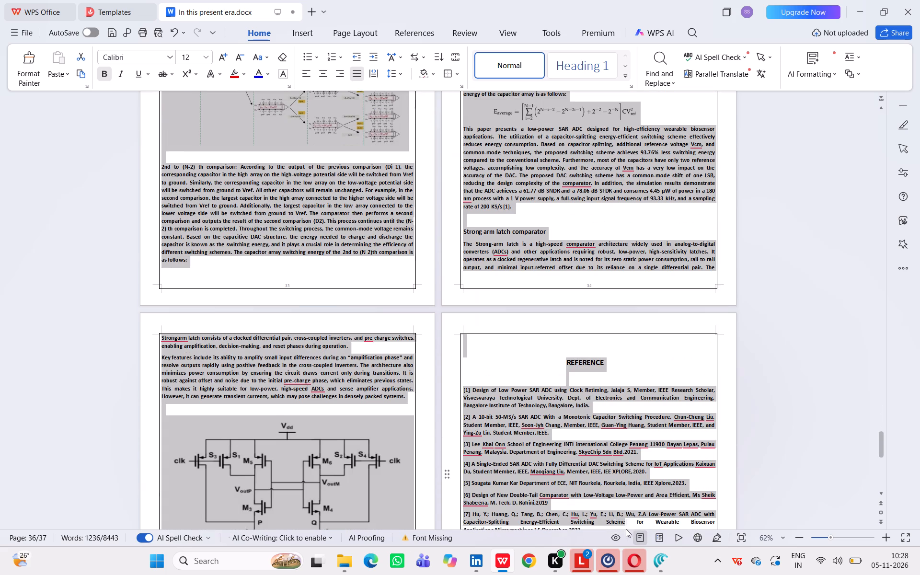
left_click_drag(626, 529, 635, 542)
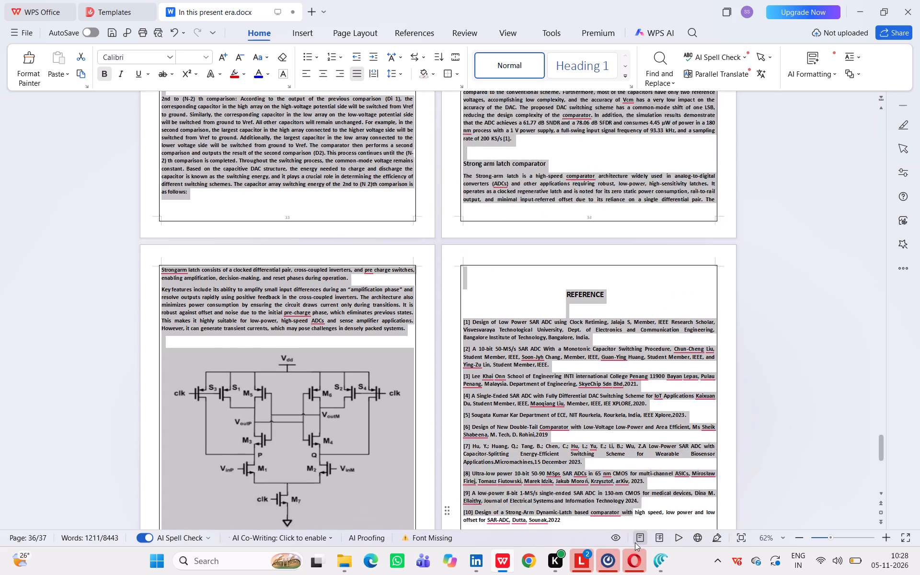
left_click_drag(635, 542, 628, 510)
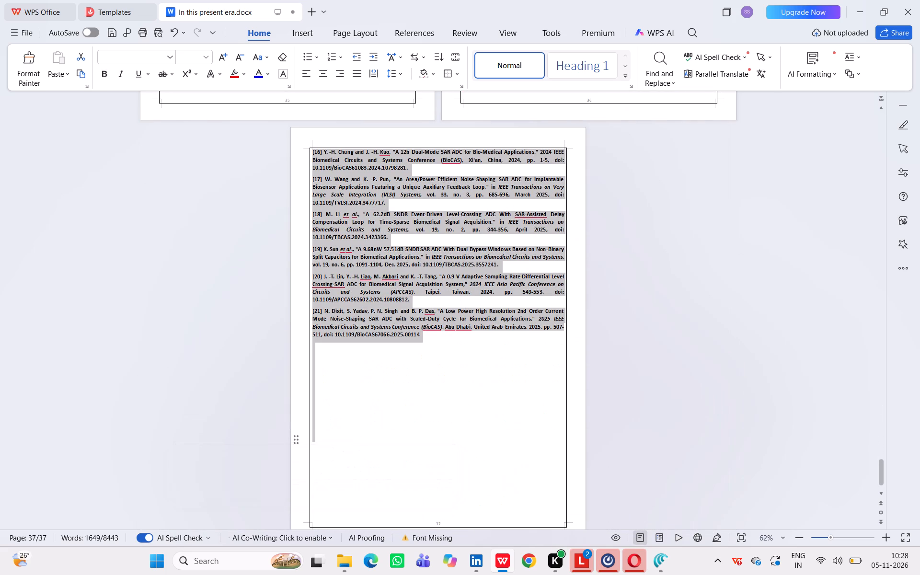
left_click(104, 75)
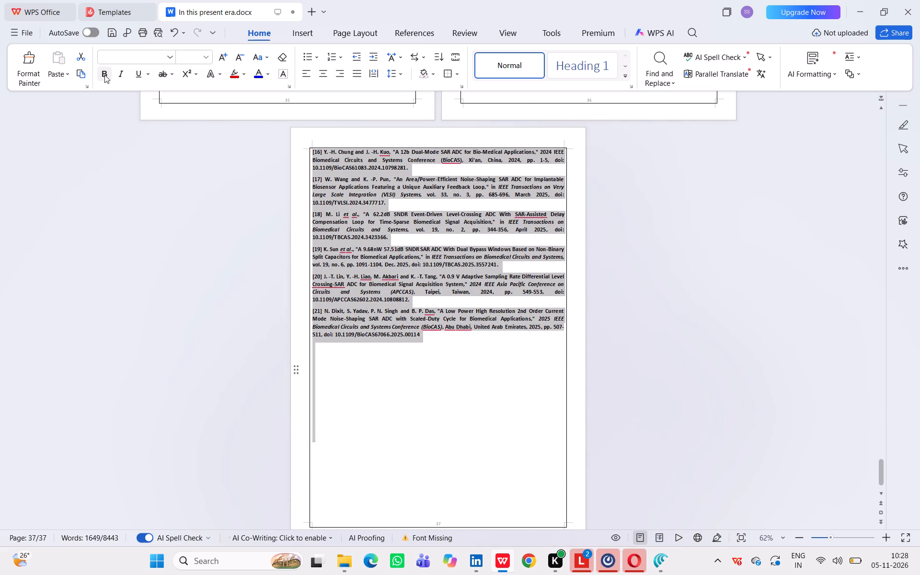
left_click(104, 75)
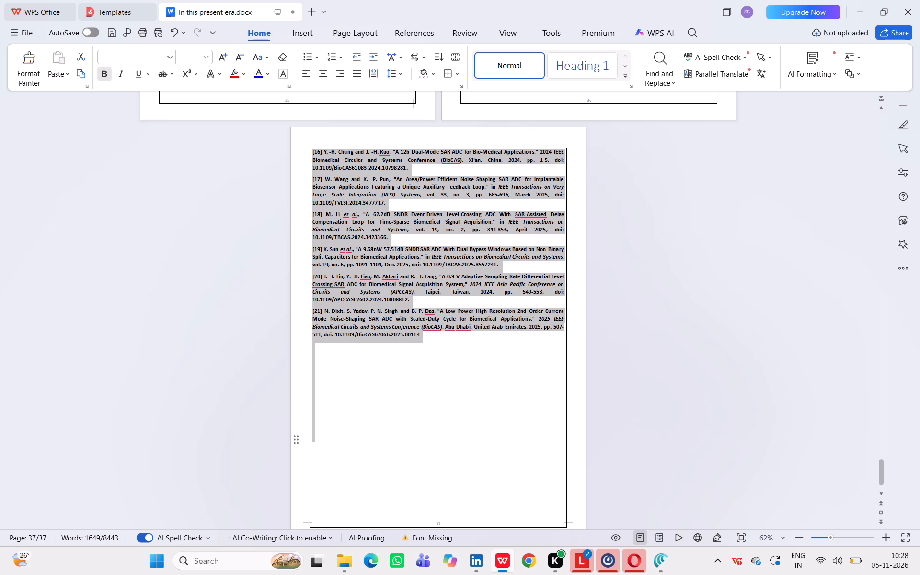
left_click(103, 73)
left_click(465, 449)
Insert four blank lines before the REFERENCE heading so it starts on the page with the reference list.
scroll(465, 449, "up", 4)
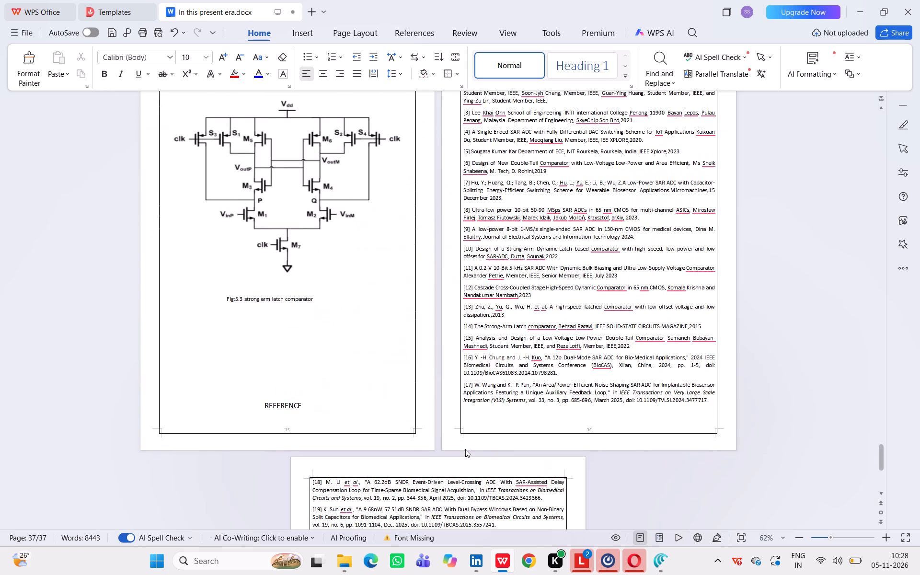
scroll(465, 449, "up", 2)
scroll(465, 449, "down", 2)
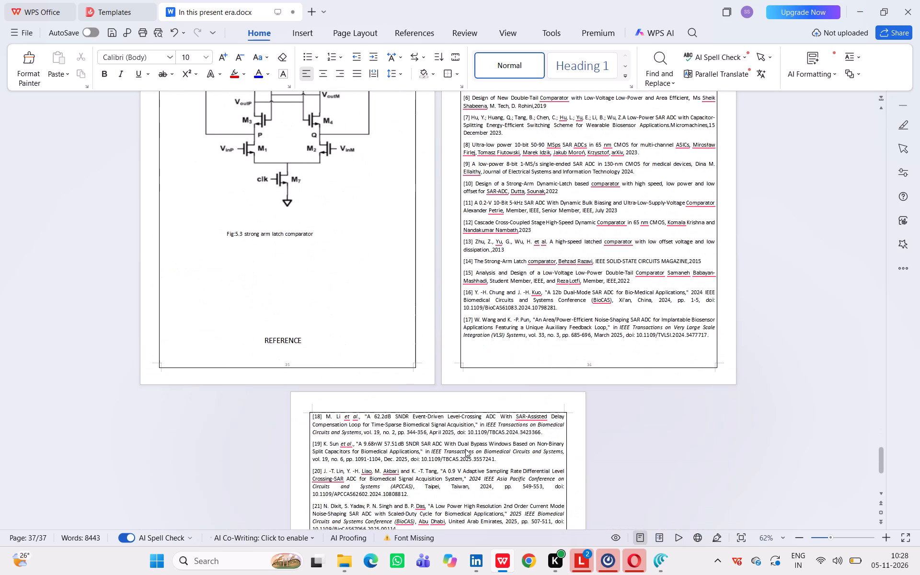
scroll(465, 449, "down", 2)
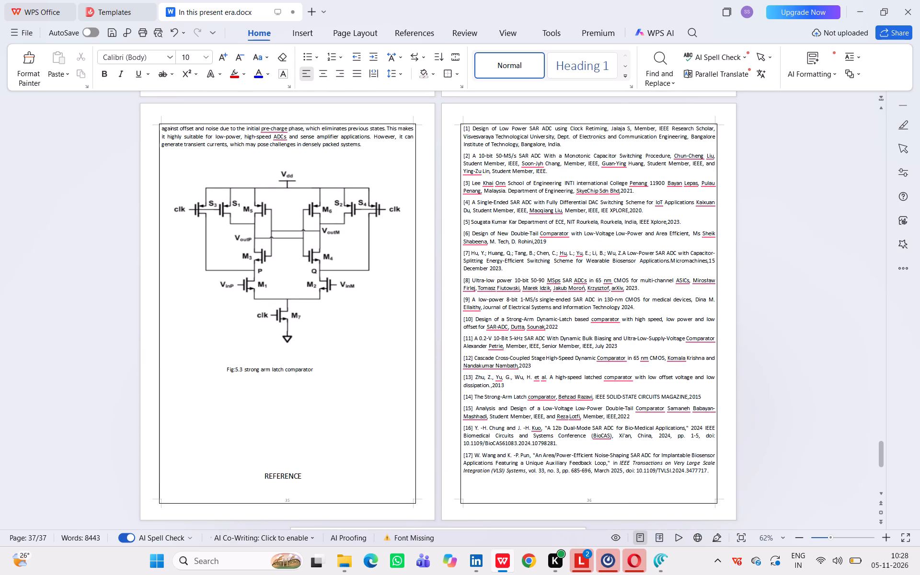
left_click(254, 478)
key("Return")
key("Return")
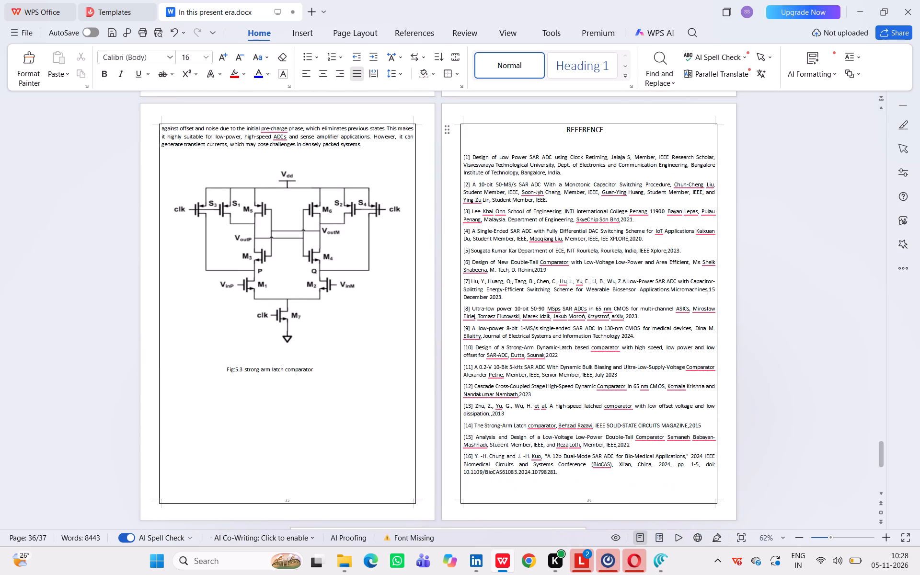
key("Return")
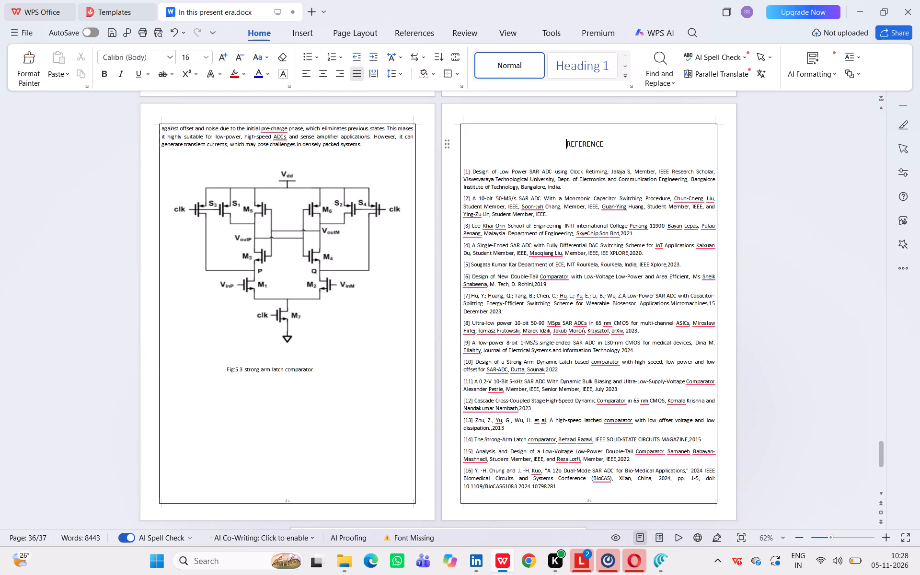
key("Return")
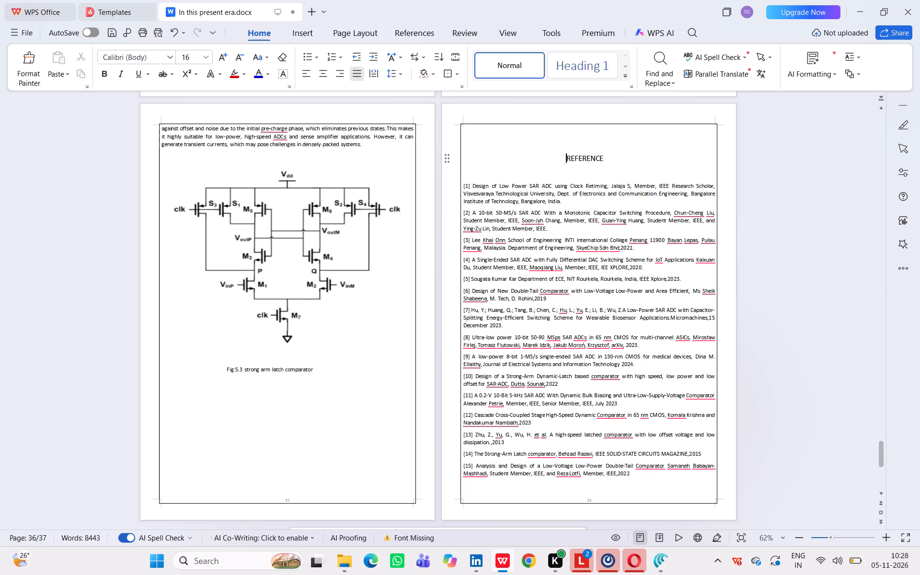
Make the REFERENCE heading above the reference list bold.
left_click_drag(601, 161, 568, 153)
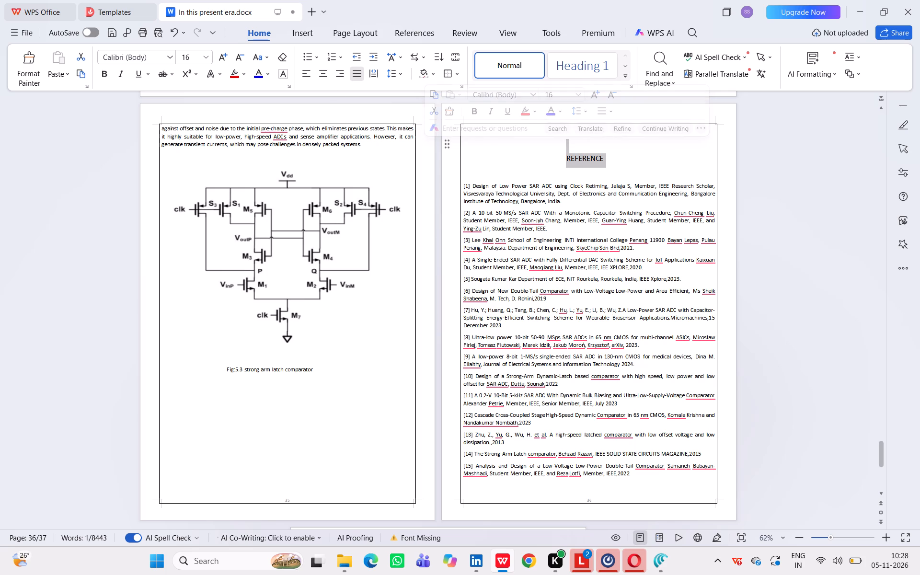
left_click(102, 72)
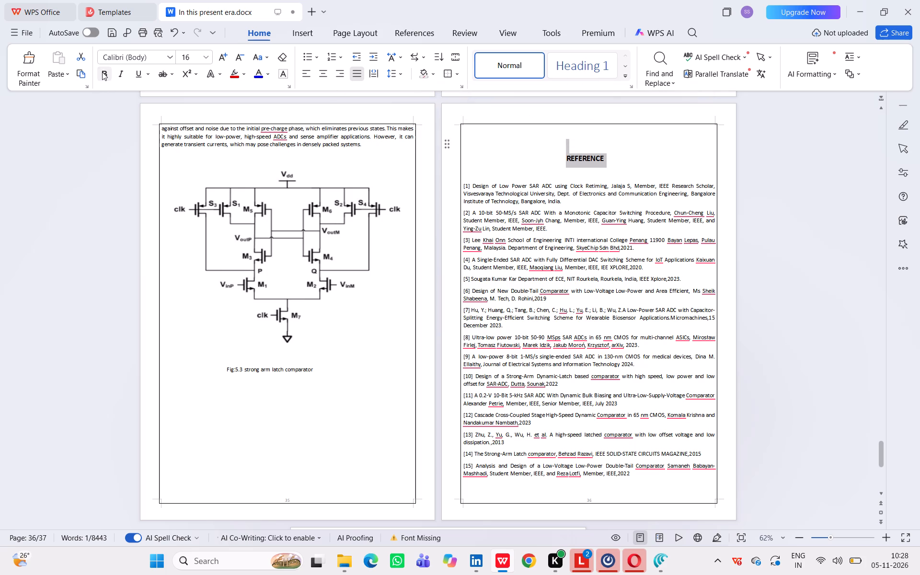
left_click(374, 383)
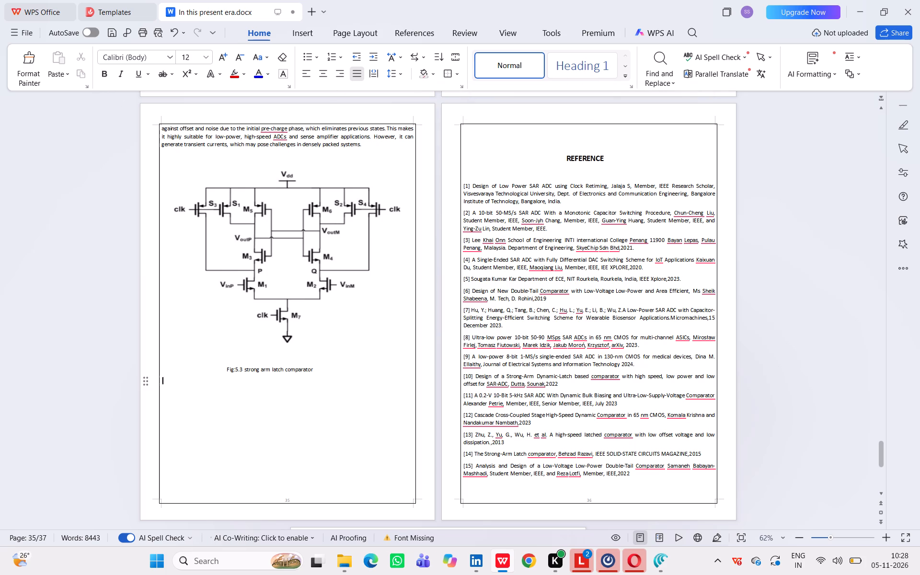
Insert six spaces before the Fig:5.3 strong arm latch comparator caption to shift it towards the diagram's centre.
scroll(374, 383, "up", 2)
left_click(218, 426)
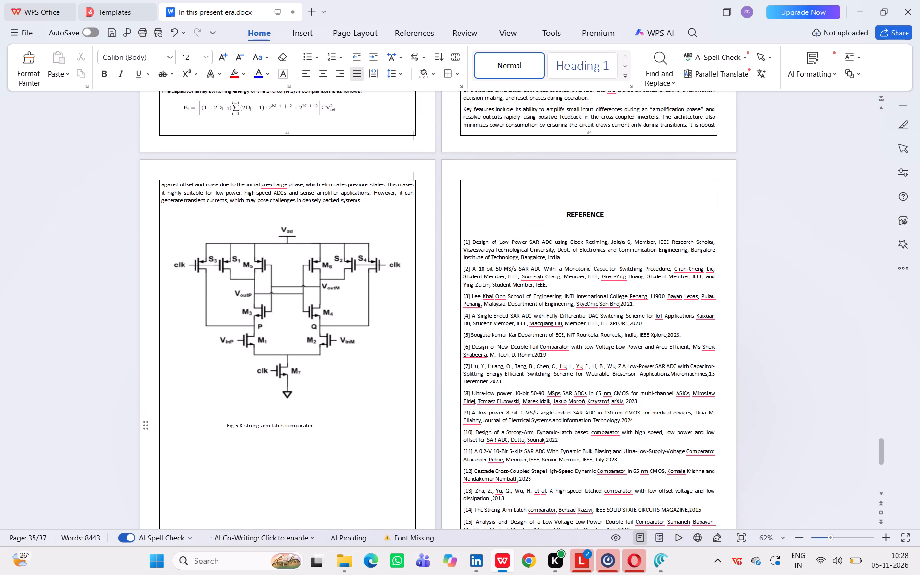
key("space")
key("space")
key("space")
key("space")
key("space")
key("space")
Make the Strong arm latch comparator heading in Chapter 5 bold.
scroll(218, 426, "up", 5)
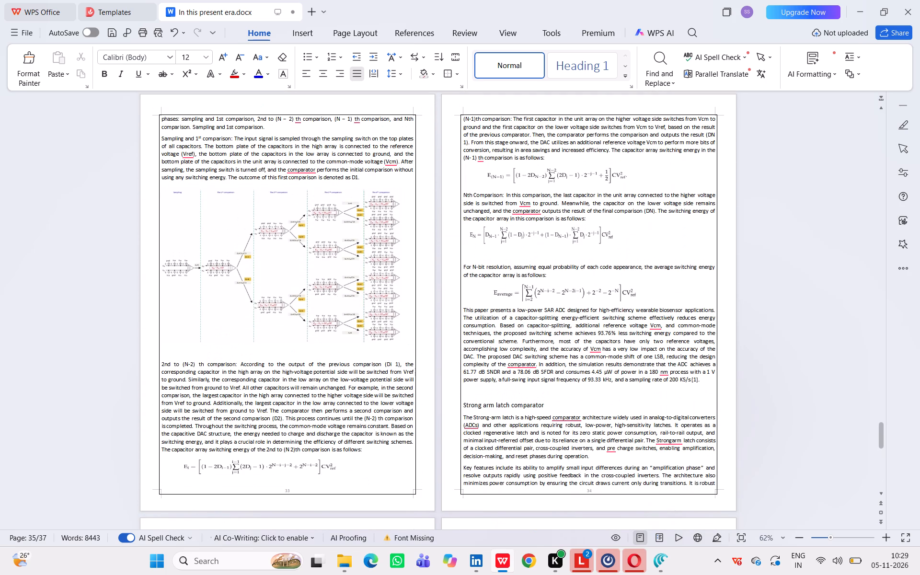
left_click_drag(546, 407, 488, 401)
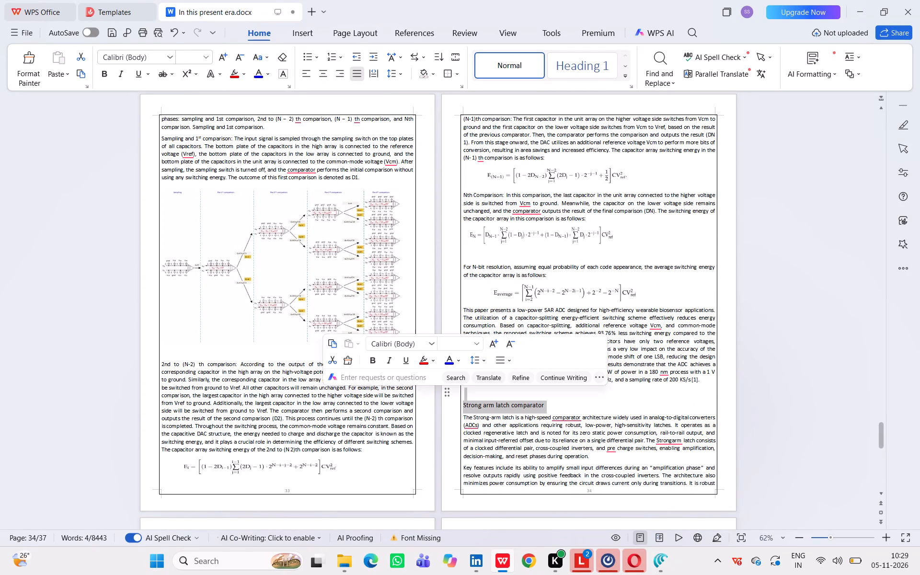
left_click(103, 71)
left_click(455, 237)
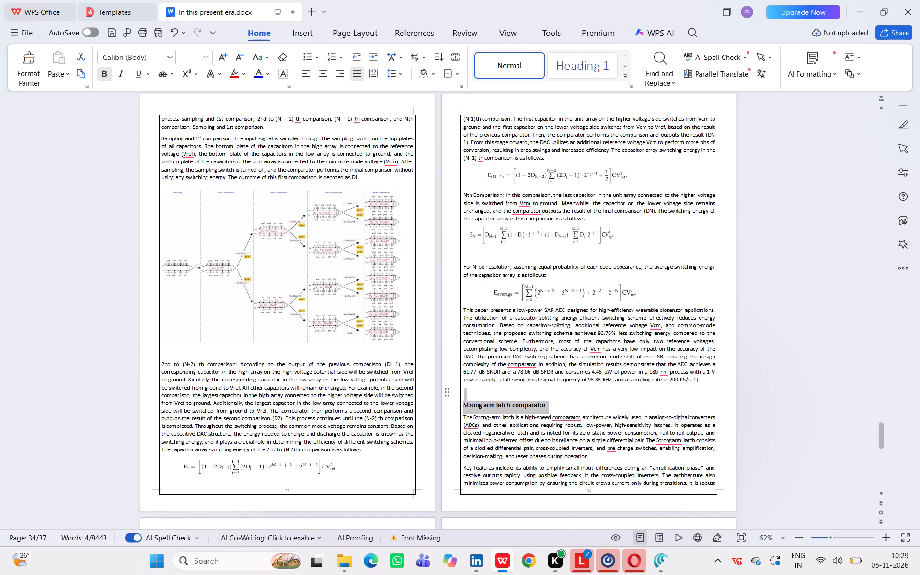
Insert a blank line above the CHAPTER 5 heading on the PROPOSED METHOD page.
scroll(455, 237, "up", 6)
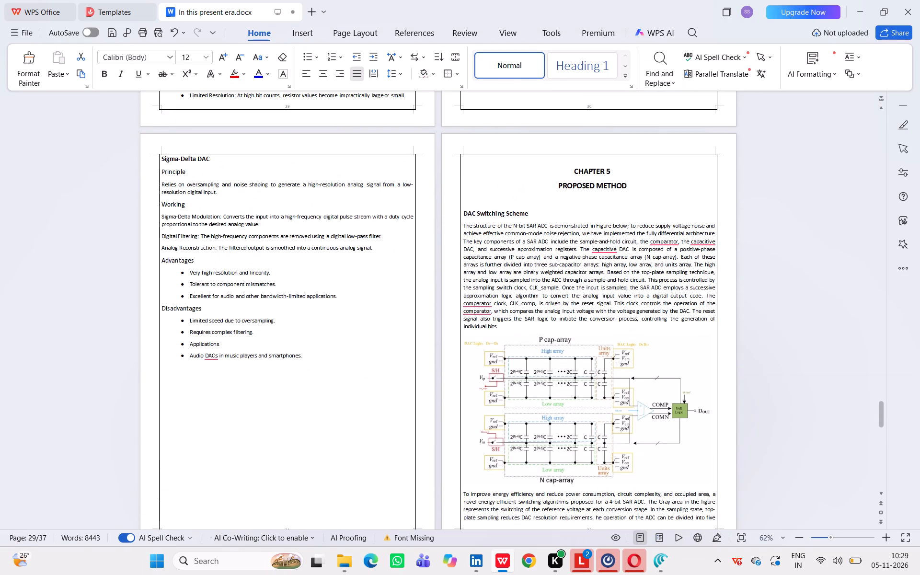
left_click(545, 175)
key("Return")
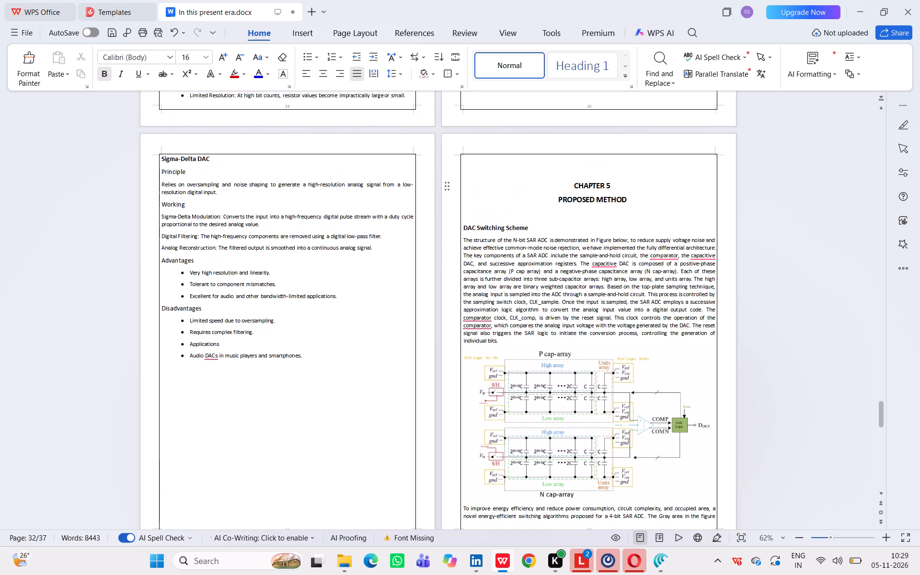
Remove the CHAPTER 5 heading's indent and insert 23 spaces before it to centre it above PROPOSED METHOD.
key("BackSpace")
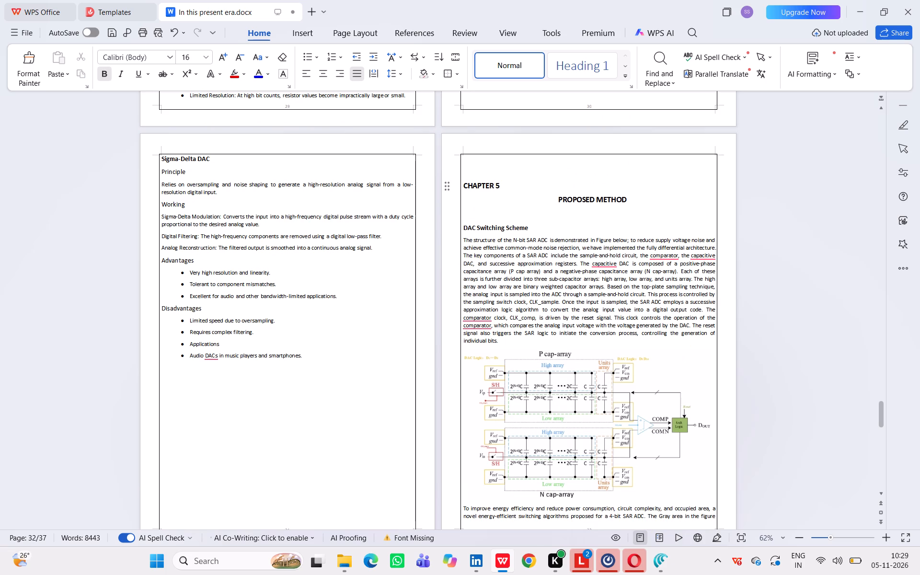
key("space")
key("space")
key("space")
key("space")
key("space")
key("space")
key("space")
key("space")
key("space")
key("space")
key("space")
key("space")
key("space")
key("space")
key("space")
key("space")
key("space")
key("space")
key("space")
key("space")
key("space")
key("space")
key("space")
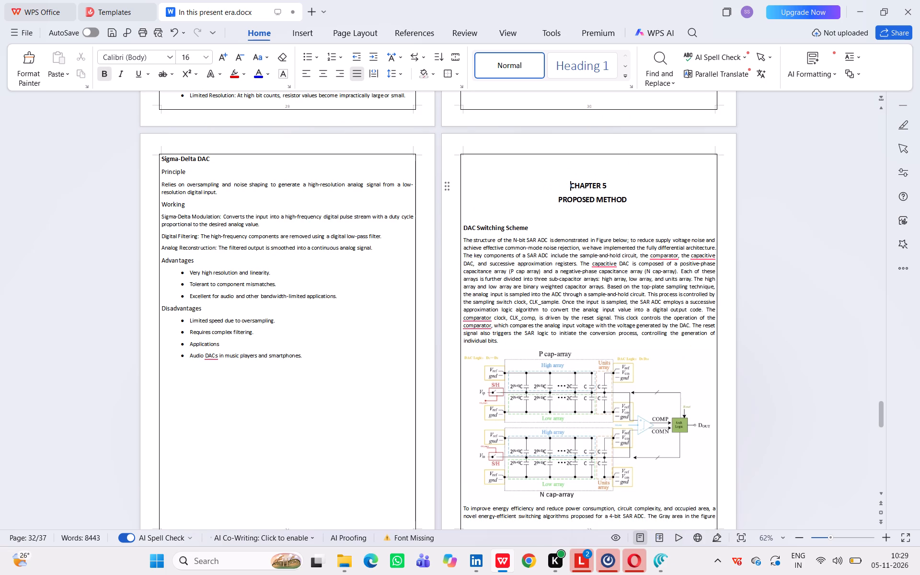
Insert a blank line above the Sigma-Delta DAC heading at the top of its page.
scroll(545, 175, "down", 2)
scroll(545, 175, "up", 1)
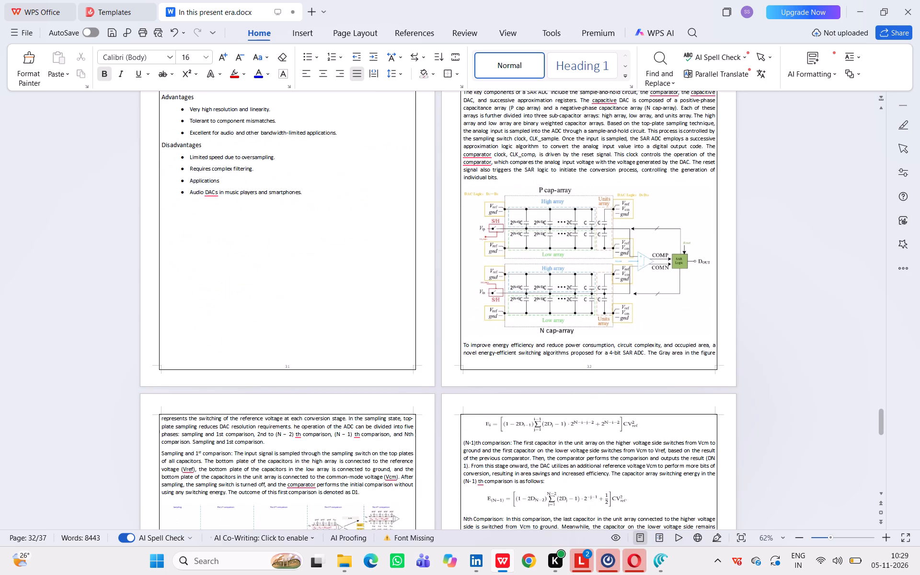
scroll(246, 141, "up", 1)
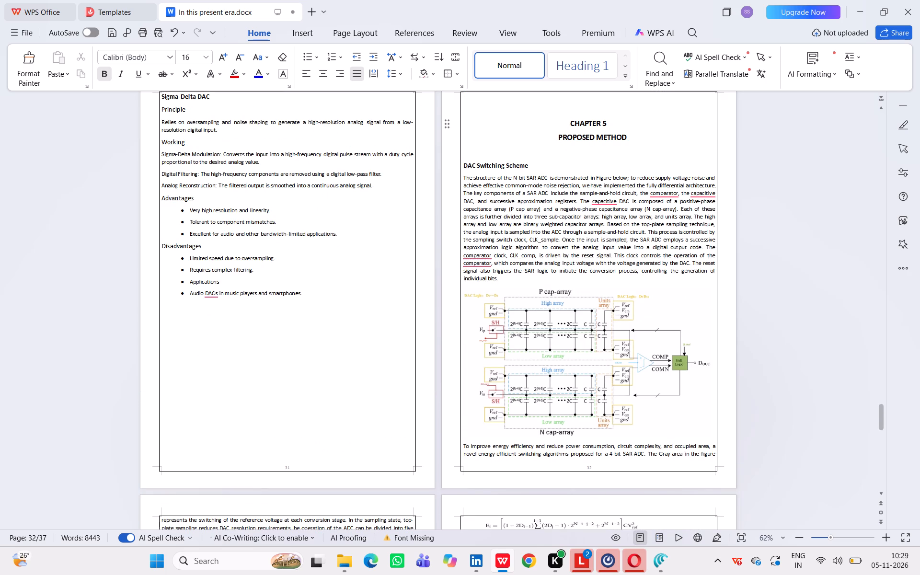
left_click(161, 97)
key("Return")
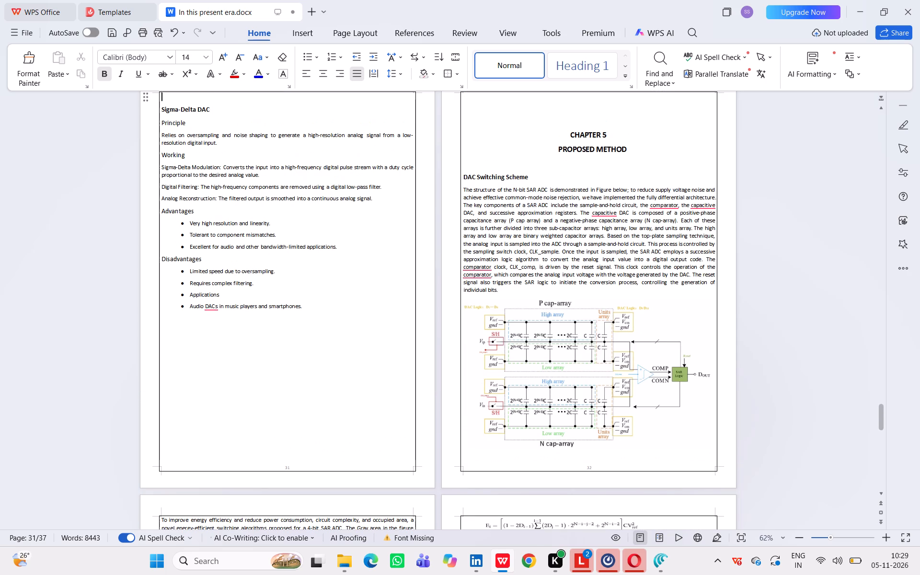
Review the report's page layout from the title page to the references, including the abstract, contents, and lists of figures and tables.
scroll(282, 169, "up", 2)
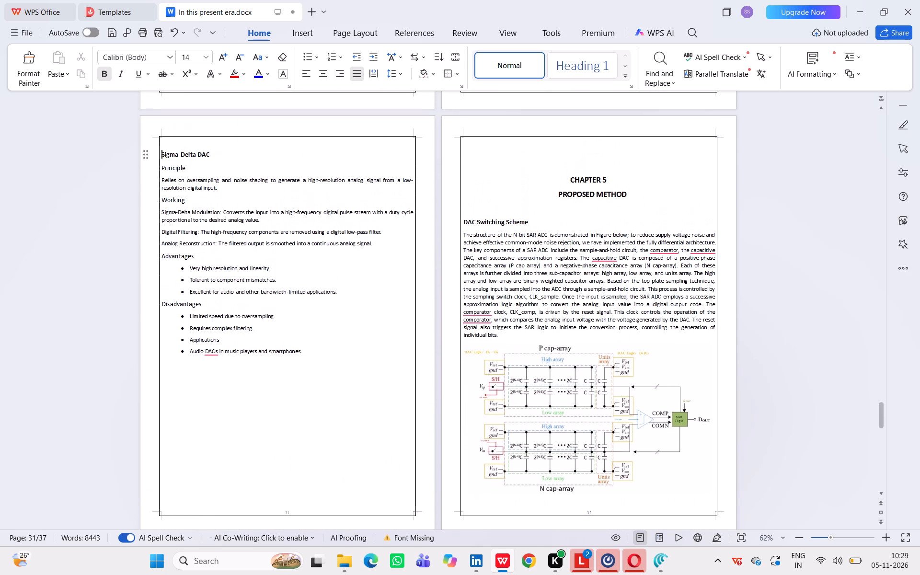
scroll(282, 169, "up", 5)
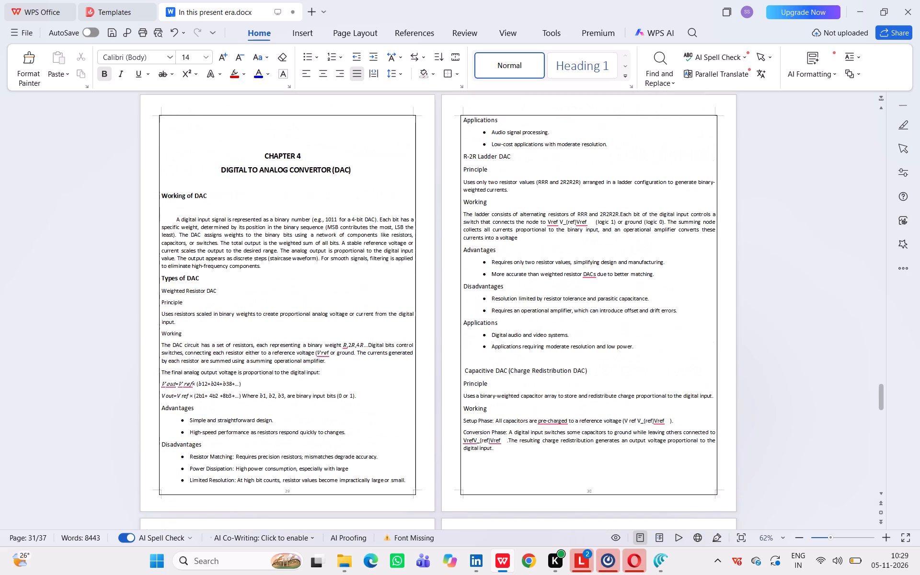
scroll(282, 169, "up", 18)
scroll(282, 169, "up", 10)
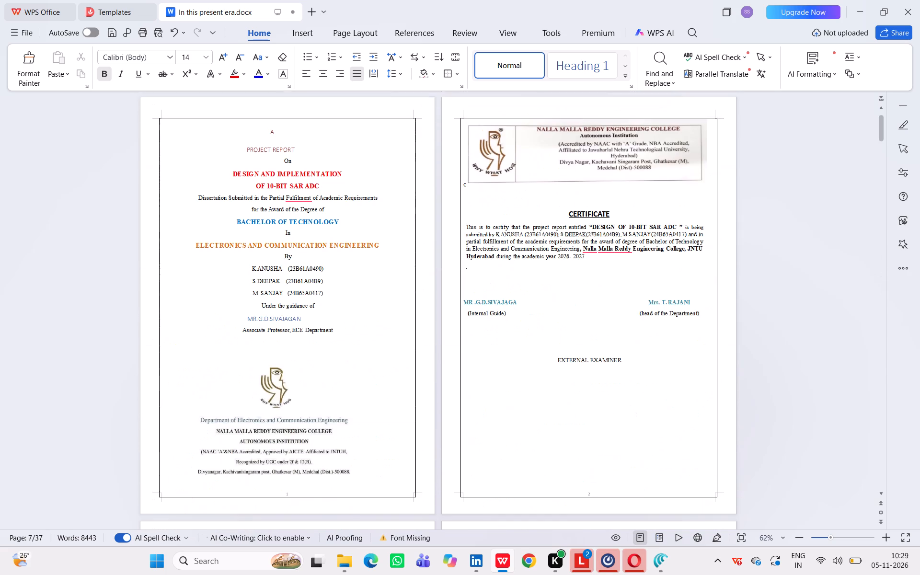
scroll(282, 169, "down", 18)
scroll(282, 169, "down", 7)
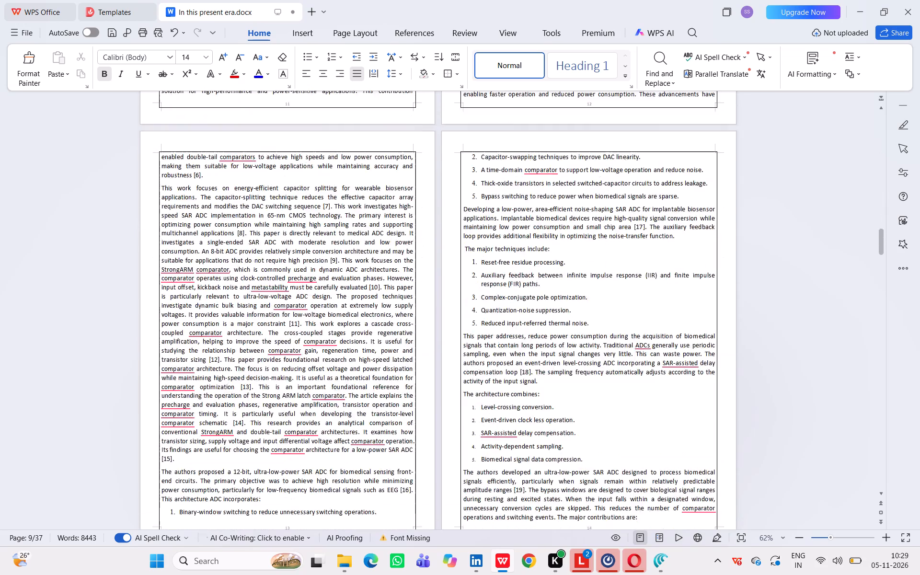
scroll(282, 169, "down", 19)
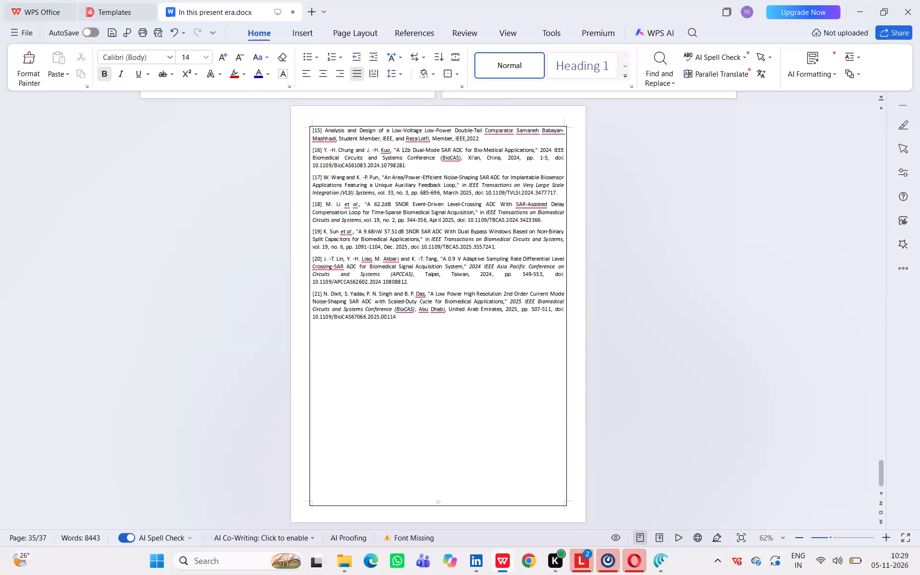
scroll(282, 169, "up", 10)
scroll(282, 169, "up", 12)
scroll(282, 169, "up", 12)
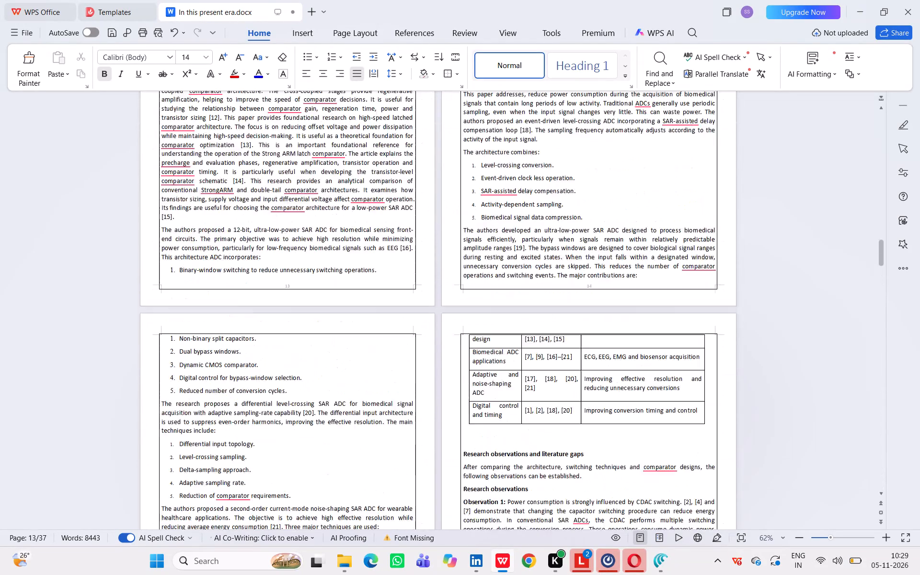
scroll(282, 169, "up", 6)
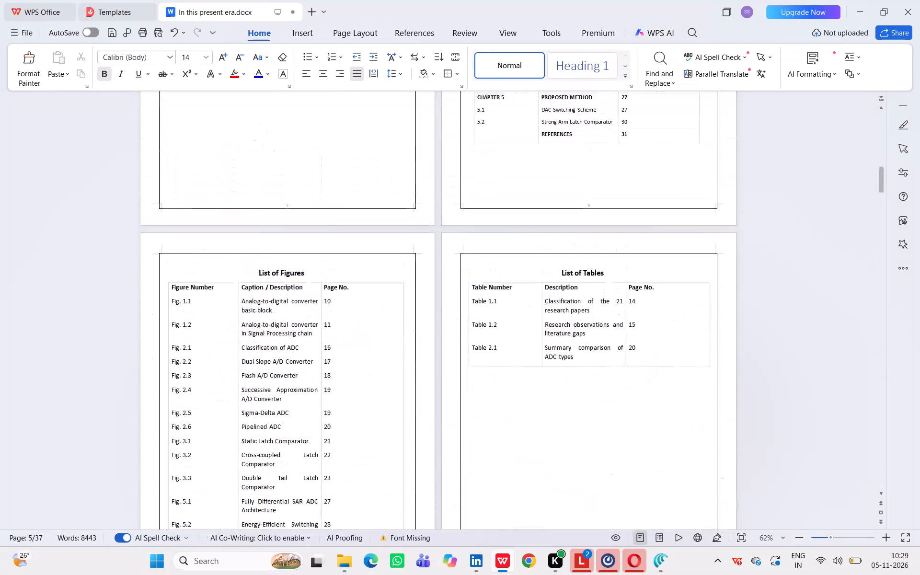
scroll(282, 169, "up", 3)
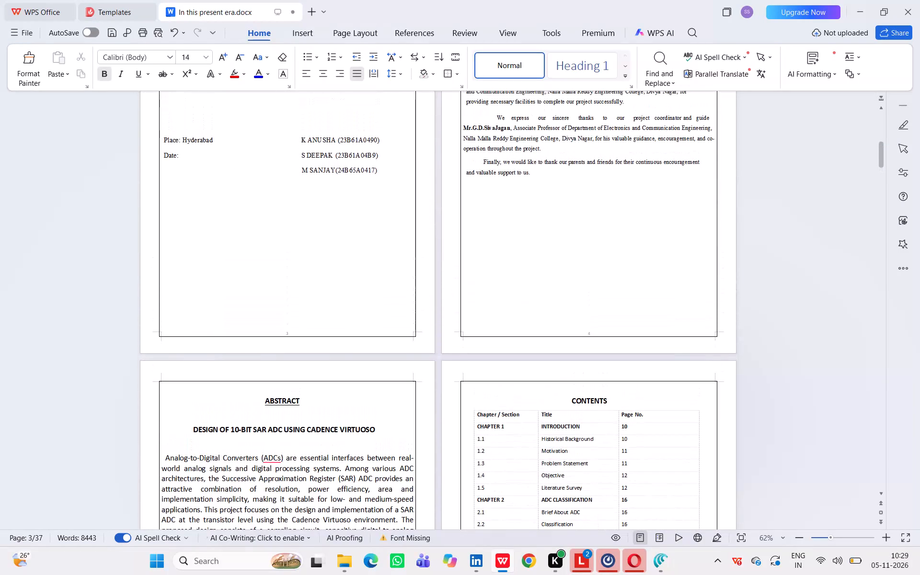
scroll(282, 169, "down", 1)
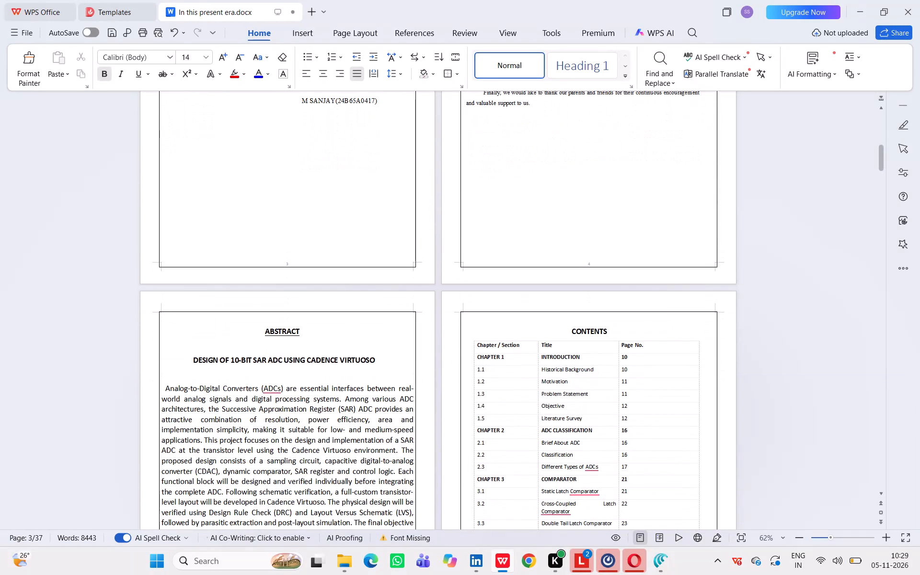
scroll(282, 169, "down", 3)
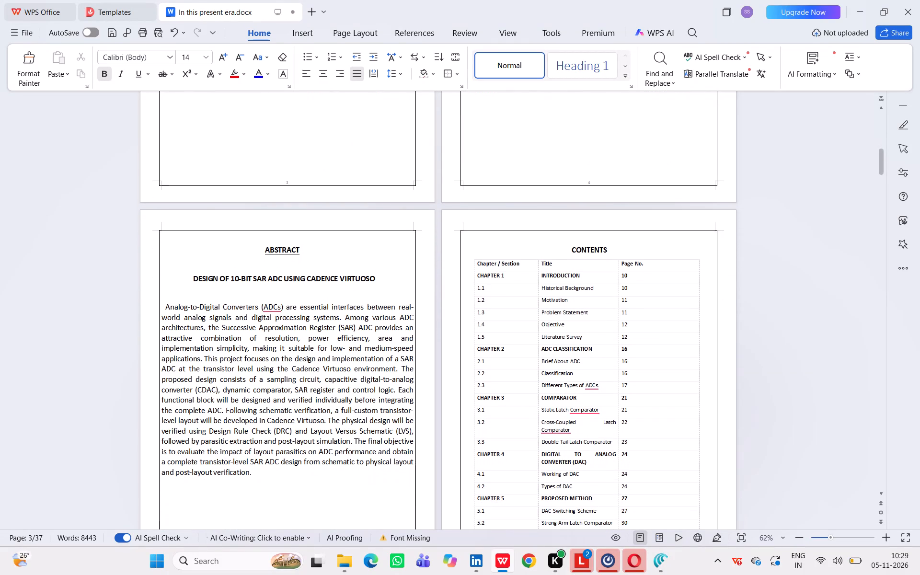
scroll(282, 169, "down", 2)
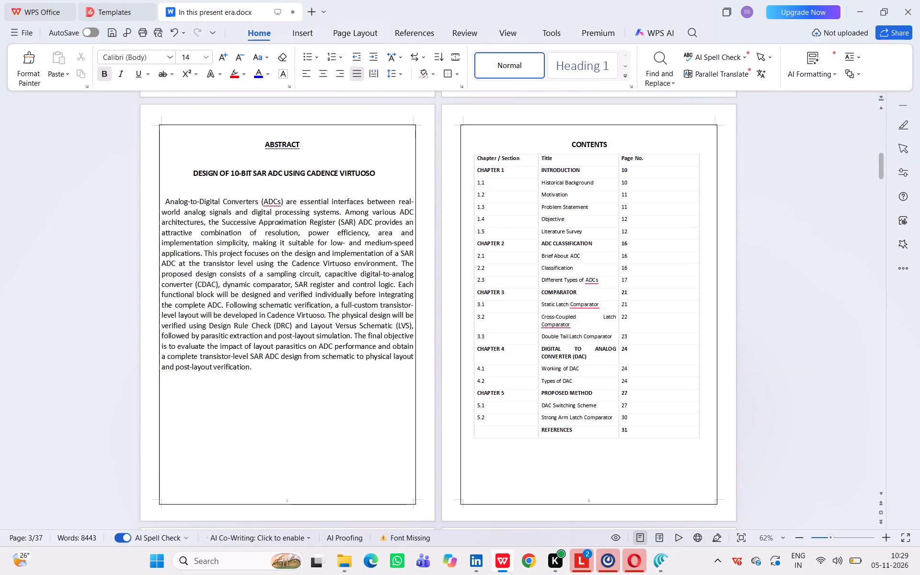
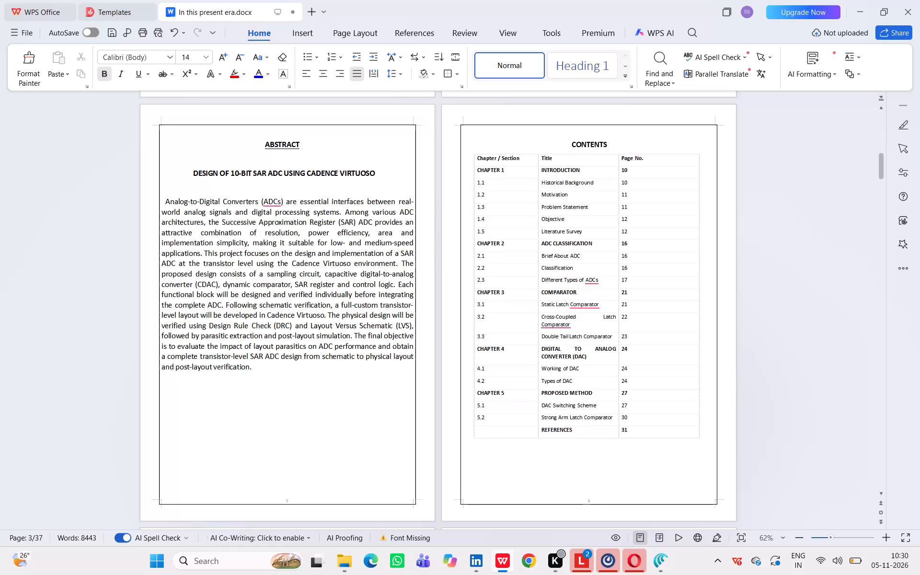
In the CONTENTS table, set the page numbers of INTRODUCTION and Historical Background to 9, and Motivation to 10.
scroll(537, 434, "down", 1)
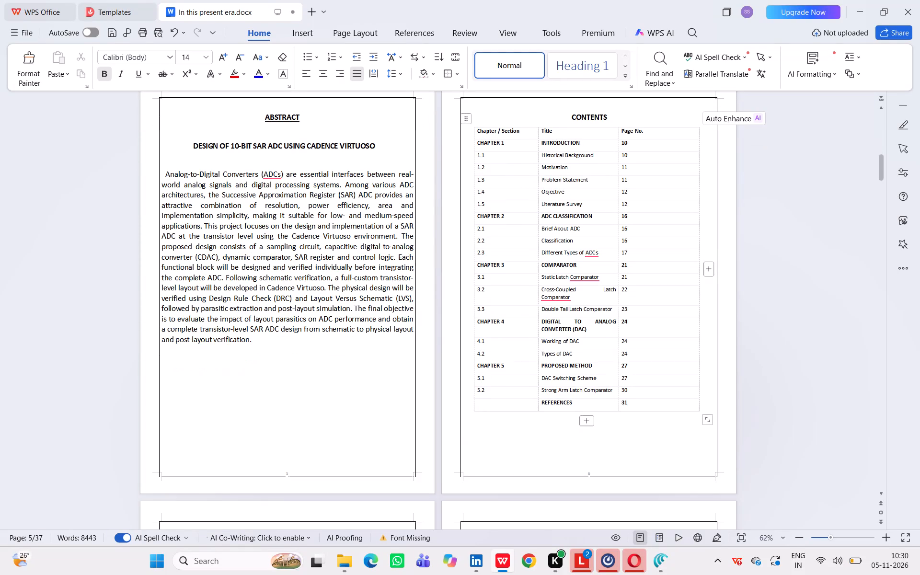
scroll(537, 434, "down", 3)
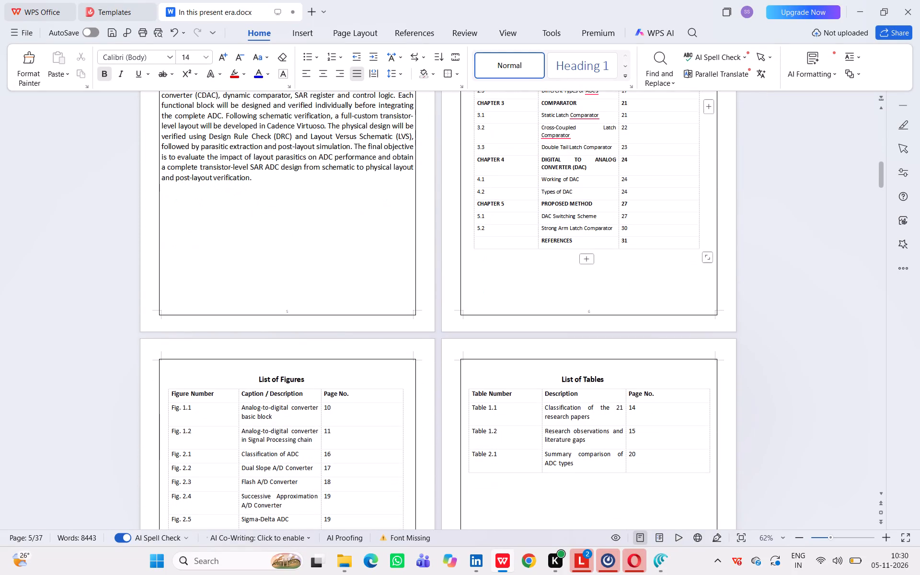
scroll(537, 434, "down", 5)
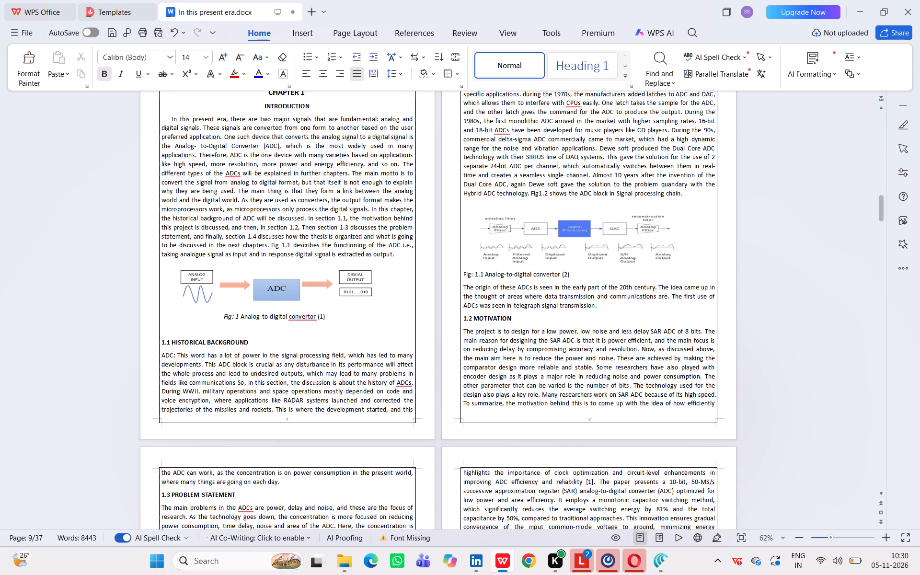
scroll(537, 434, "up", 6)
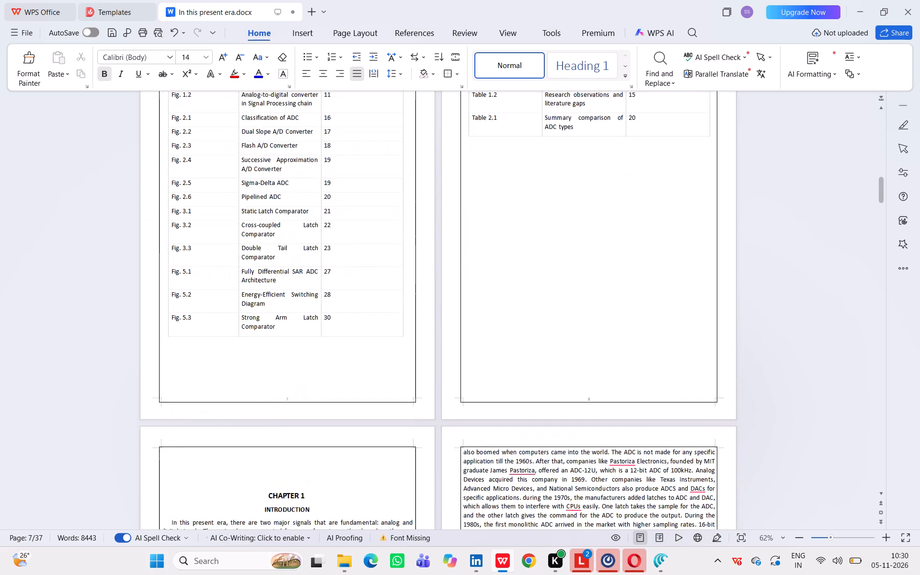
scroll(537, 434, "up", 3)
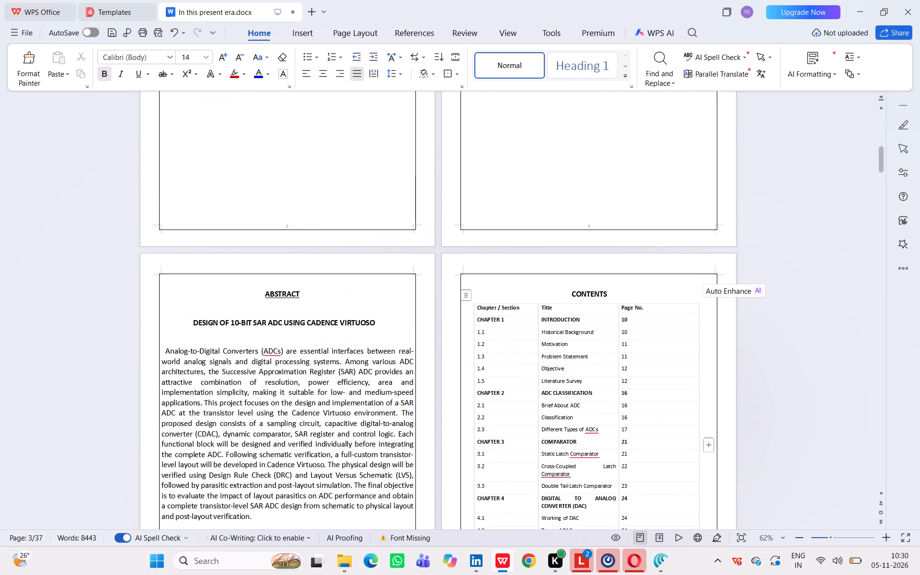
left_click(639, 325)
key("BackSpace")
key("BackSpace")
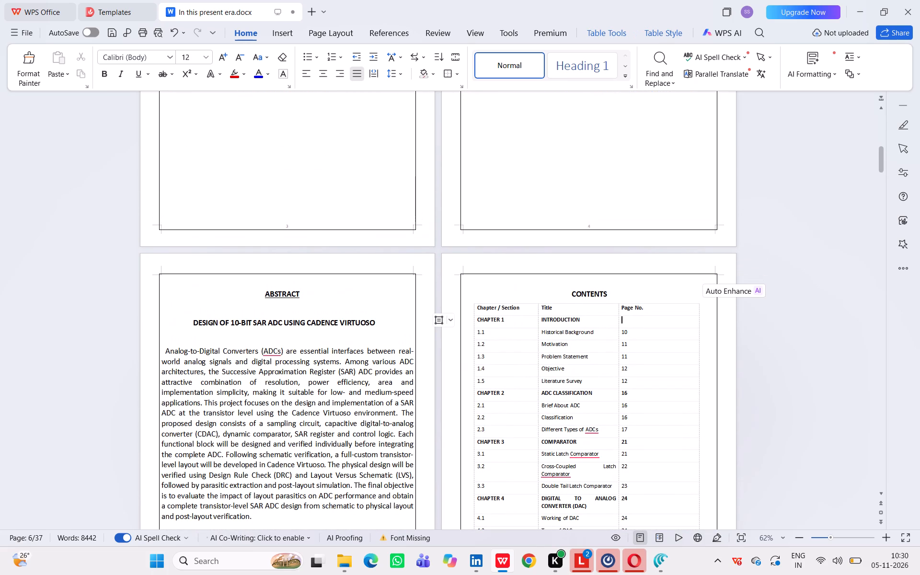
key("9")
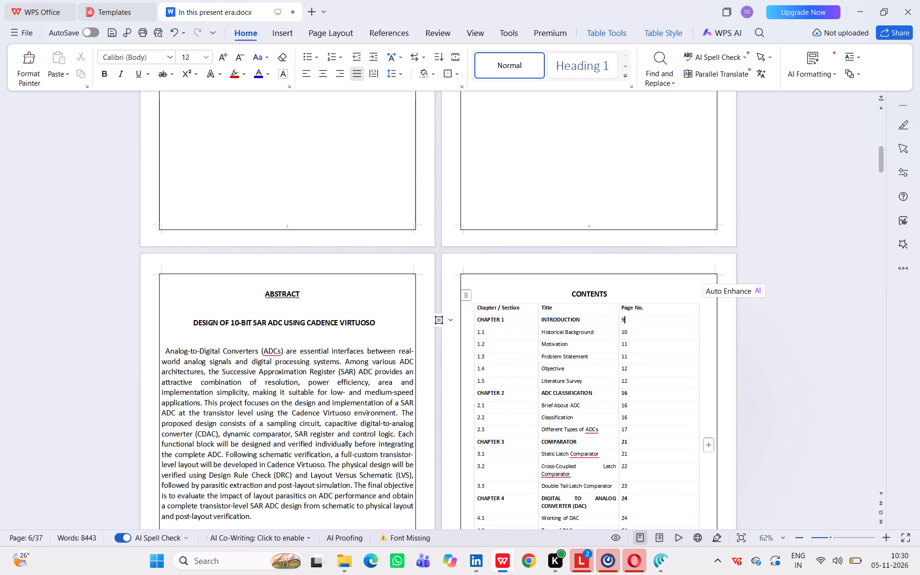
left_click(631, 335)
key("BackSpace")
key("BackSpace")
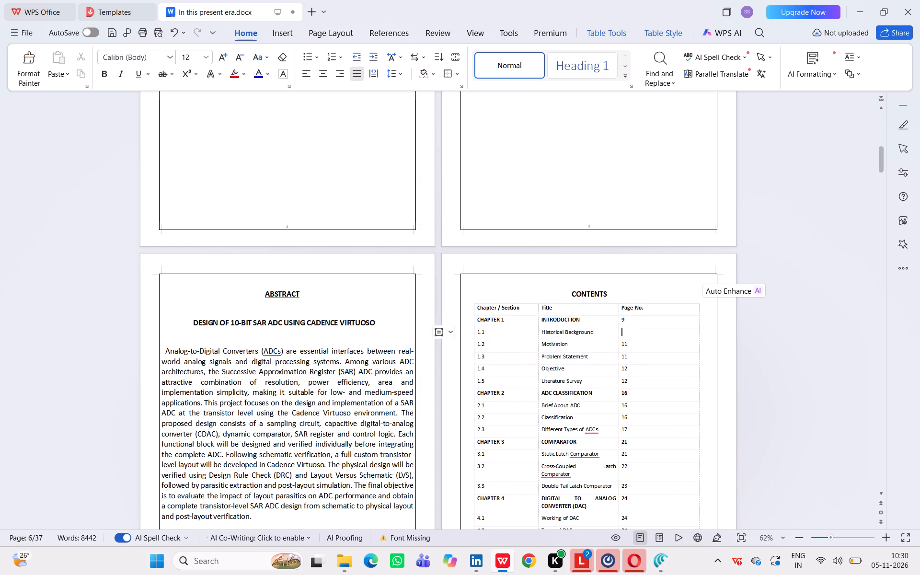
key("9")
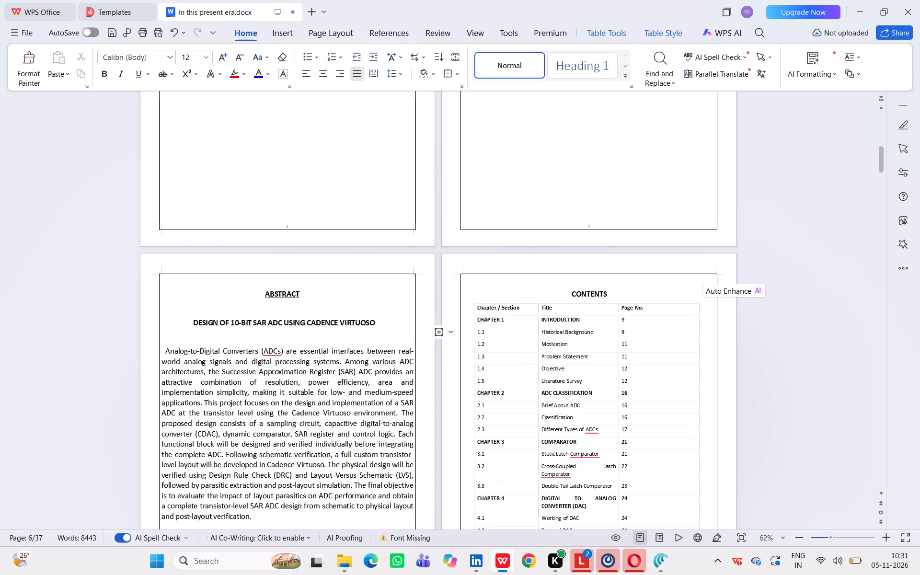
left_click(632, 343)
key("BackSpace")
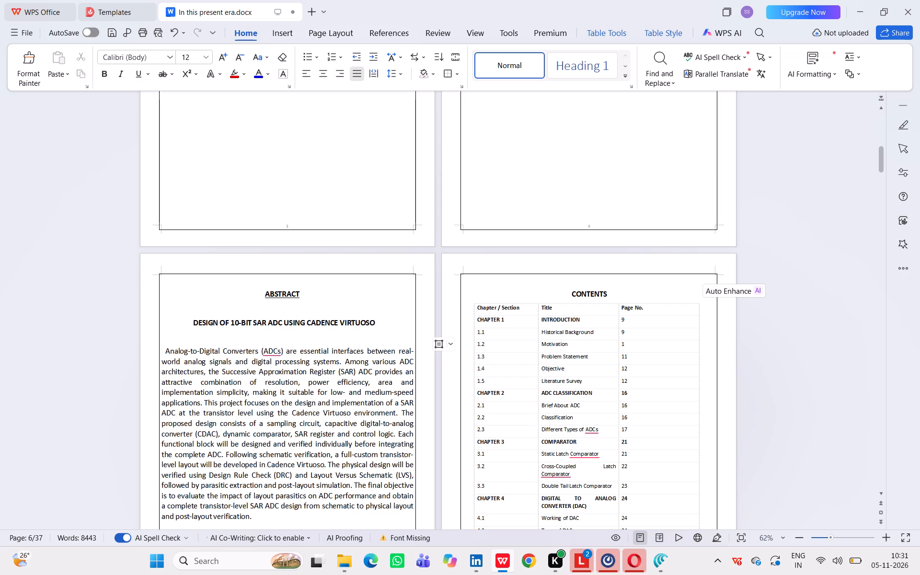
key("0")
Check the Chapter 1 section pages and set the CONTENTS page numbers of Objective and Literature Survey to 11.
scroll(632, 343, "down", 5)
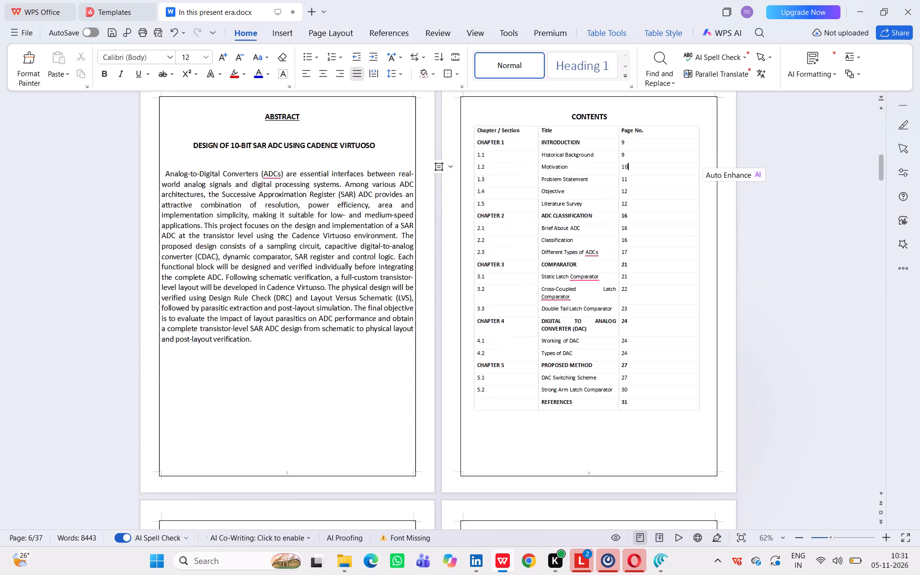
scroll(632, 343, "down", 7)
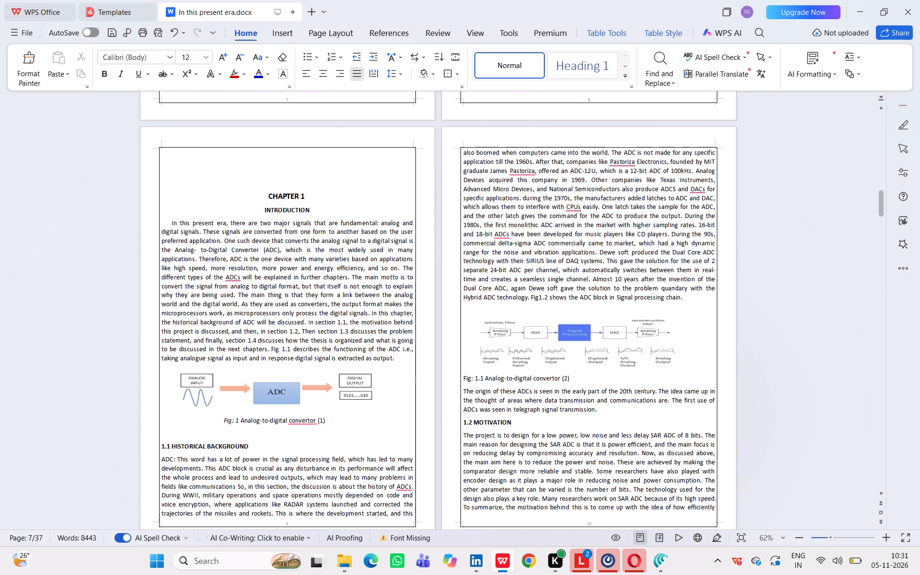
scroll(632, 343, "down", 7)
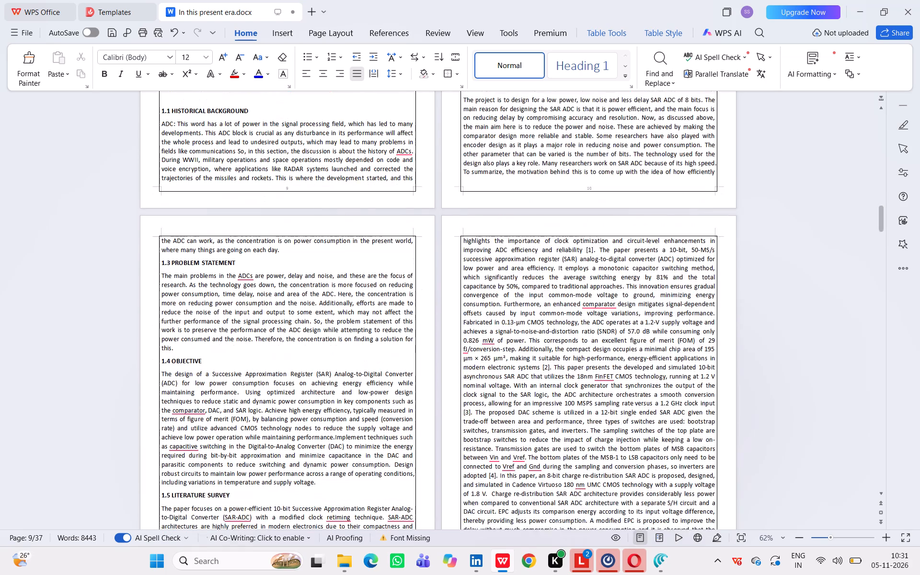
scroll(632, 343, "down", 4)
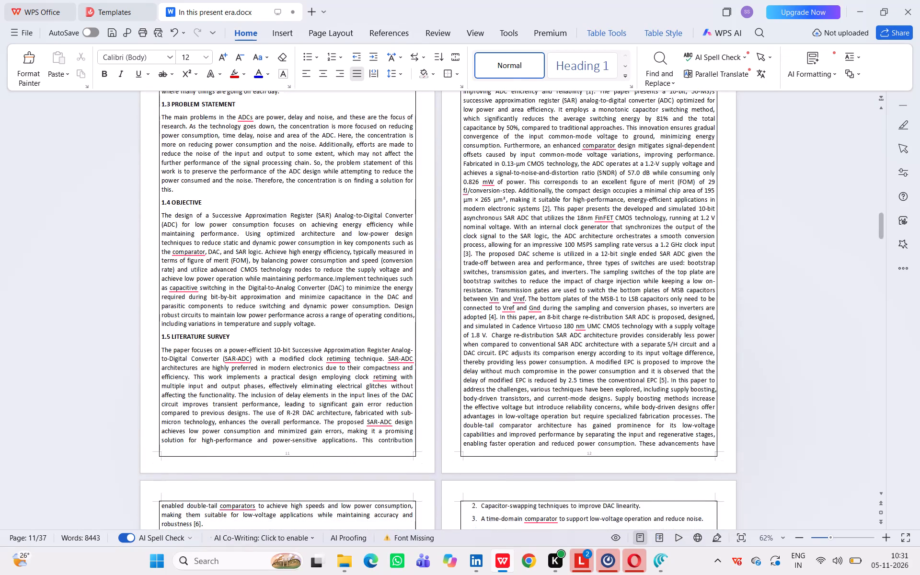
scroll(632, 343, "down", 3)
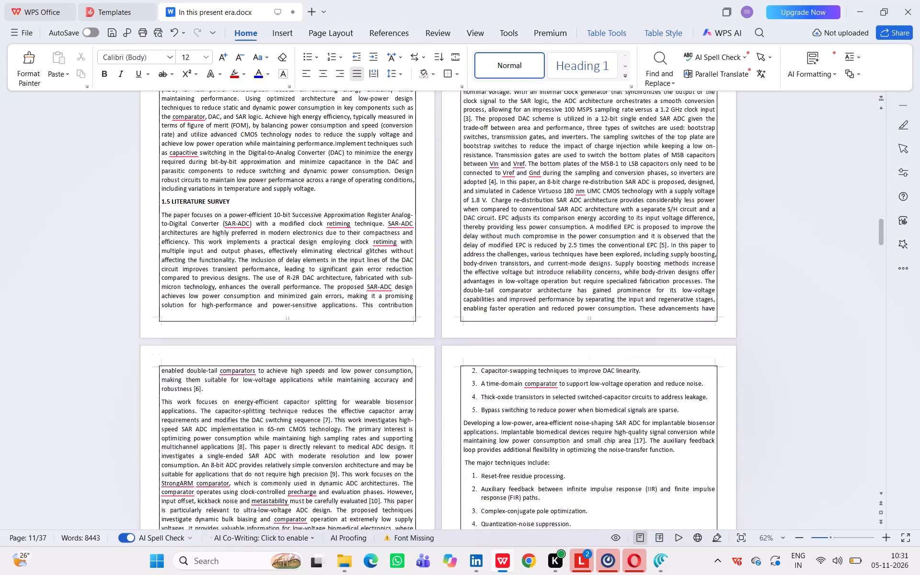
scroll(632, 343, "down", 4)
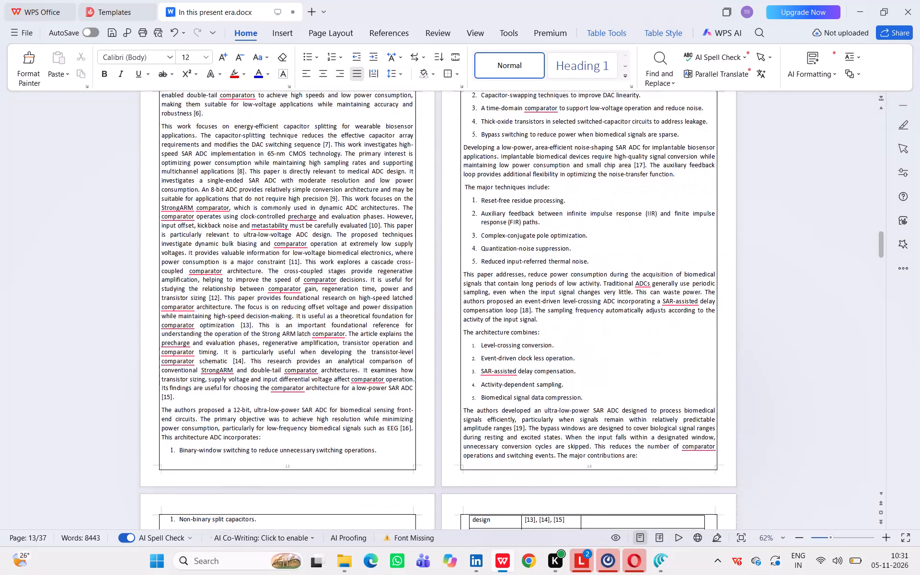
scroll(632, 343, "down", 4)
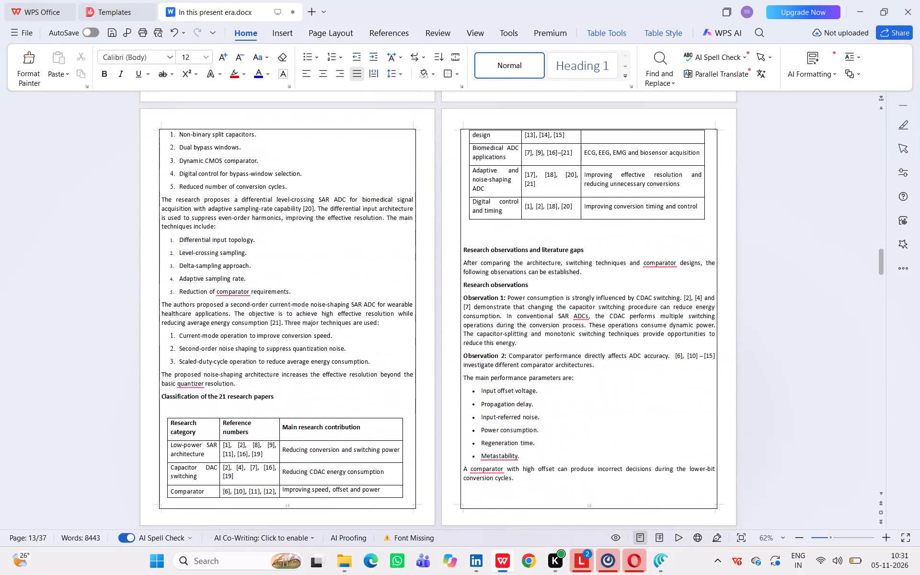
scroll(632, 343, "up", 15)
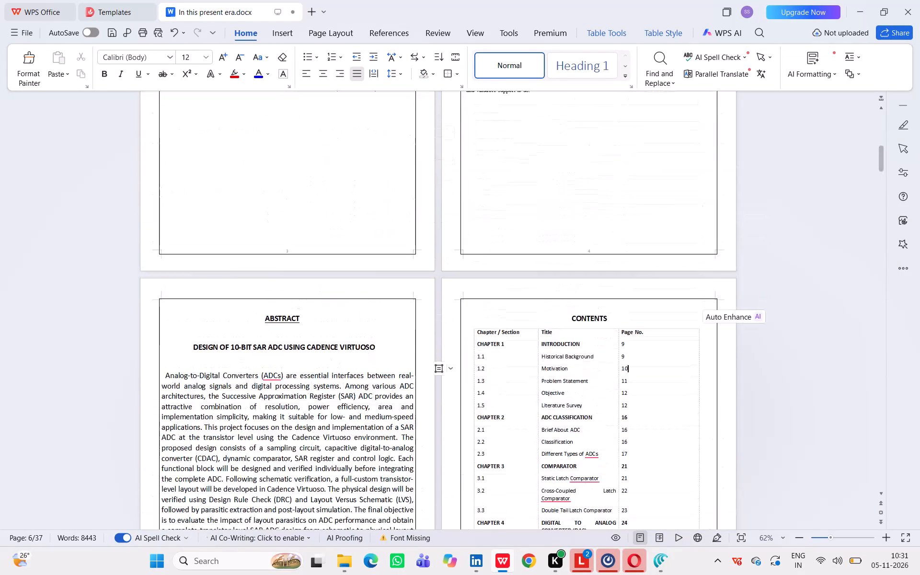
left_click(634, 393)
key("BackSpace")
key("1")
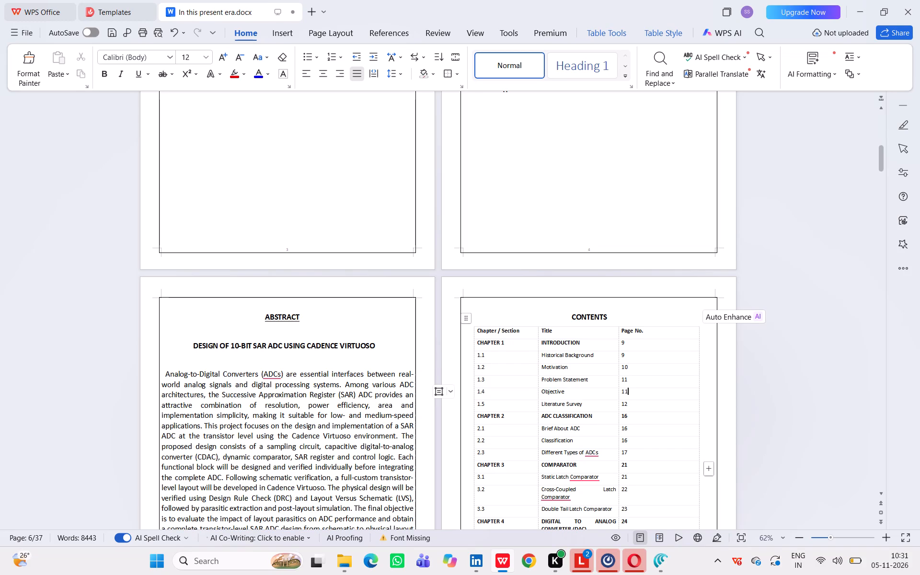
left_click(632, 404)
key("BackSpace")
key("1")
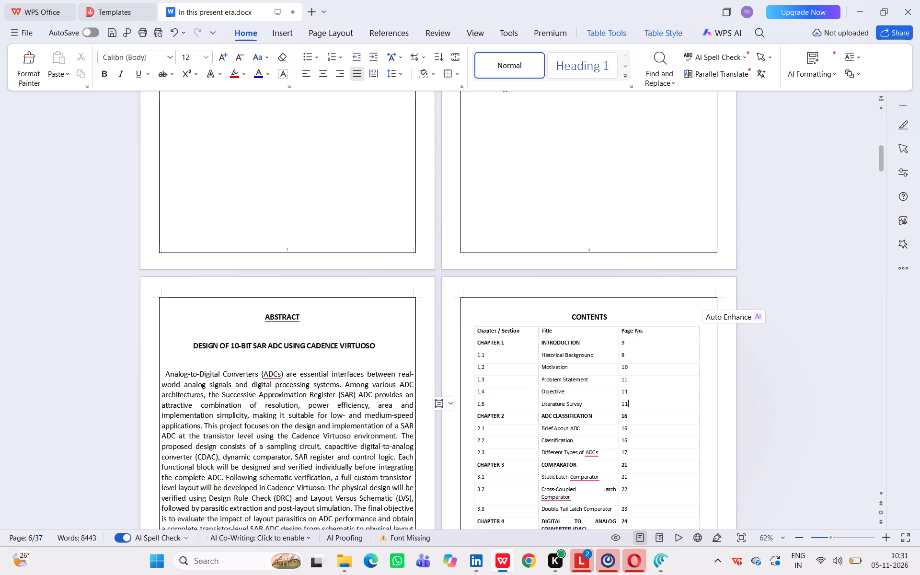
Check the Chapter 2 pages and set the CONTENTS page numbers: ADC CLASSIFICATION, Brief About ADC and Classification 19, Different Types of ADCs 21.
scroll(641, 419, "down", 3)
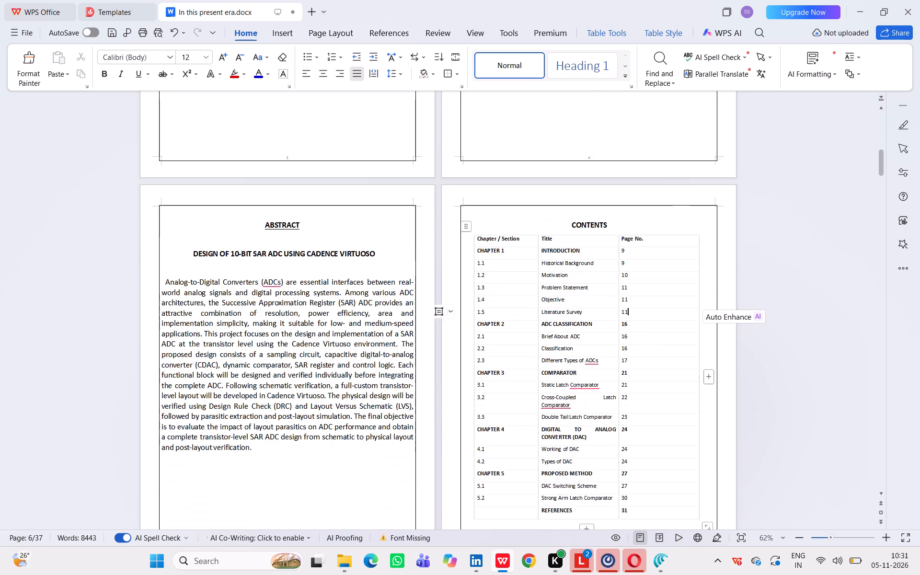
scroll(641, 419, "down", 10)
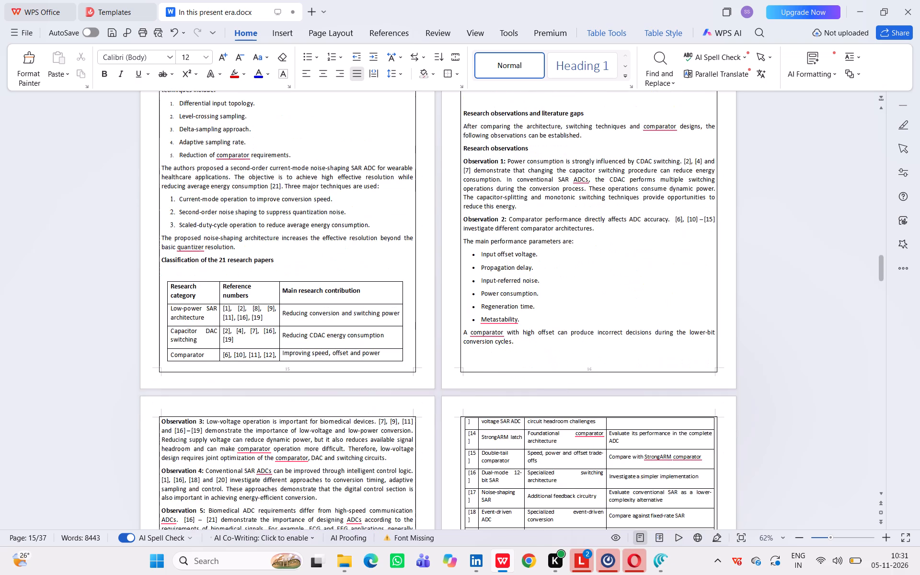
scroll(641, 419, "down", 3)
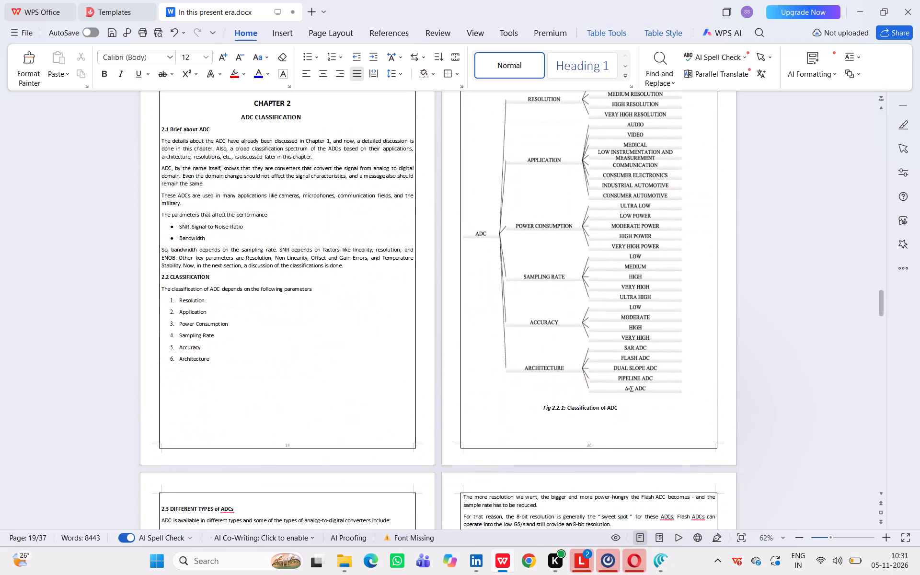
scroll(641, 419, "down", 2)
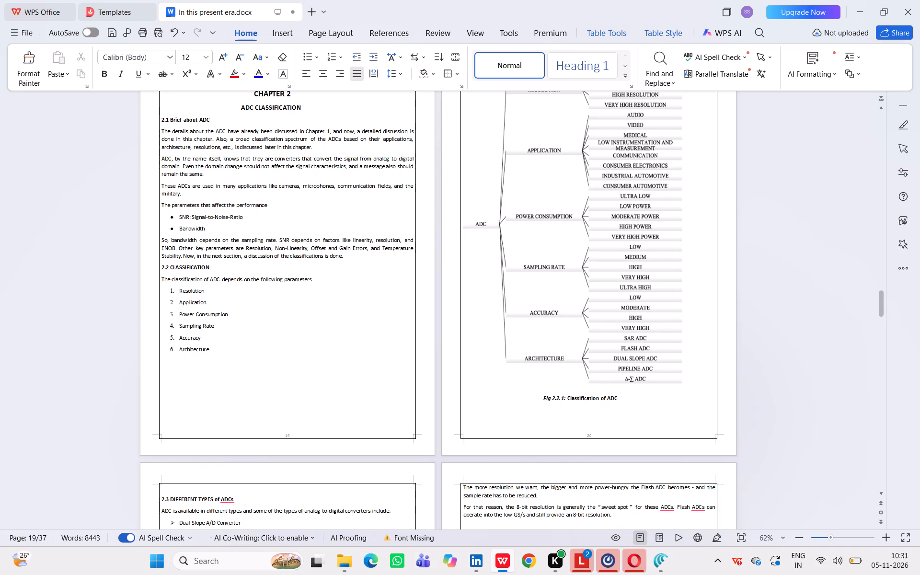
scroll(641, 419, "down", 2)
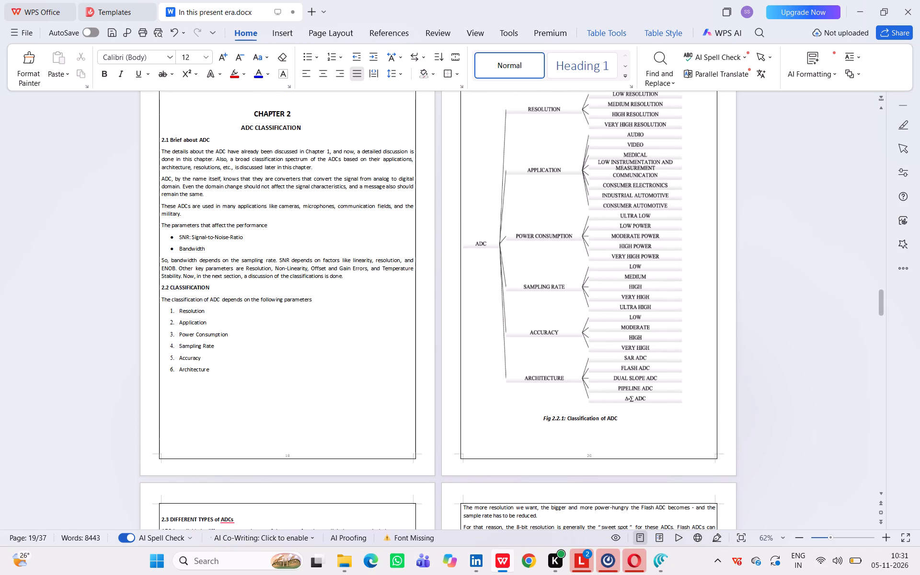
scroll(641, 419, "down", 1)
scroll(641, 419, "up", 14)
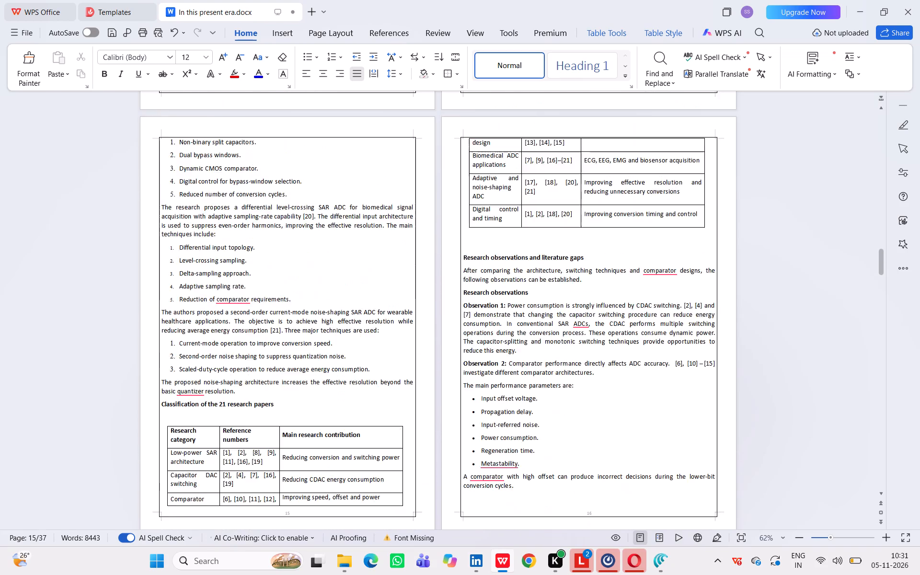
scroll(641, 419, "up", 8)
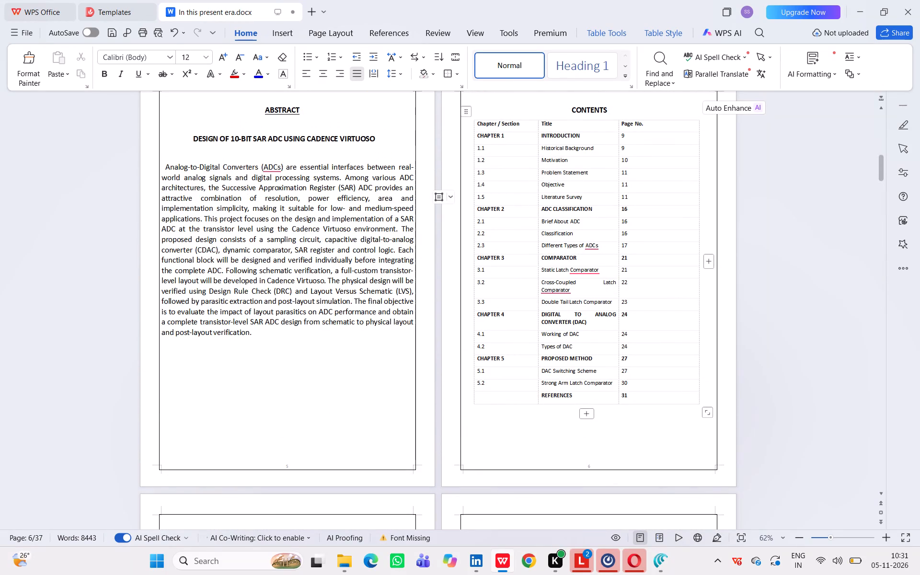
left_click(638, 214)
key("BackSpace")
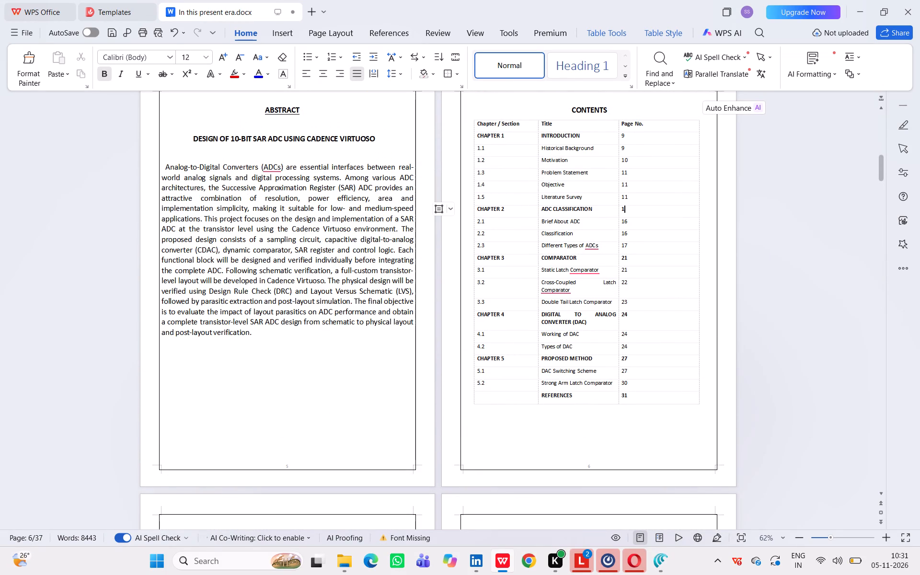
key("9")
left_click(629, 220)
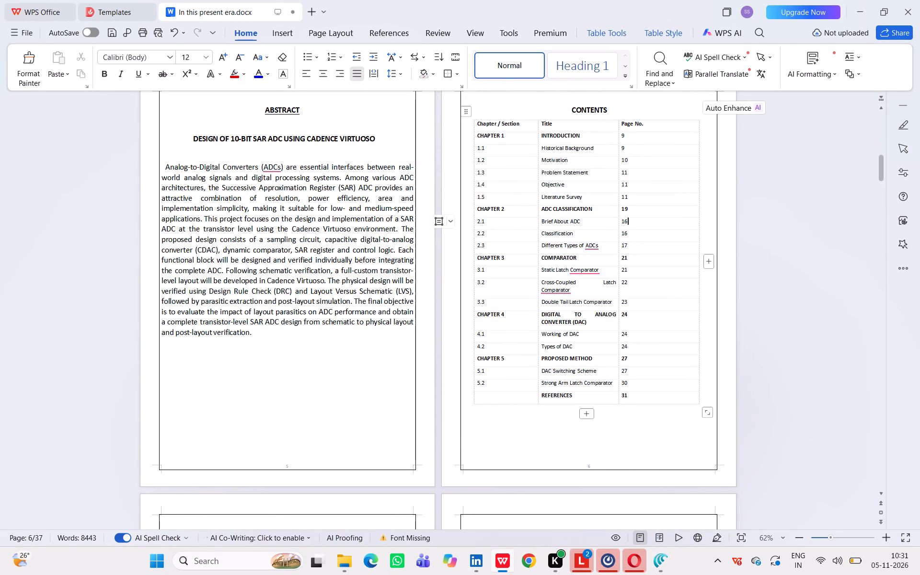
key("BackSpace")
key("9")
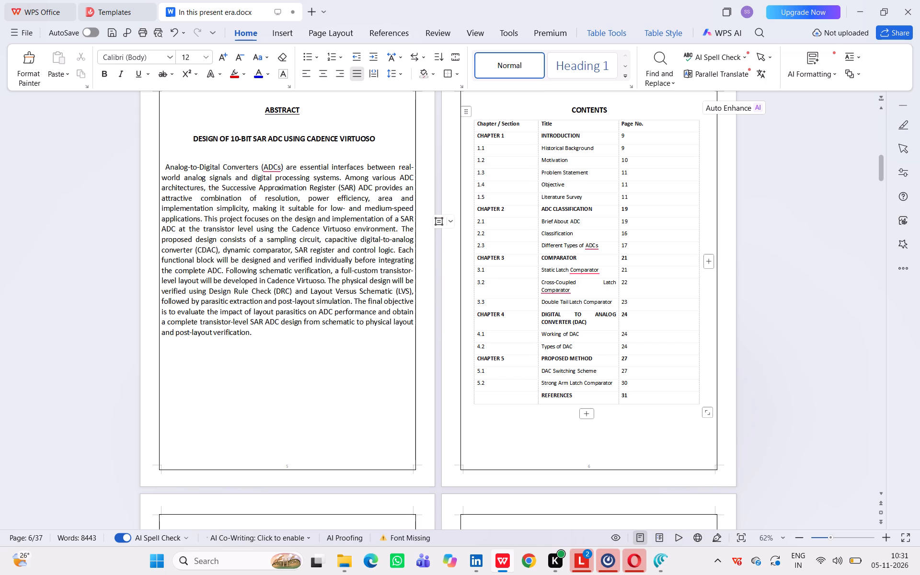
left_click(632, 237)
key("BackSpace")
key("9")
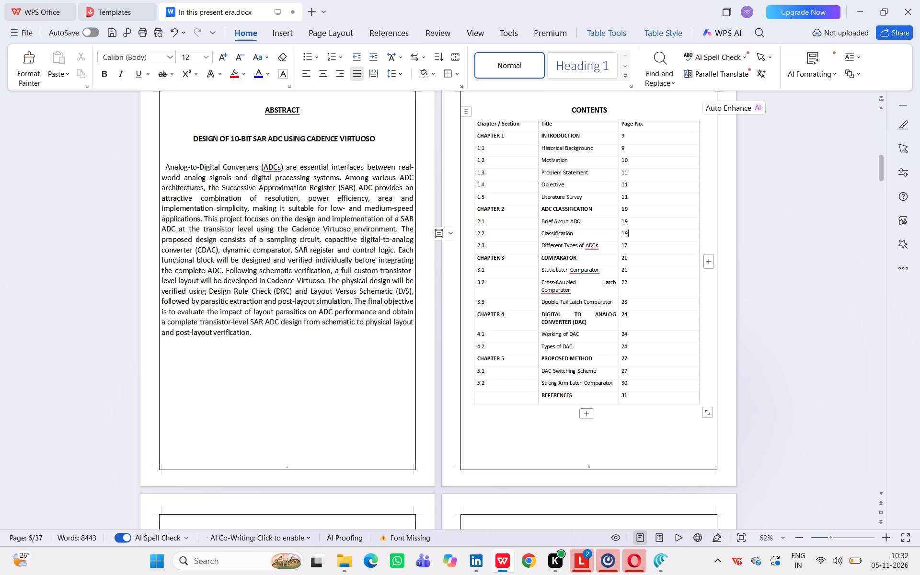
left_click(630, 248)
key("BackSpace")
key("BackSpace")
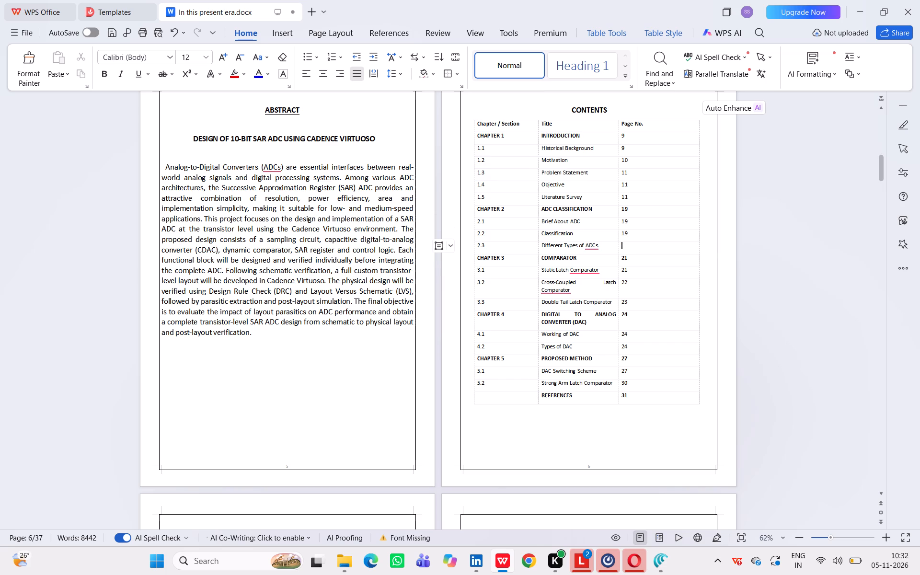
type("21")
Check the Chapter 3 pages and set the CONTENTS page numbers of COMPARATOR and Static Latch Comparator to 25.
scroll(630, 248, "down", 3)
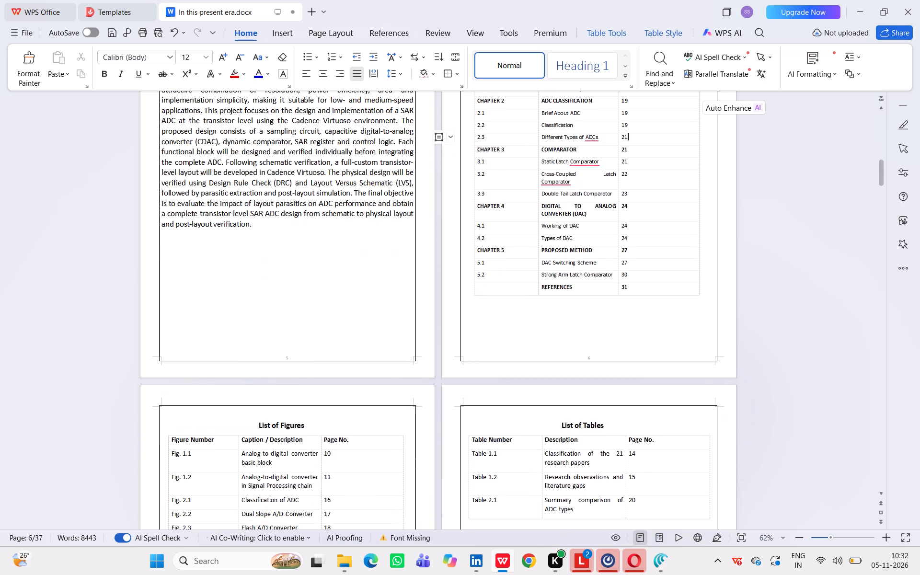
scroll(630, 248, "down", 5)
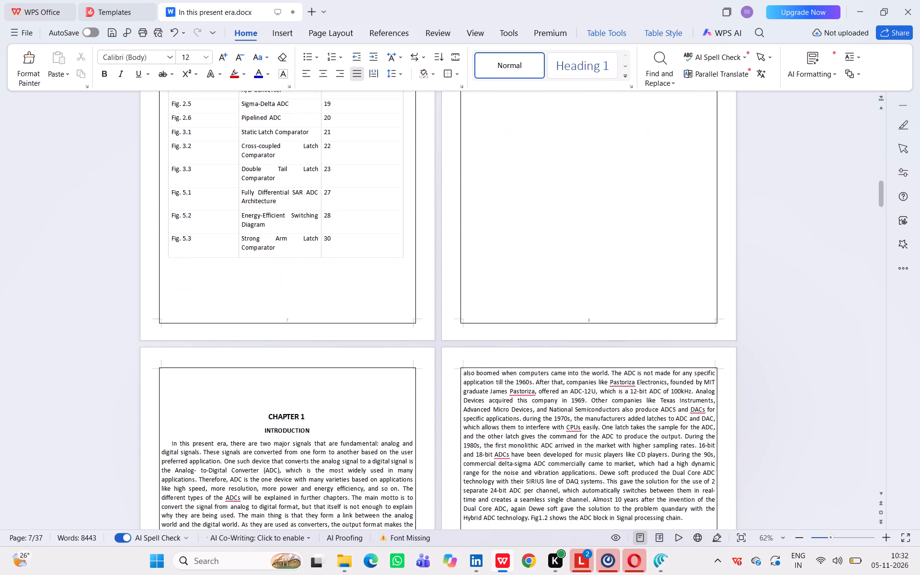
scroll(630, 248, "down", 7)
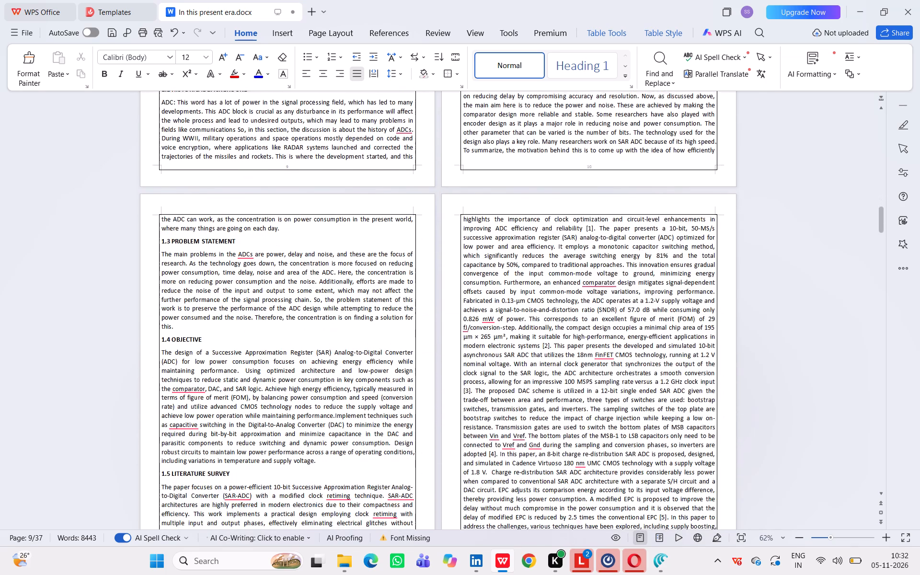
scroll(630, 248, "down", 6)
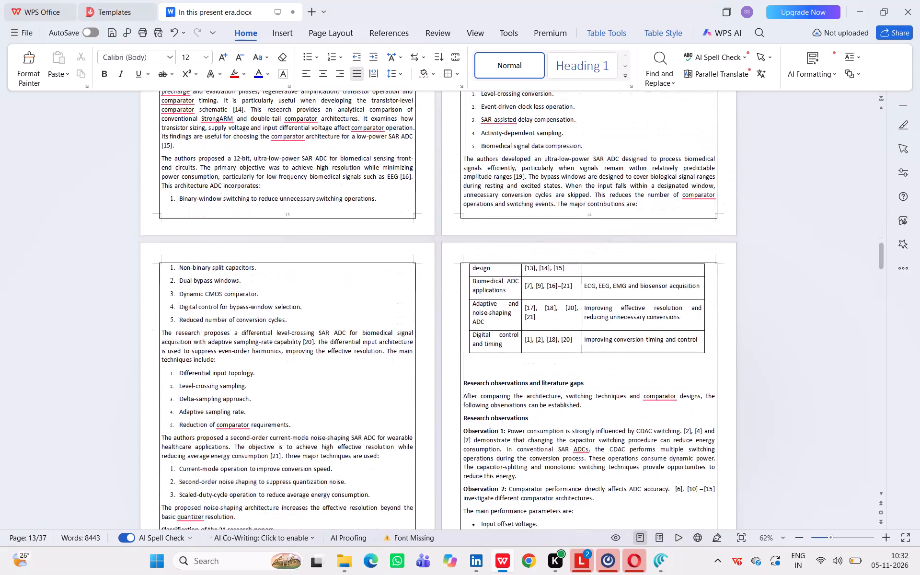
scroll(630, 248, "down", 8)
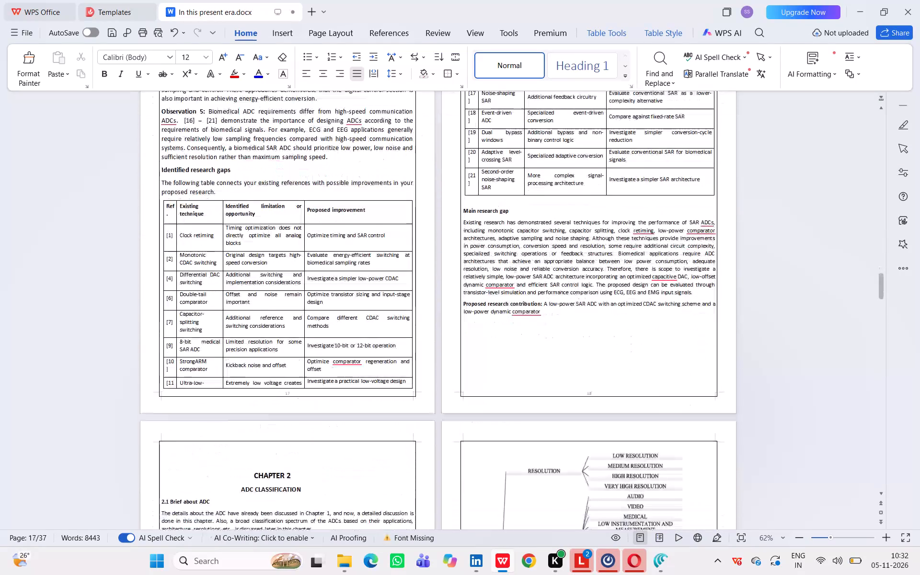
scroll(630, 248, "down", 5)
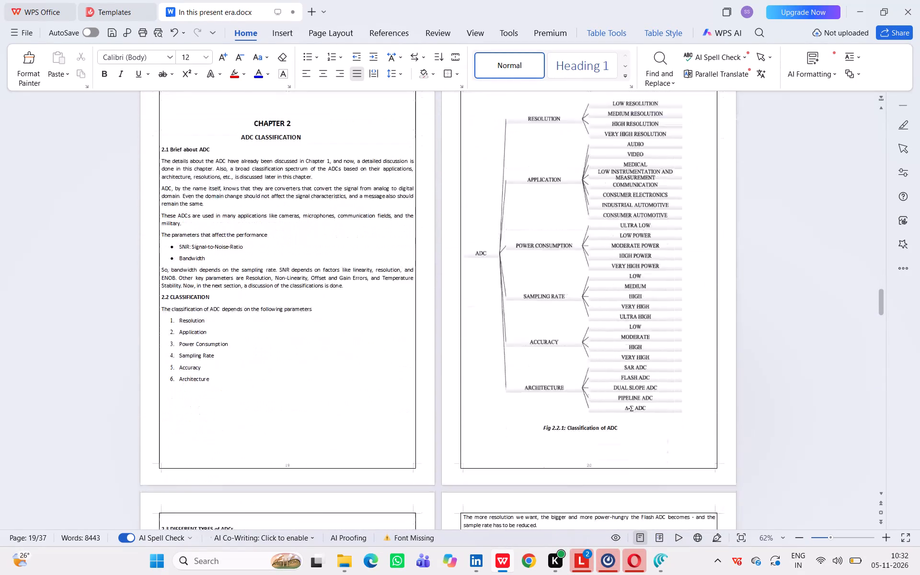
scroll(630, 248, "down", 6)
scroll(630, 248, "up", 1)
scroll(630, 248, "down", 1)
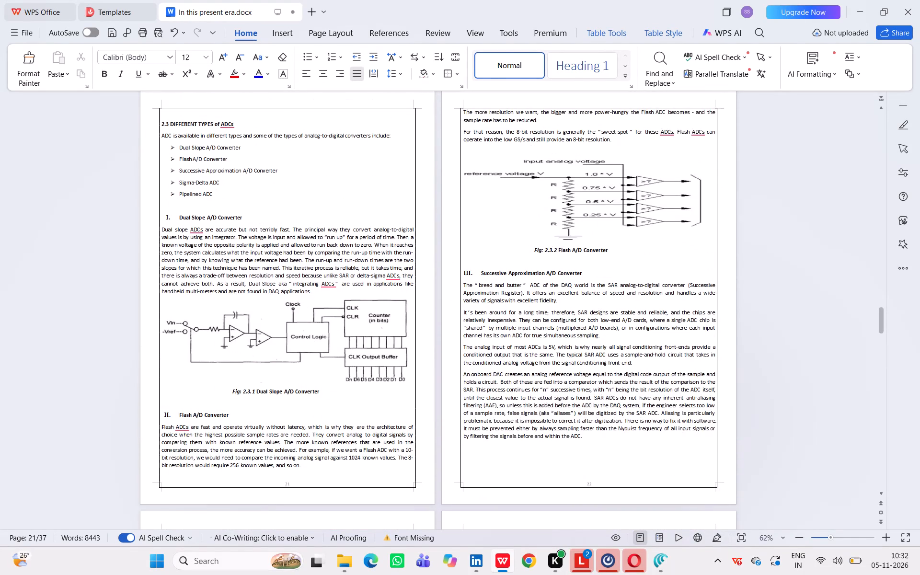
scroll(630, 248, "down", 2)
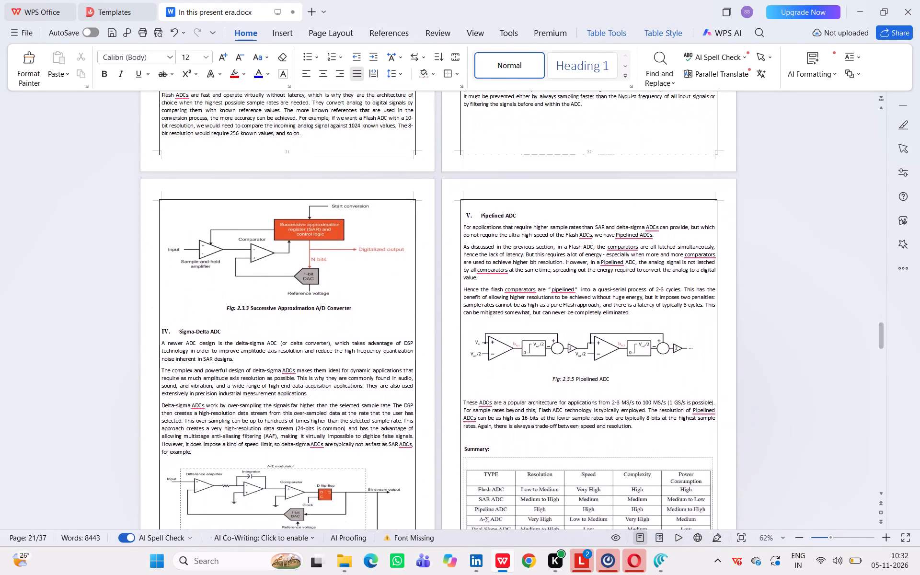
scroll(630, 248, "down", 5)
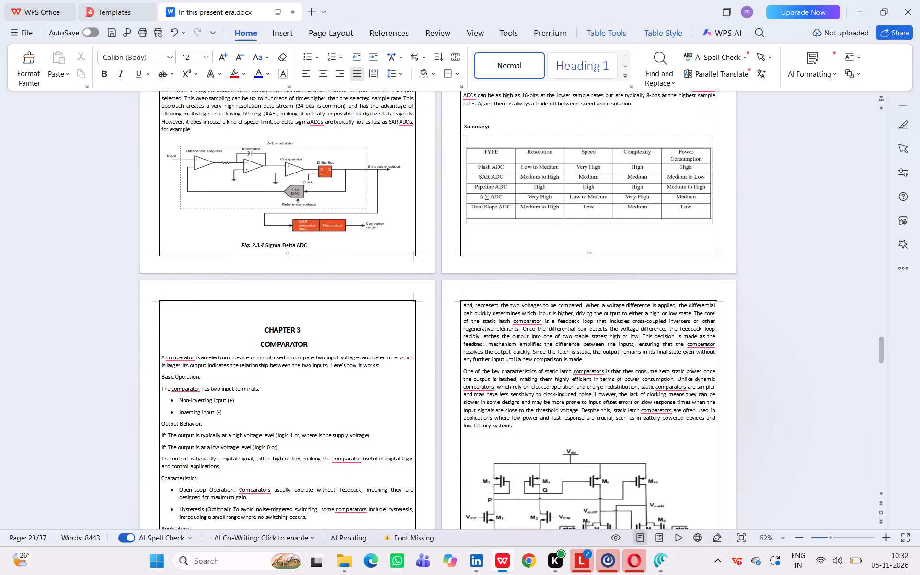
scroll(630, 248, "down", 3)
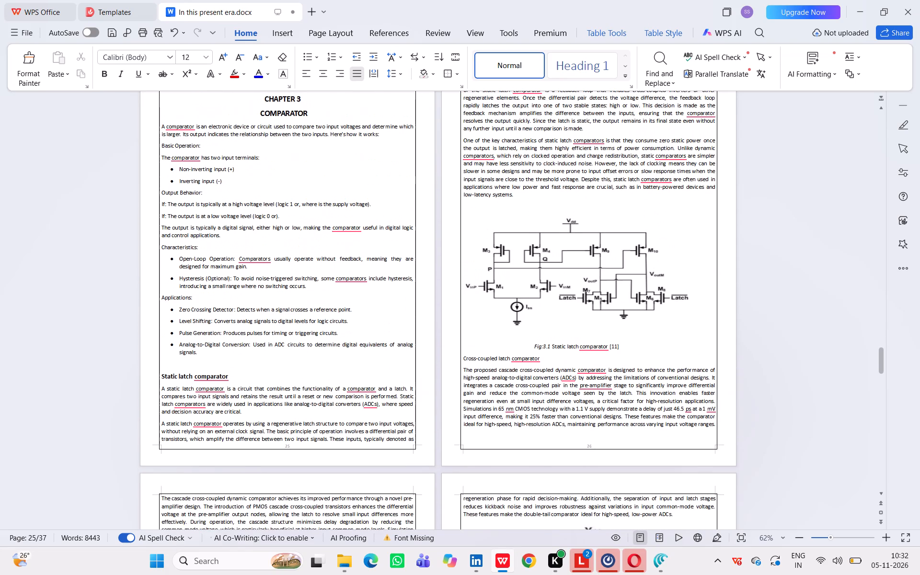
scroll(630, 248, "down", 4)
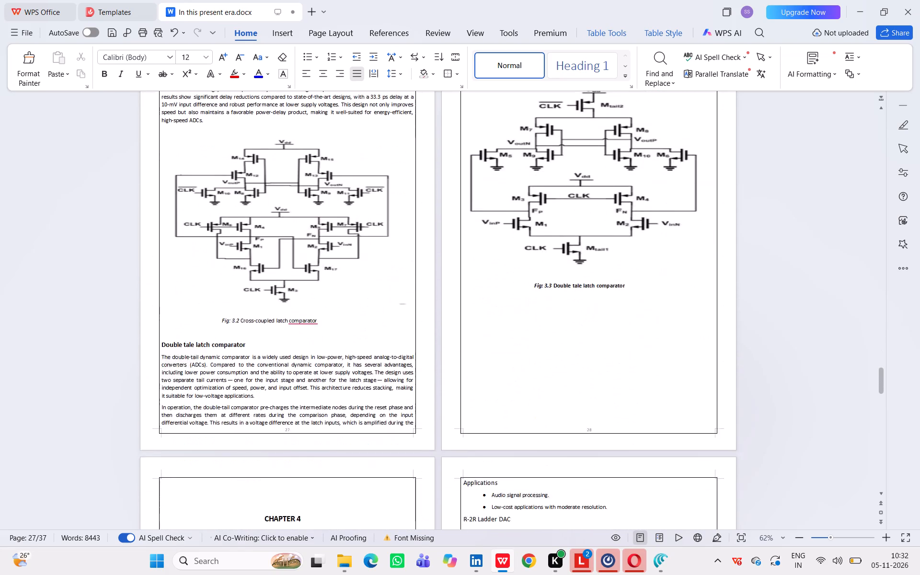
scroll(630, 248, "down", 1)
scroll(630, 248, "up", 13)
scroll(630, 248, "up", 9)
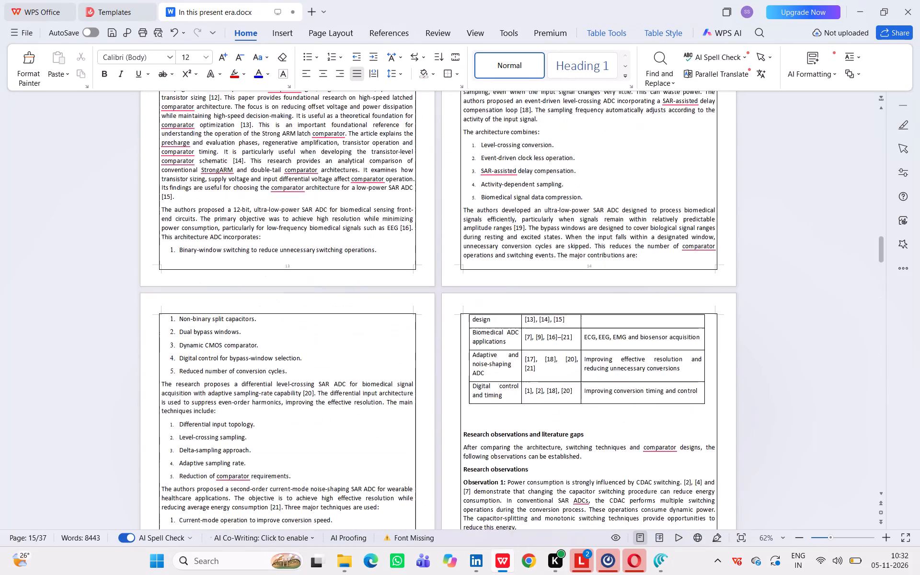
scroll(630, 248, "up", 13)
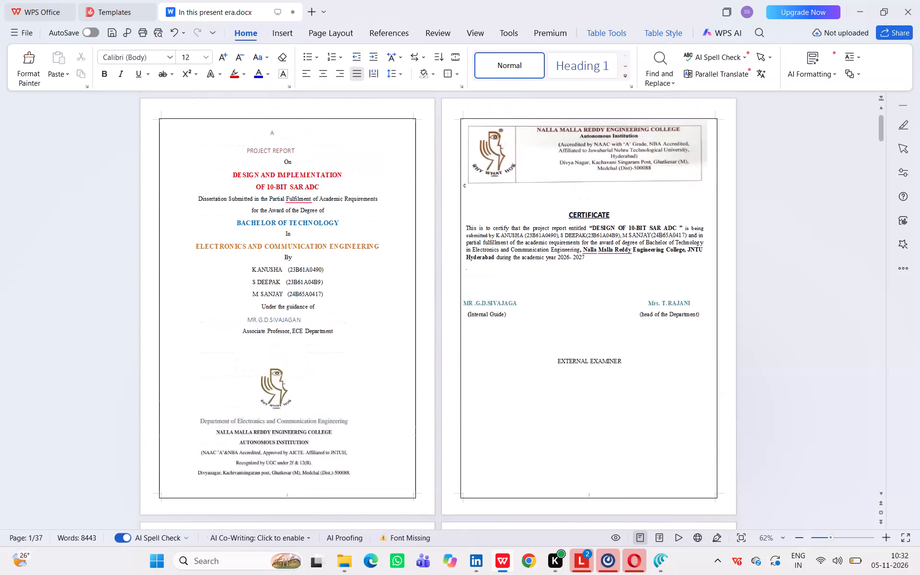
scroll(630, 248, "down", 7)
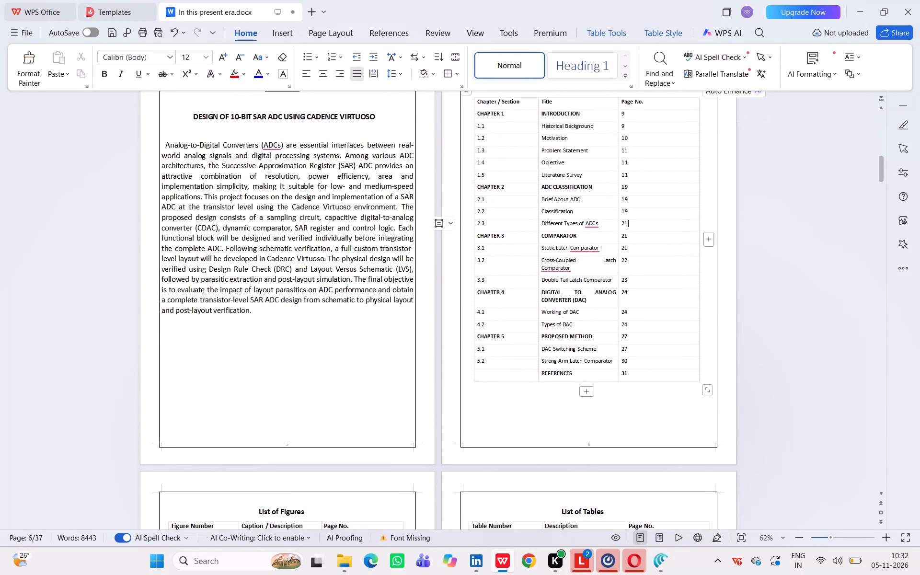
left_click(633, 240)
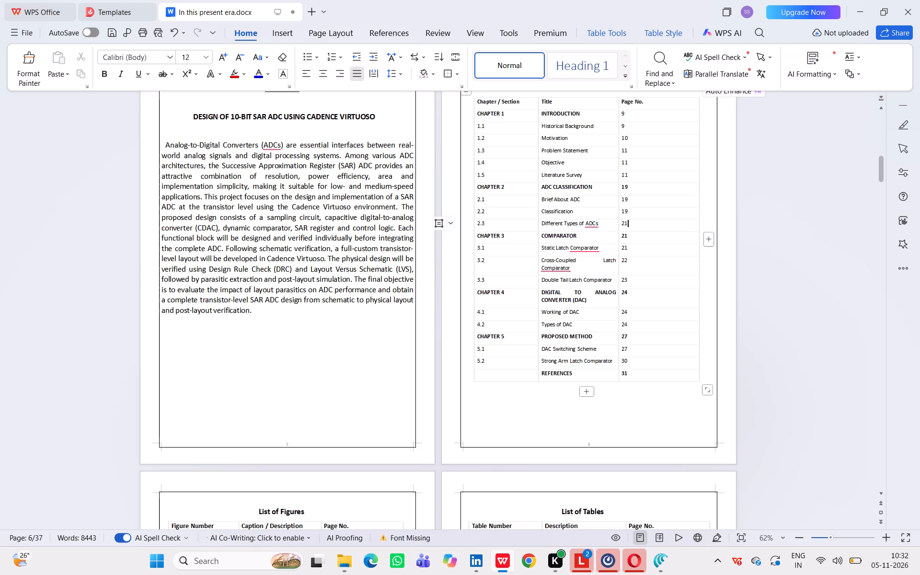
key("BackSpace")
key("5")
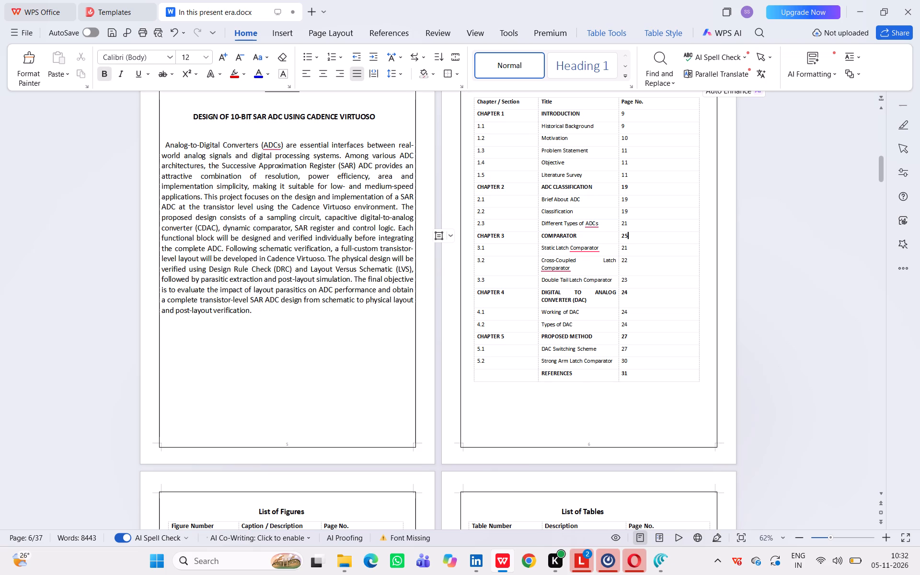
left_click(633, 251)
key("BackSpace")
key("5")
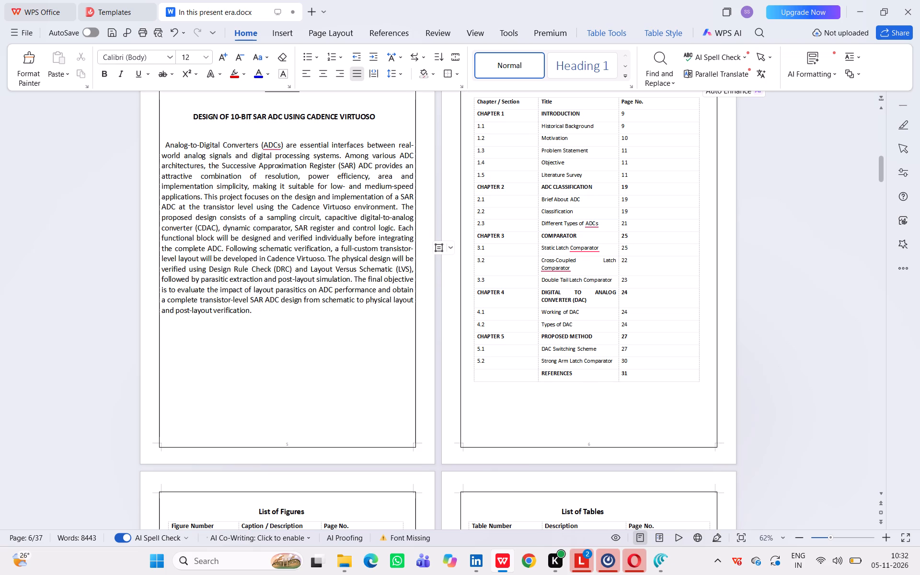
Recheck the Chapter 3 section pages and set the CONTENTS page numbers: Cross-Coupled Latch Comparator 26, Double Tail Latch Comparator 27.
scroll(633, 251, "down", 13)
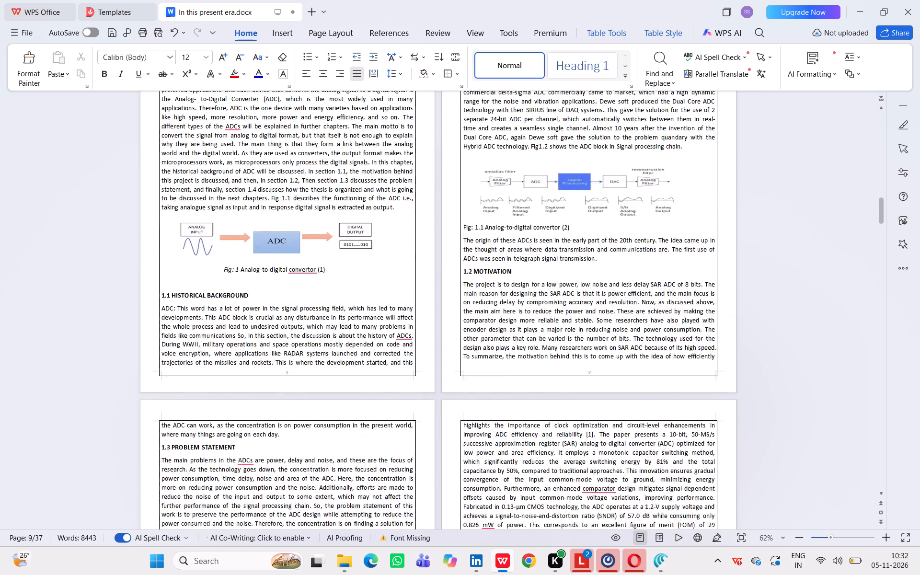
scroll(633, 251, "down", 9)
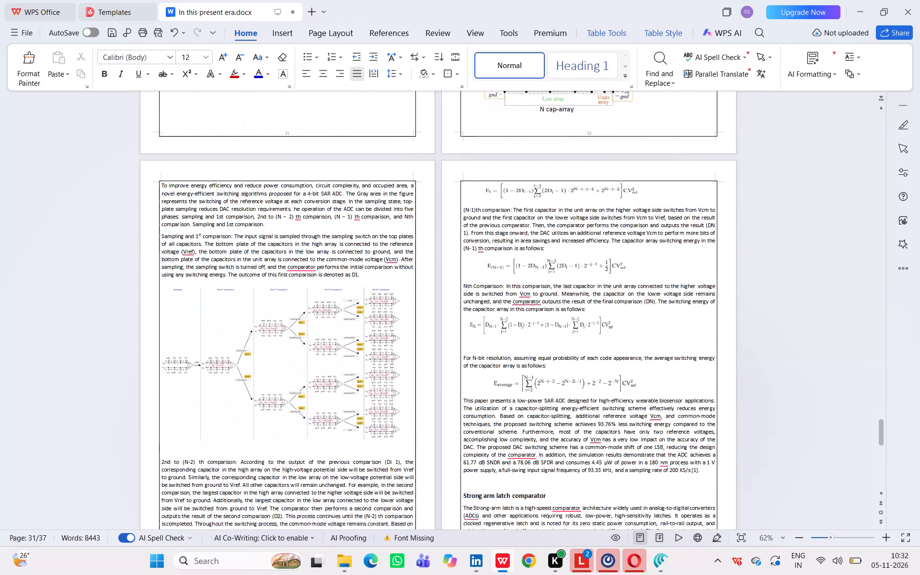
scroll(633, 251, "down", 5)
scroll(633, 251, "up", 3)
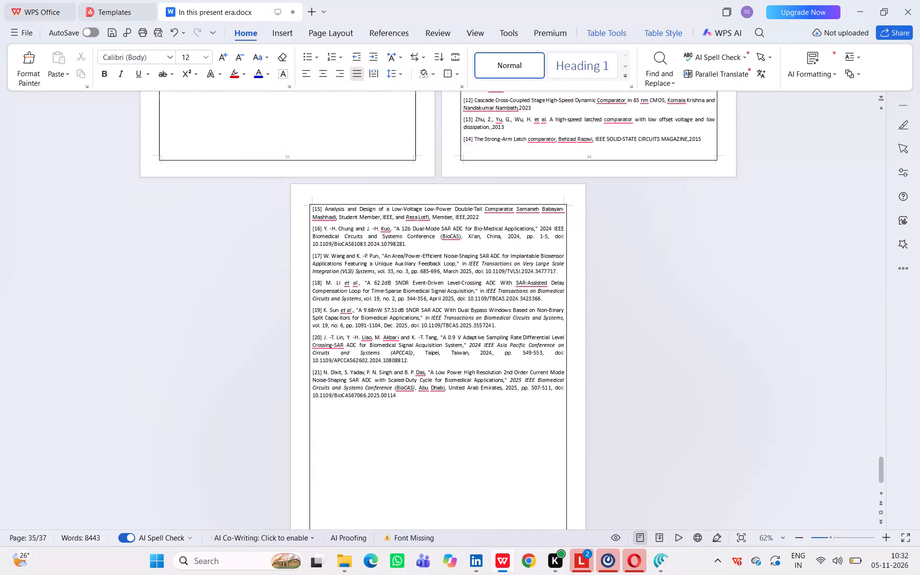
scroll(633, 251, "up", 11)
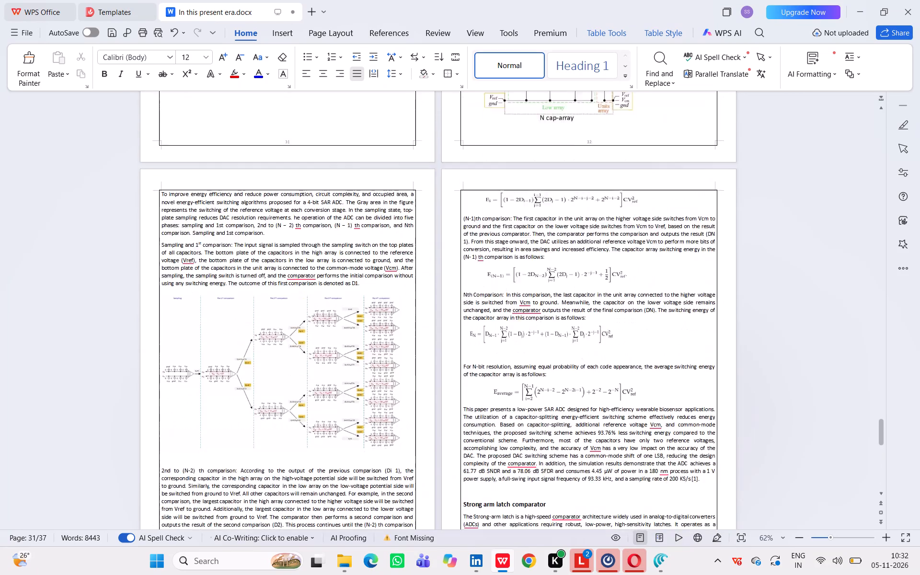
scroll(633, 251, "up", 16)
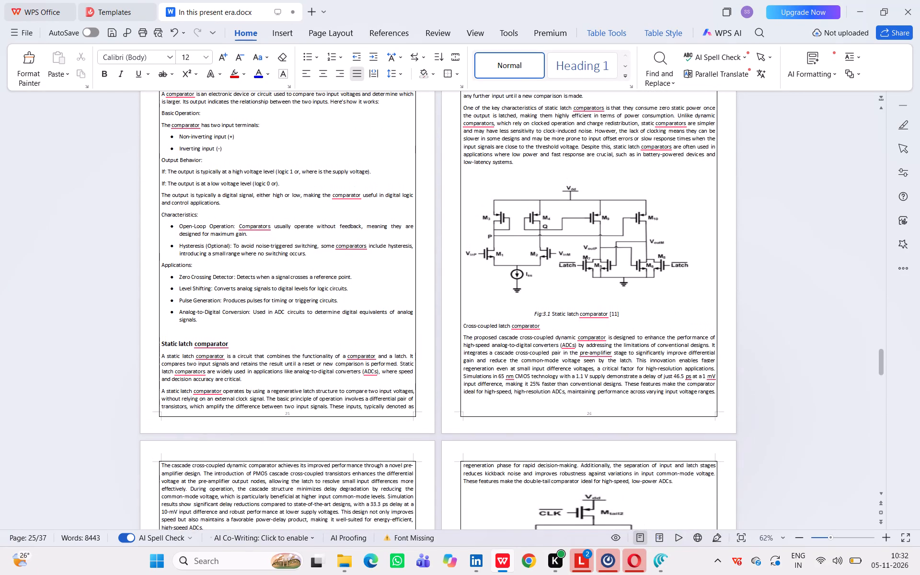
scroll(633, 251, "up", 9)
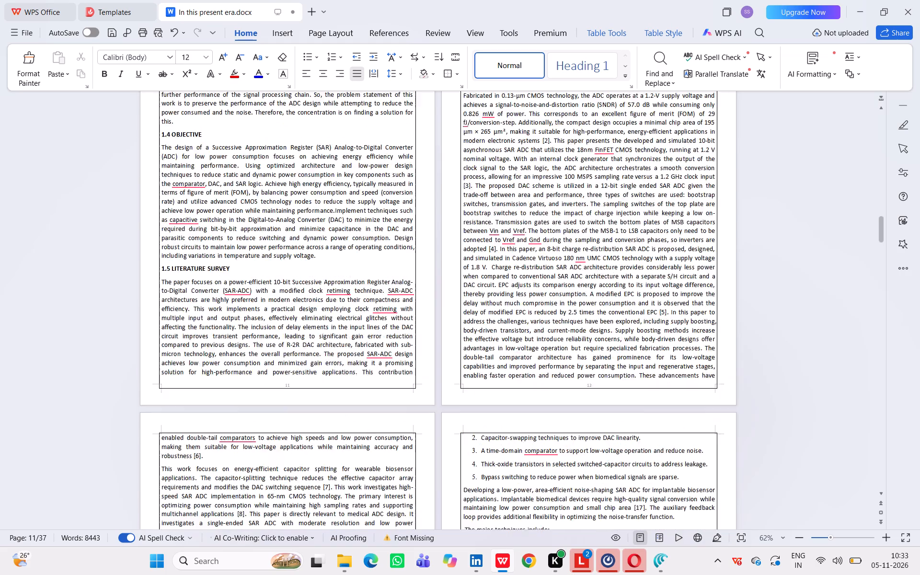
scroll(633, 251, "up", 8)
scroll(633, 251, "down", 4)
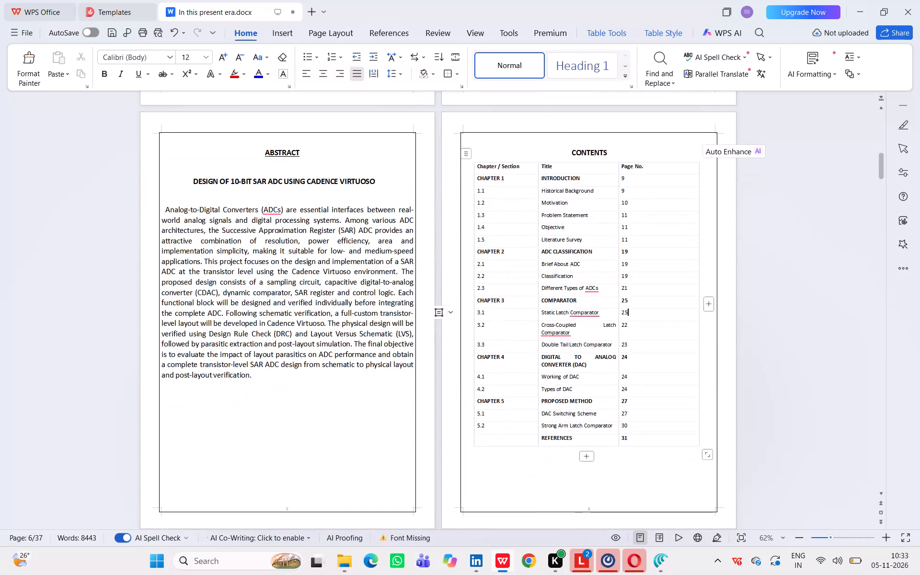
left_click(642, 335)
key("BackSpace")
key("6")
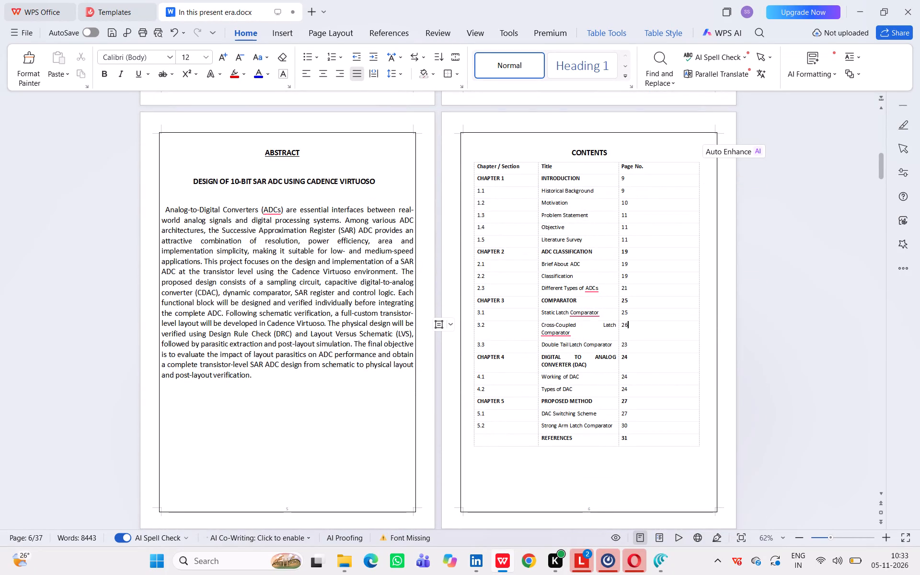
left_click(635, 344)
key("BackSpace")
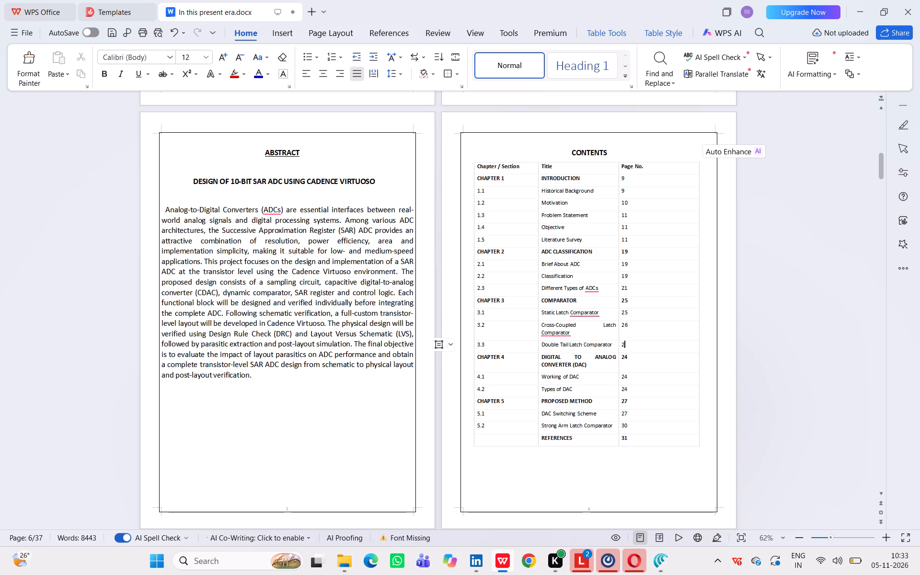
key("7")
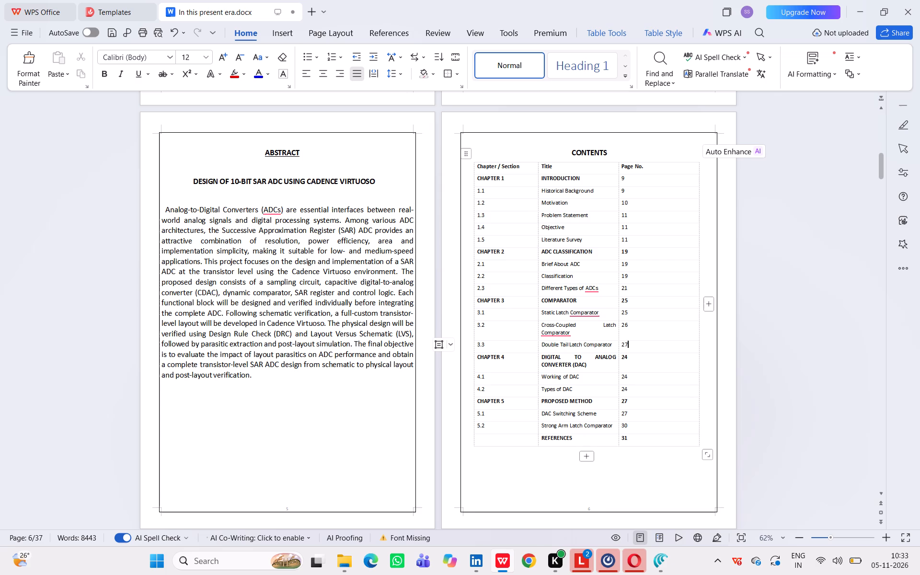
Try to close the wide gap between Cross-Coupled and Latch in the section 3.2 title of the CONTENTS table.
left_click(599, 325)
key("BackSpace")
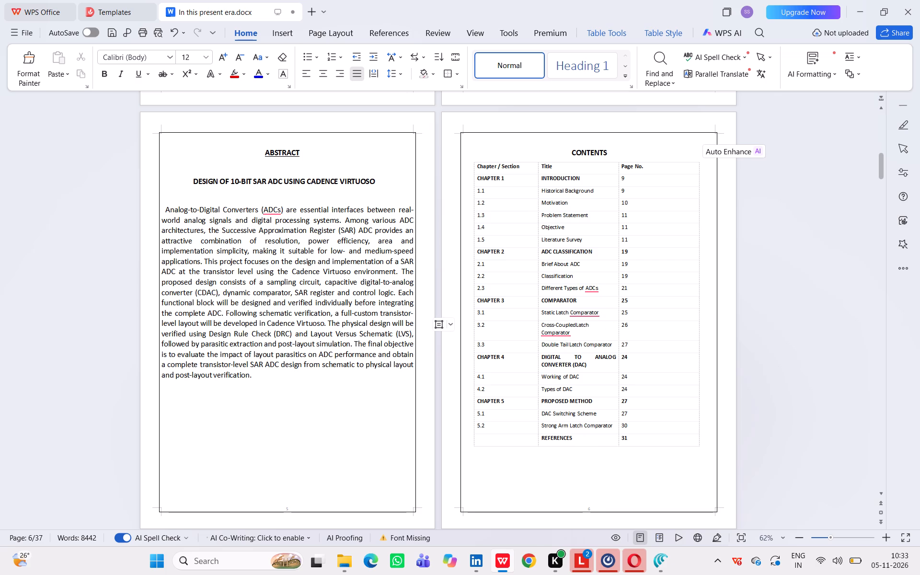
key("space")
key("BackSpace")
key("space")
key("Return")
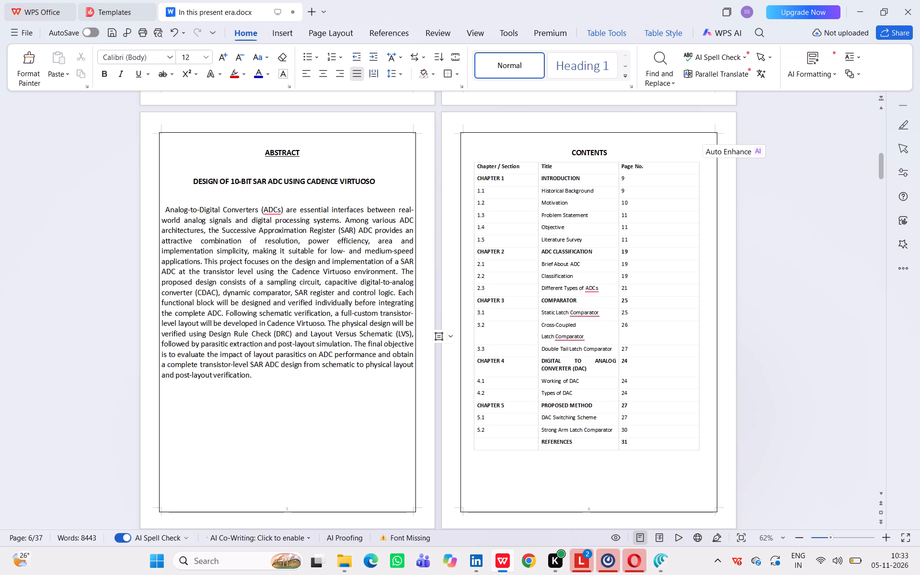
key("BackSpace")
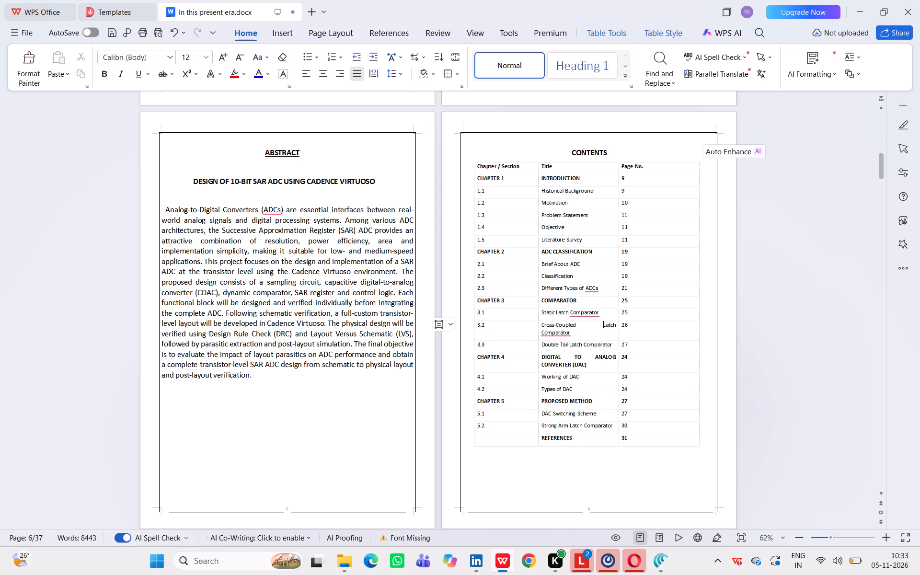
Check the Chapter 4 start page and set the CONTENTS page number of DIGITAL TO ANALOG CONVERTER (DAC) to 29.
scroll(594, 326, "down", 3)
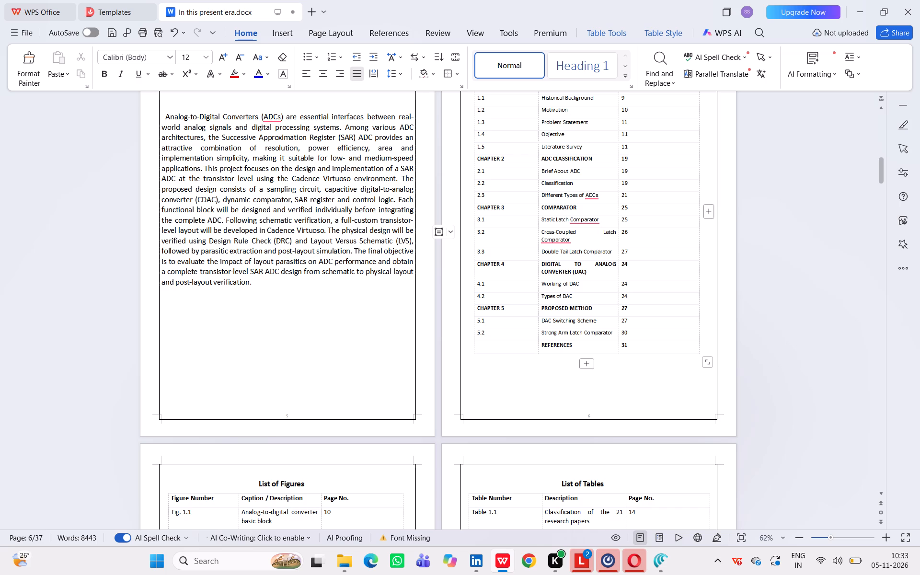
scroll(631, 278, "down", 7)
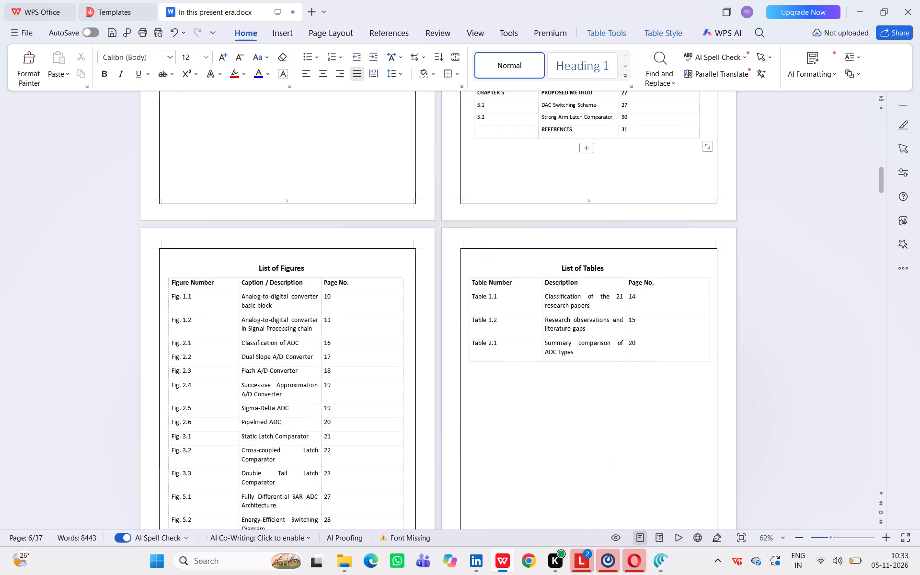
scroll(631, 278, "down", 20)
scroll(631, 278, "down", 1)
scroll(631, 278, "up", 10)
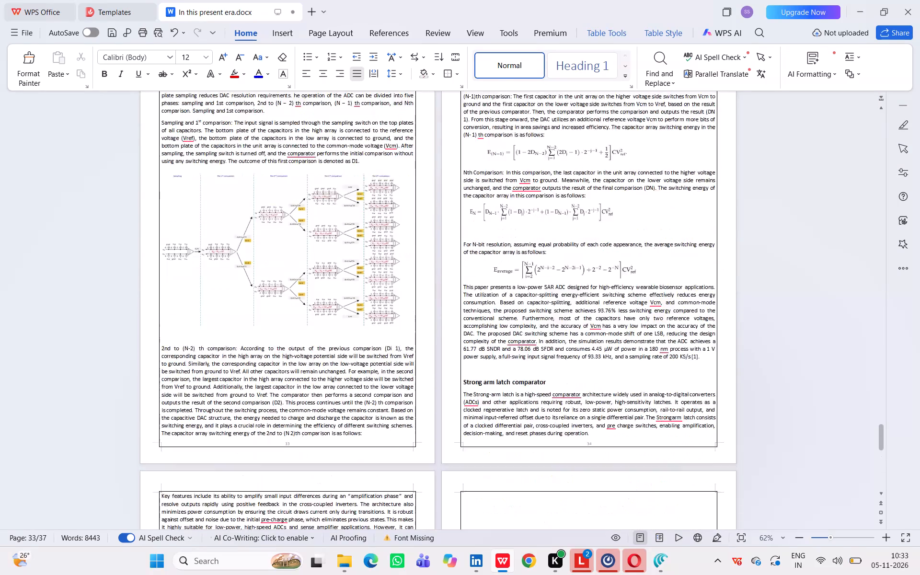
scroll(631, 278, "up", 8)
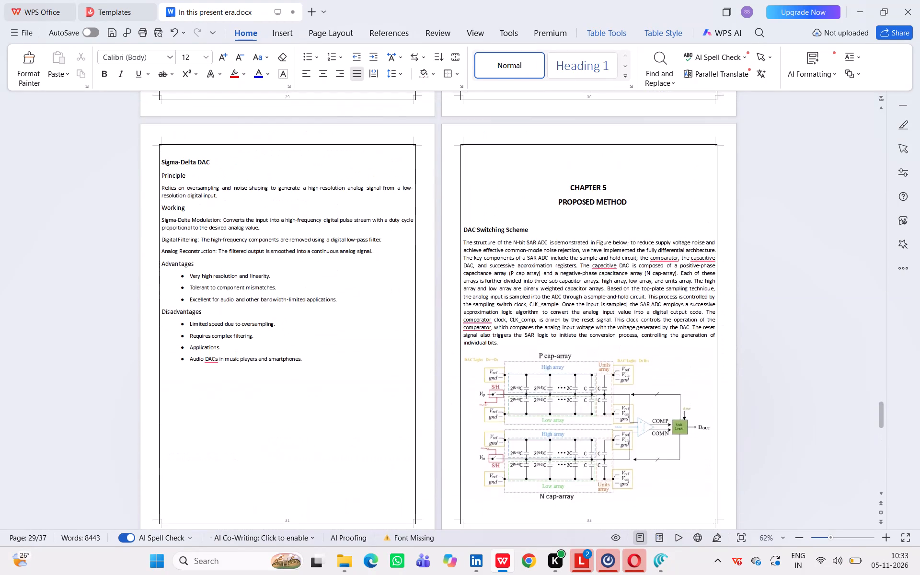
scroll(631, 278, "up", 5)
scroll(631, 278, "down", 1)
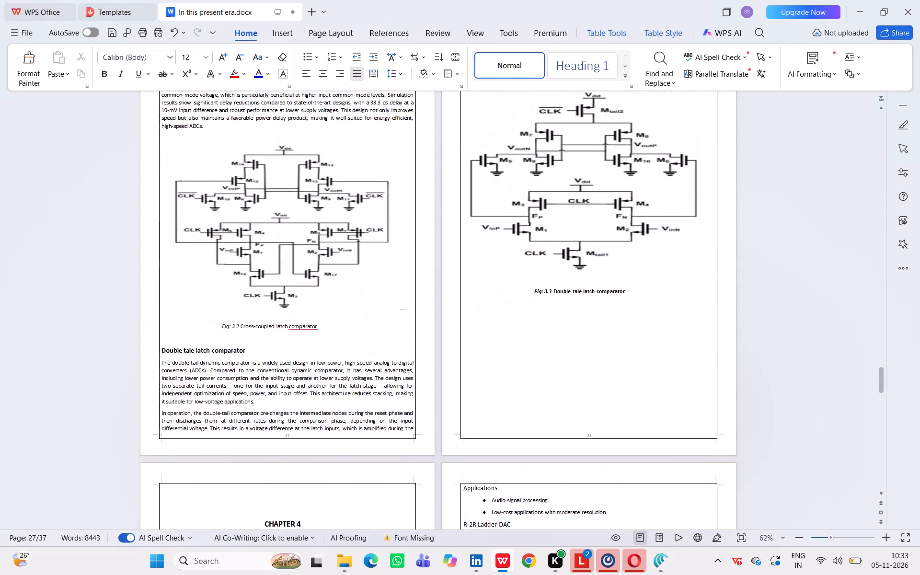
scroll(631, 278, "down", 8)
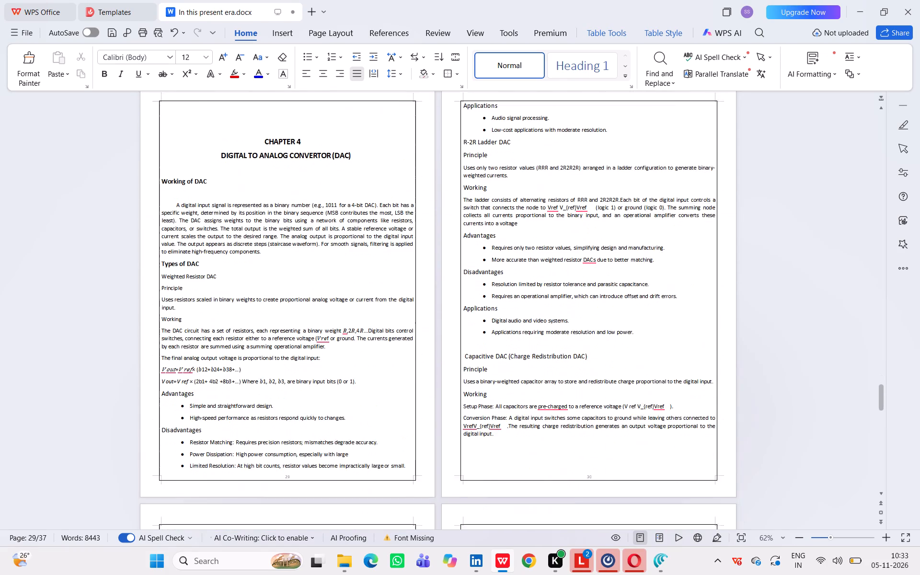
scroll(631, 278, "down", 2)
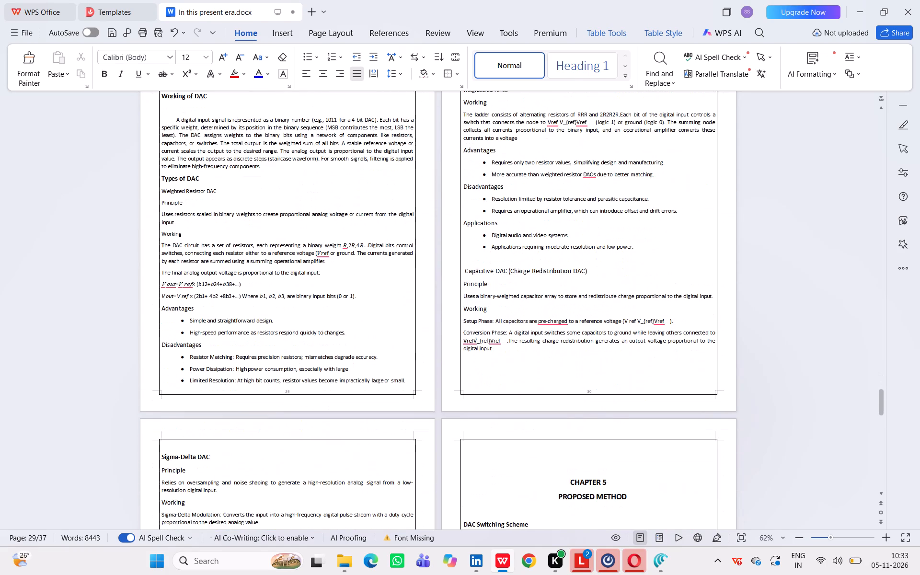
scroll(631, 278, "down", 1)
scroll(631, 278, "up", 5)
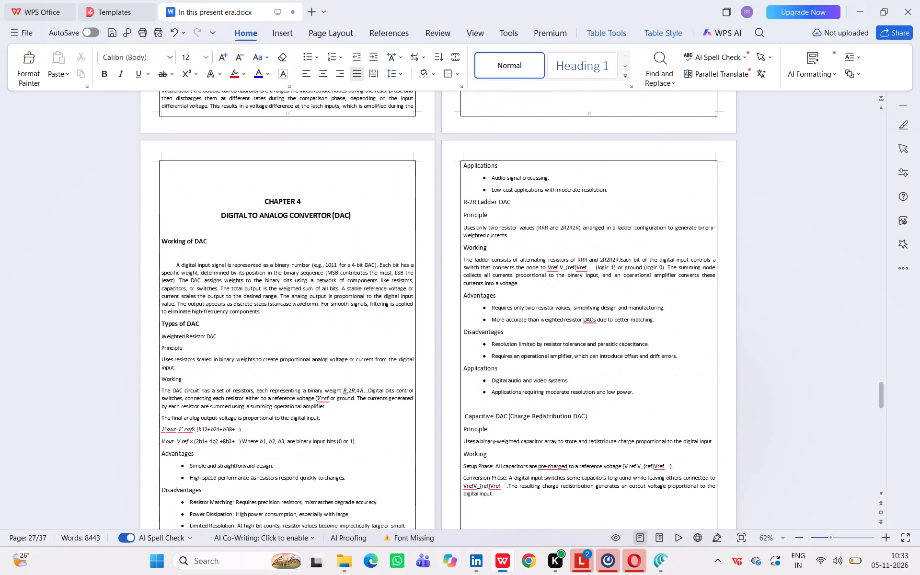
scroll(631, 278, "up", 8)
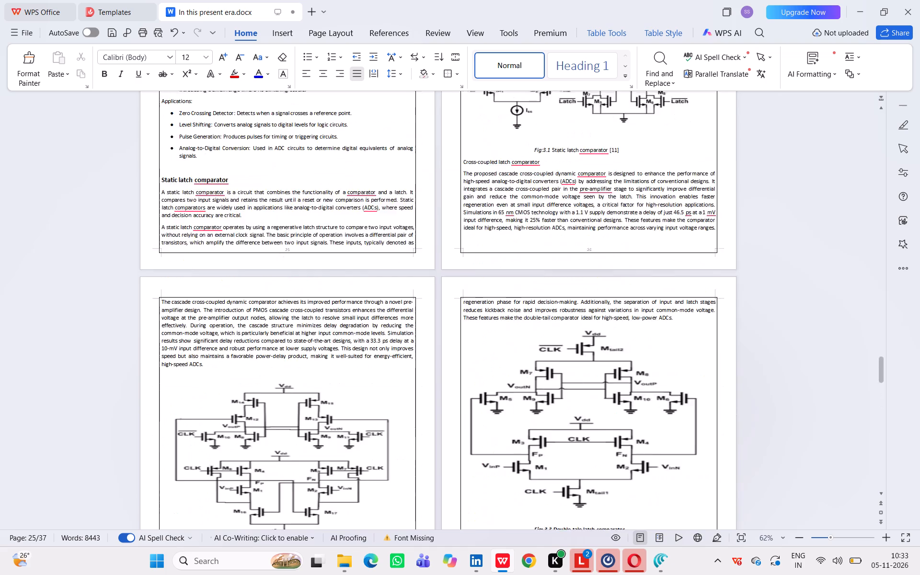
scroll(631, 278, "up", 18)
scroll(631, 278, "up", 10)
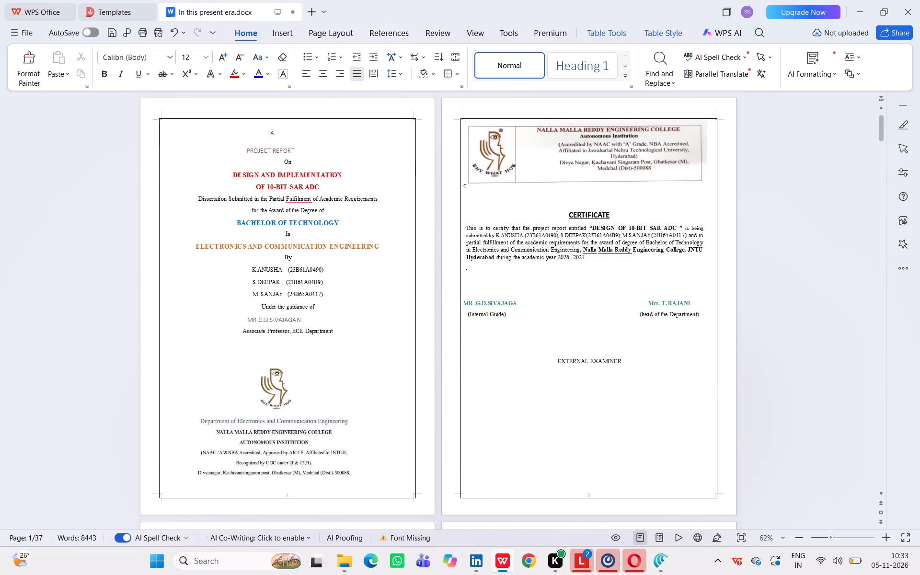
scroll(631, 278, "down", 8)
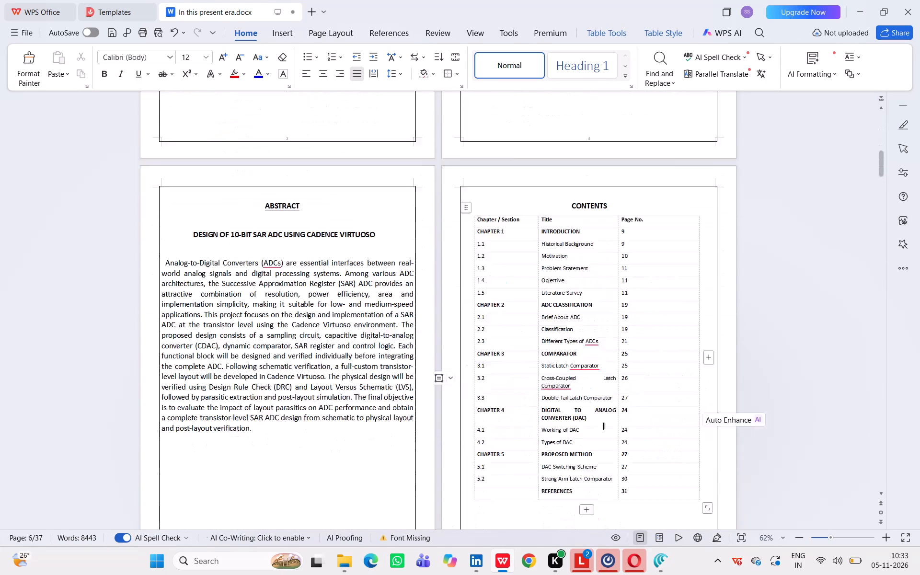
left_click(631, 271)
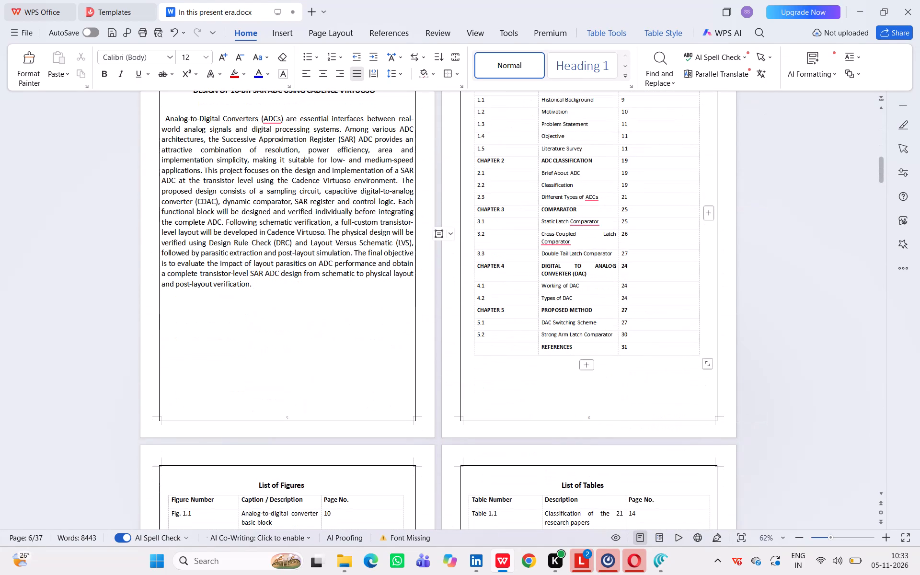
key("BackSpace")
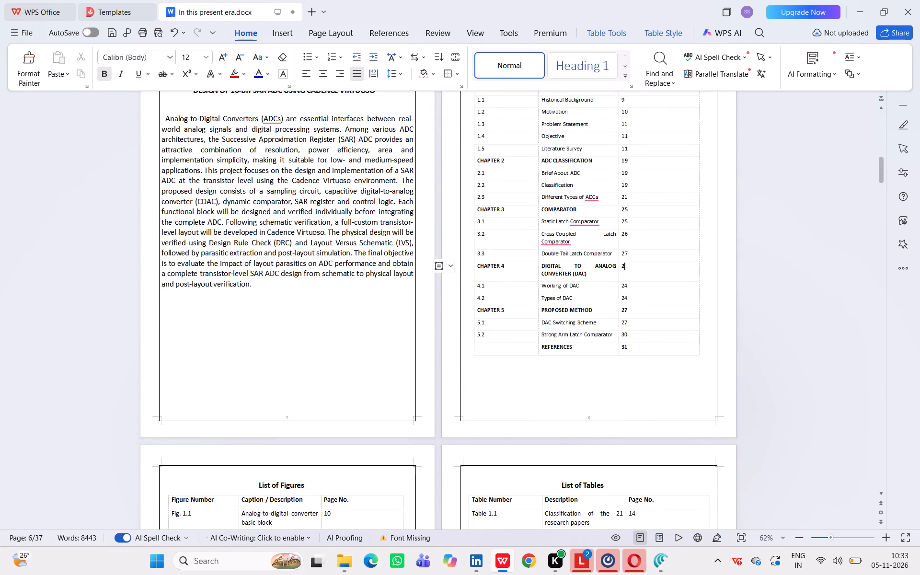
key("9")
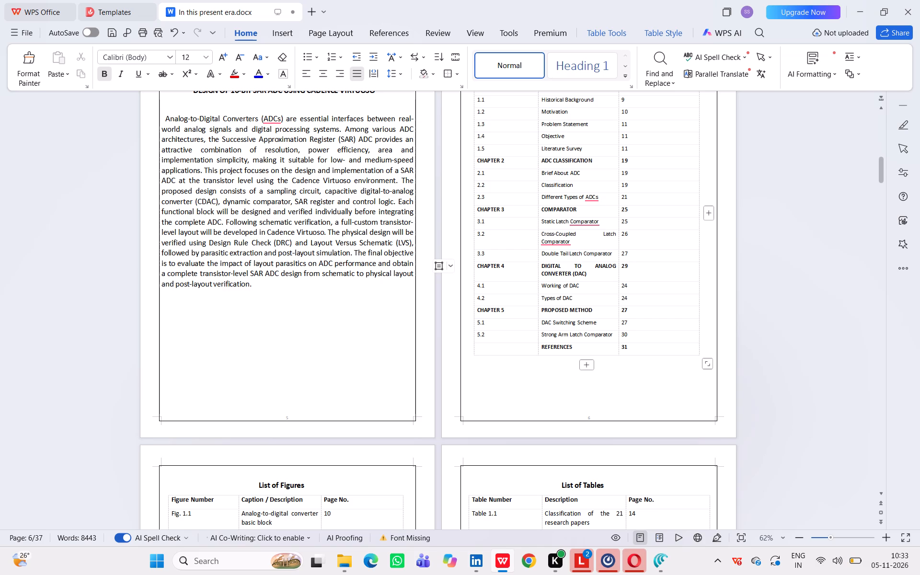
Recheck the Chapter 4 section pages and set the CONTENTS page numbers: Working of DAC 29, Types of DAC 30.
scroll(638, 290, "down", 11)
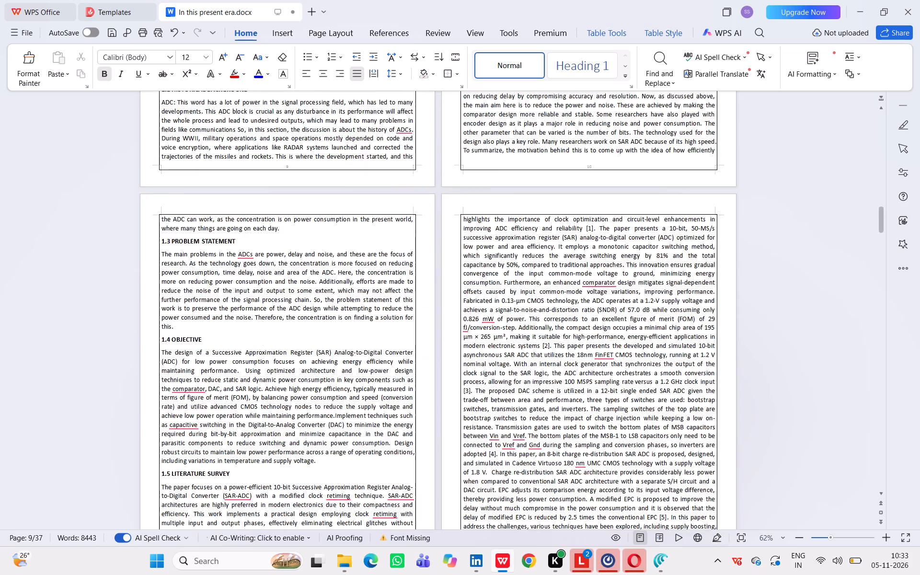
scroll(638, 290, "down", 9)
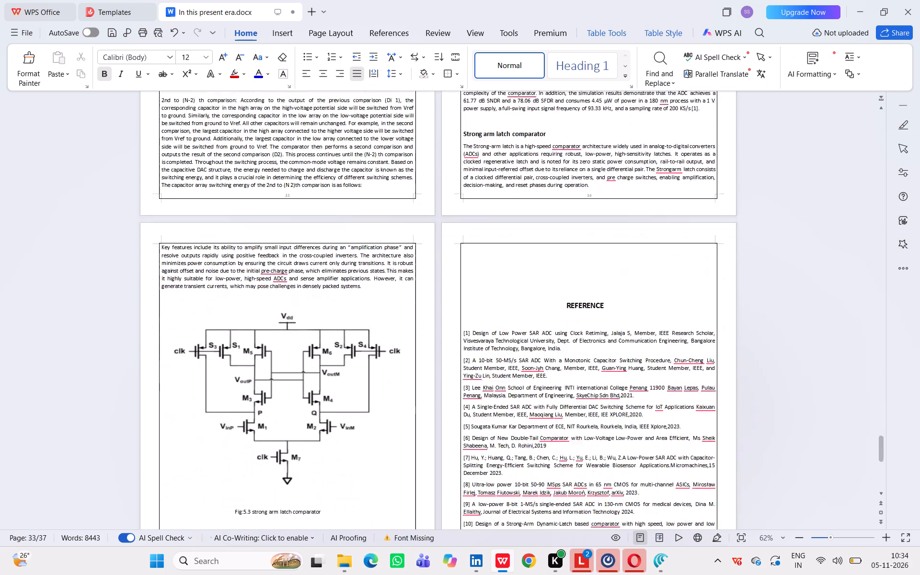
scroll(638, 290, "up", 9)
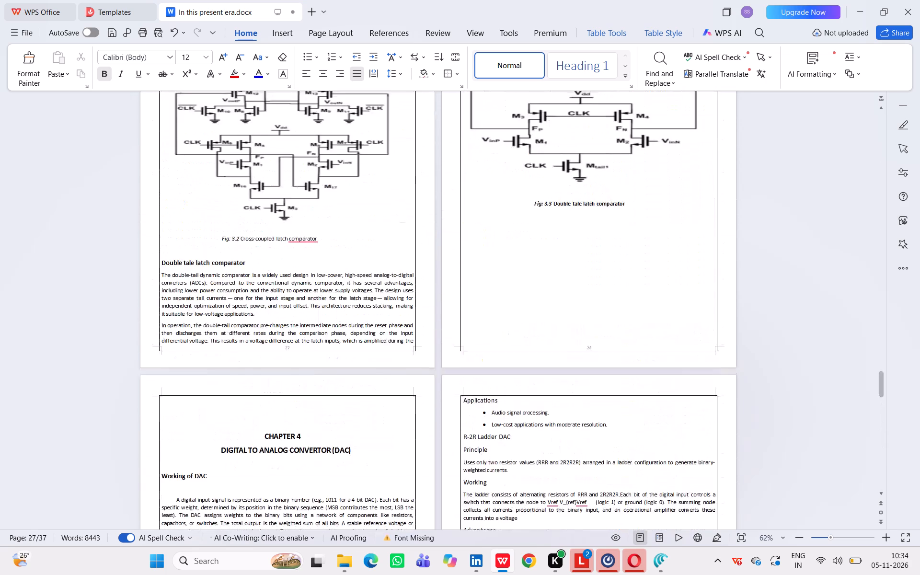
scroll(638, 290, "up", 7)
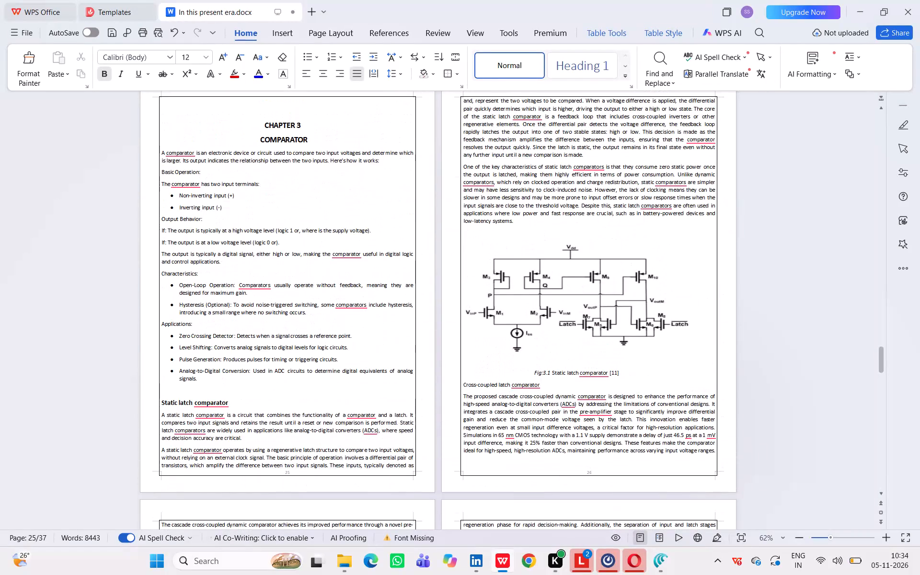
scroll(638, 290, "down", 7)
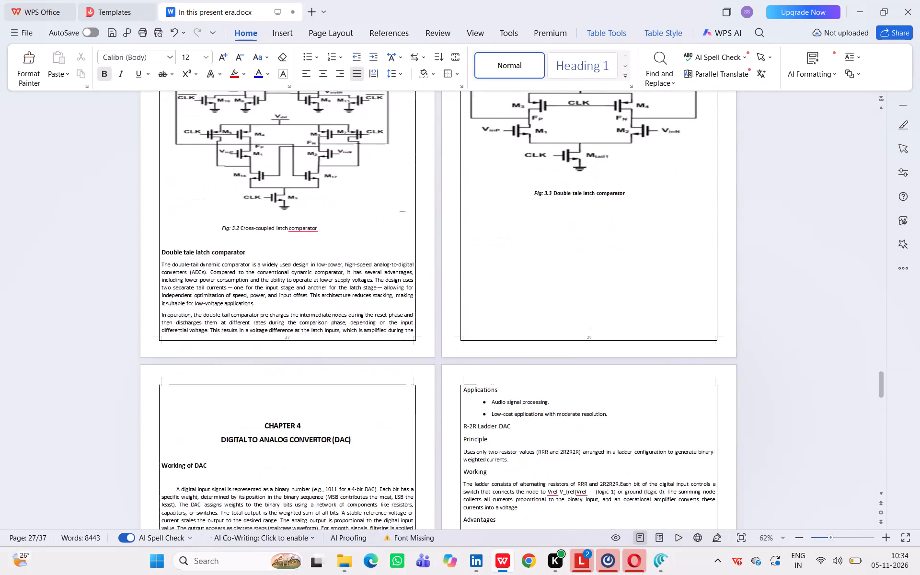
scroll(638, 290, "down", 3)
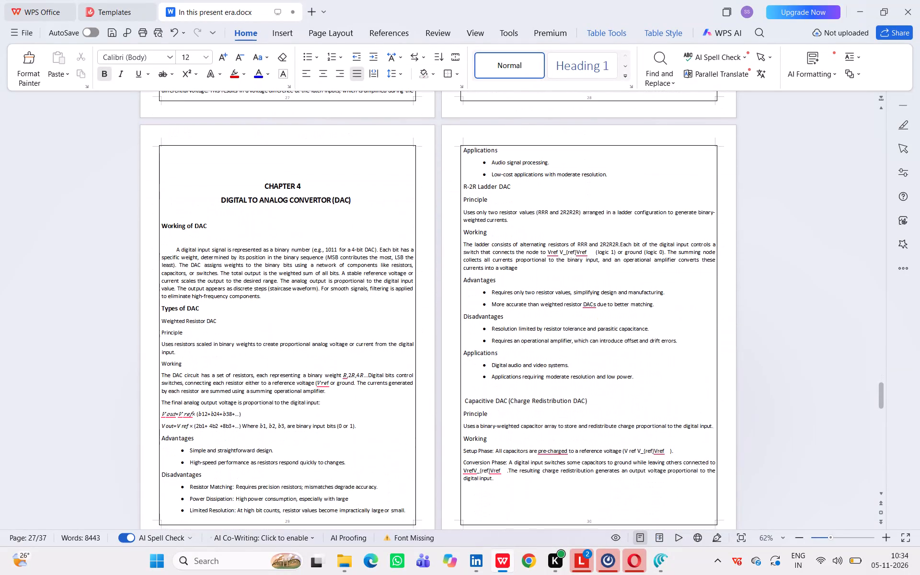
scroll(638, 290, "down", 3)
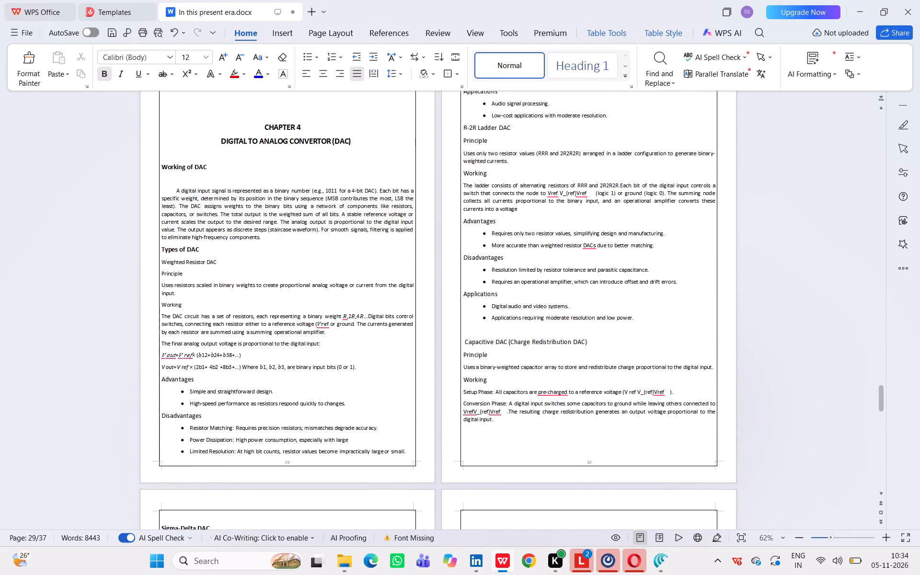
scroll(638, 290, "down", 3)
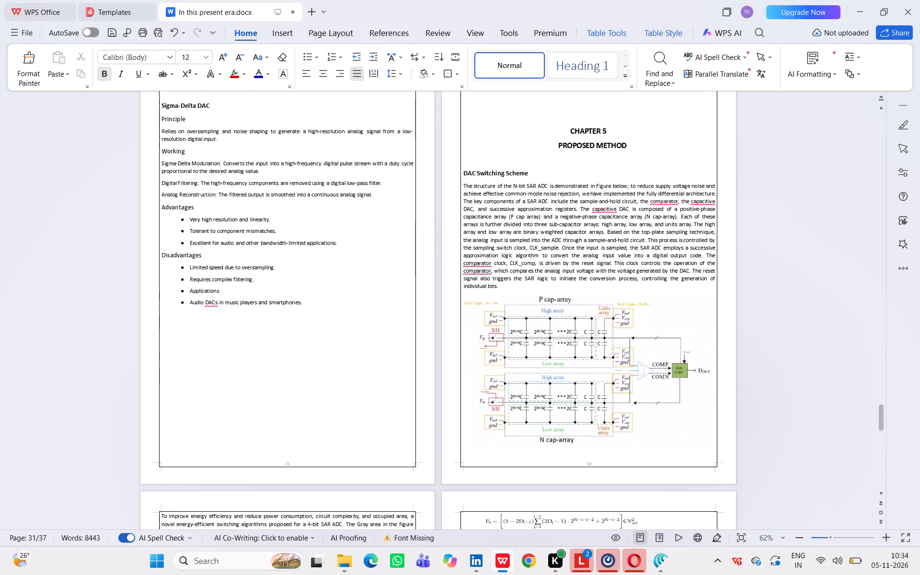
scroll(638, 290, "up", 19)
scroll(638, 290, "up", 10)
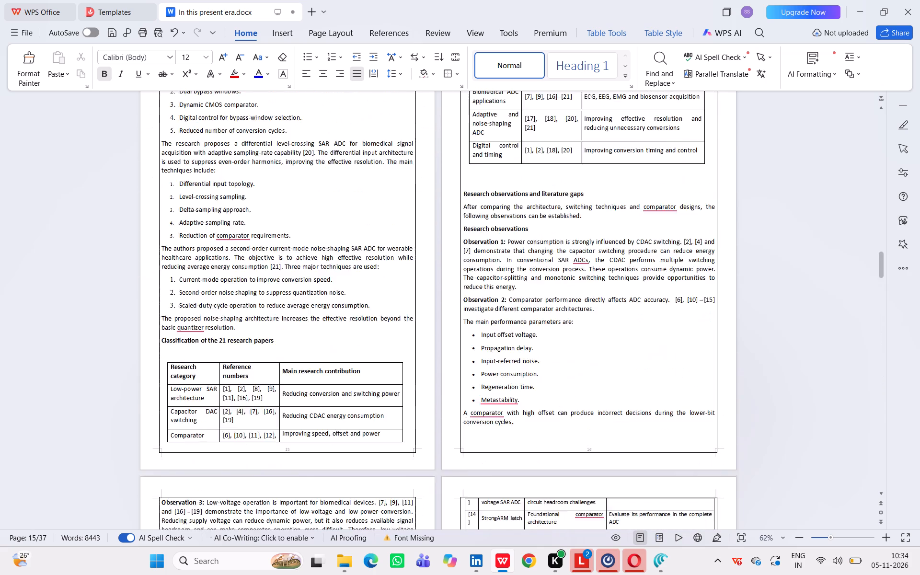
scroll(638, 290, "up", 19)
scroll(638, 290, "down", 3)
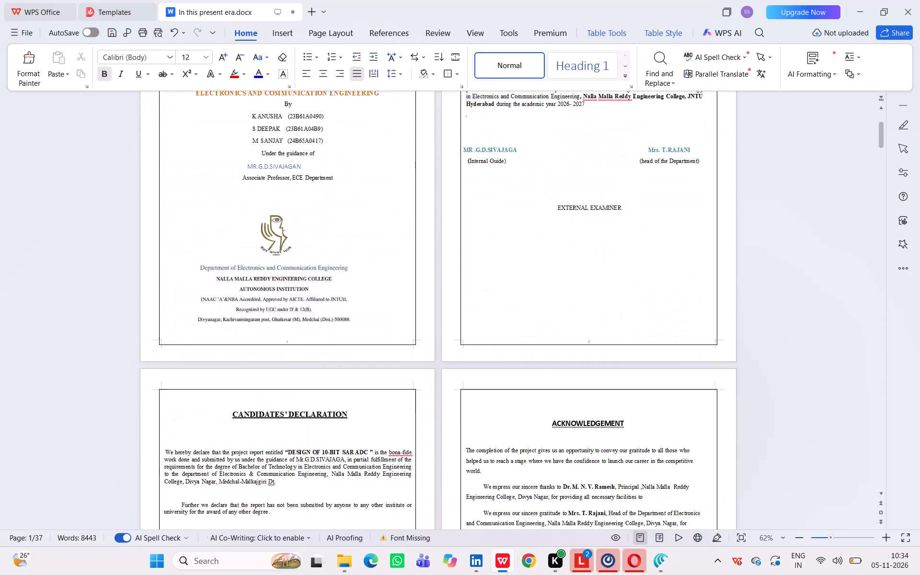
scroll(638, 290, "down", 7)
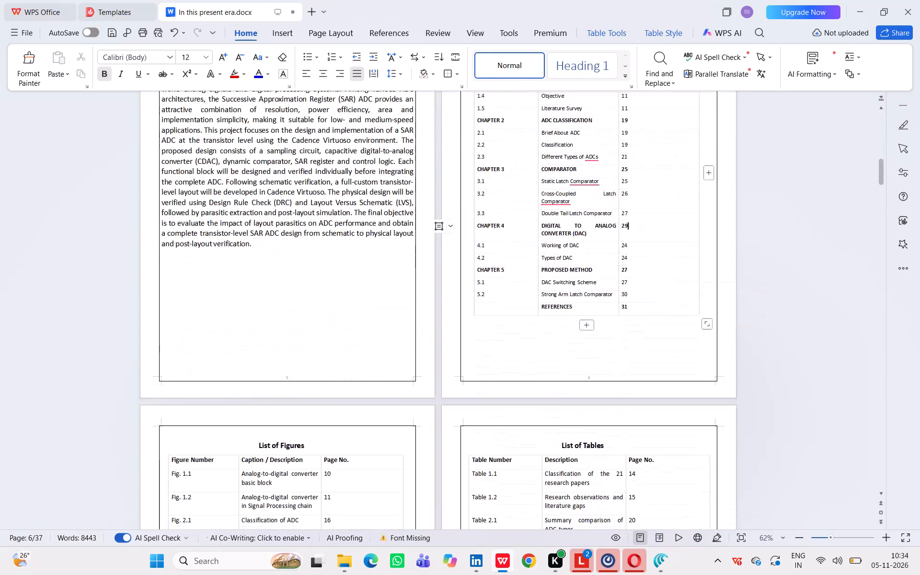
left_click(631, 248)
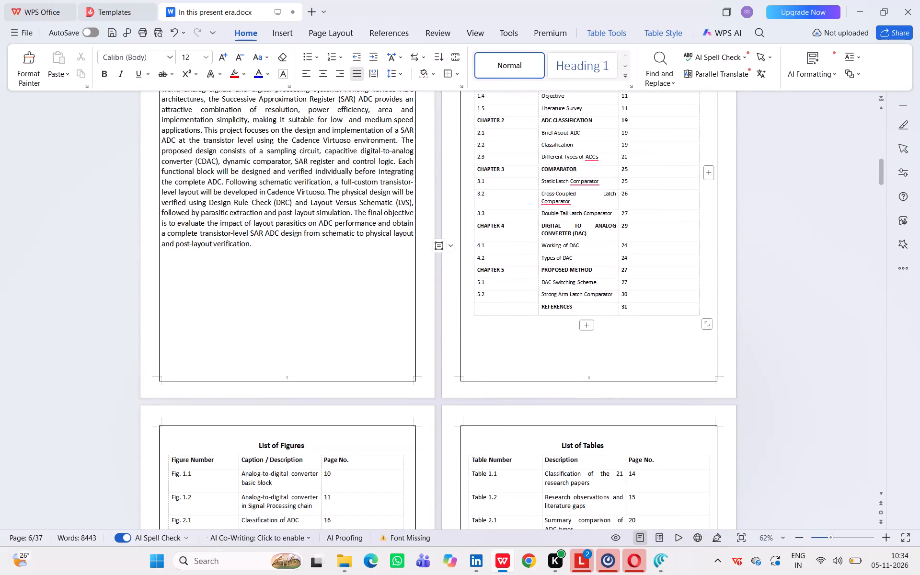
key("BackSpace")
key("9")
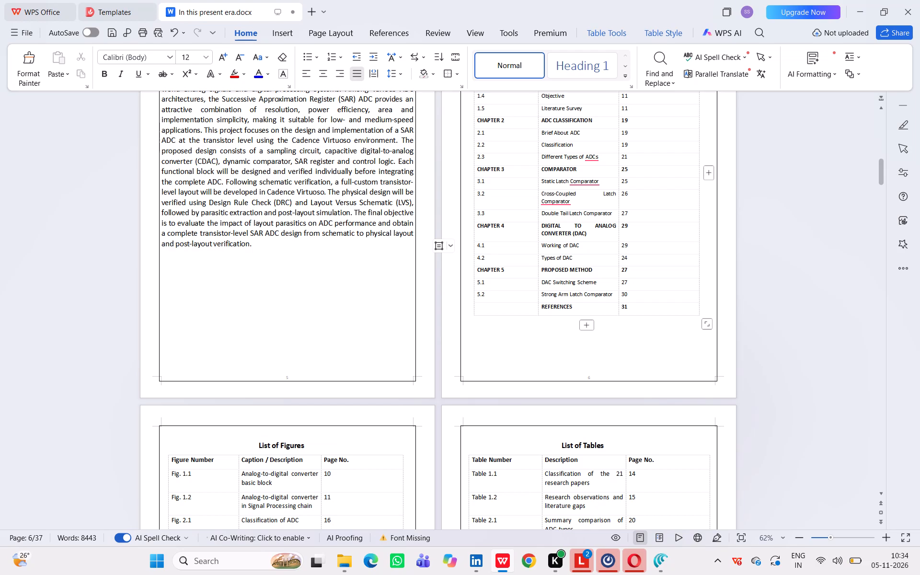
left_click(637, 261)
key("BackSpace")
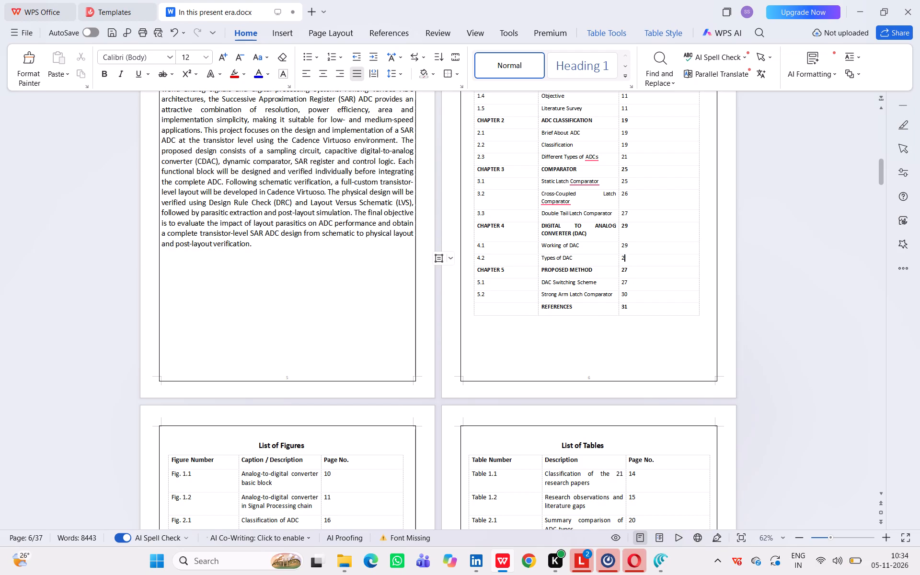
key("BackSpace")
type("30")
Check the Chapter 5 start page and set the CONTENTS page number of PROPOSED METHOD to 32.
scroll(637, 261, "down", 9)
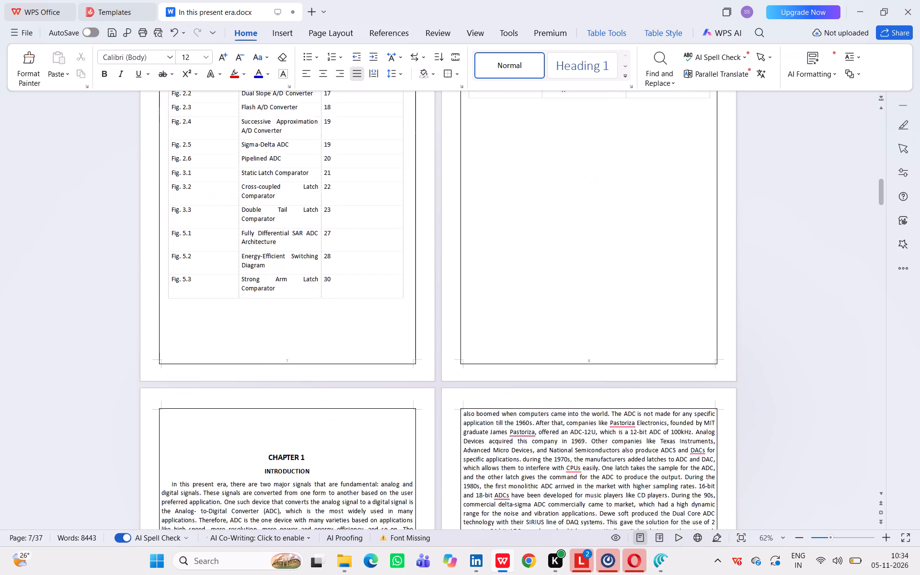
scroll(637, 261, "down", 17)
scroll(637, 261, "down", 4)
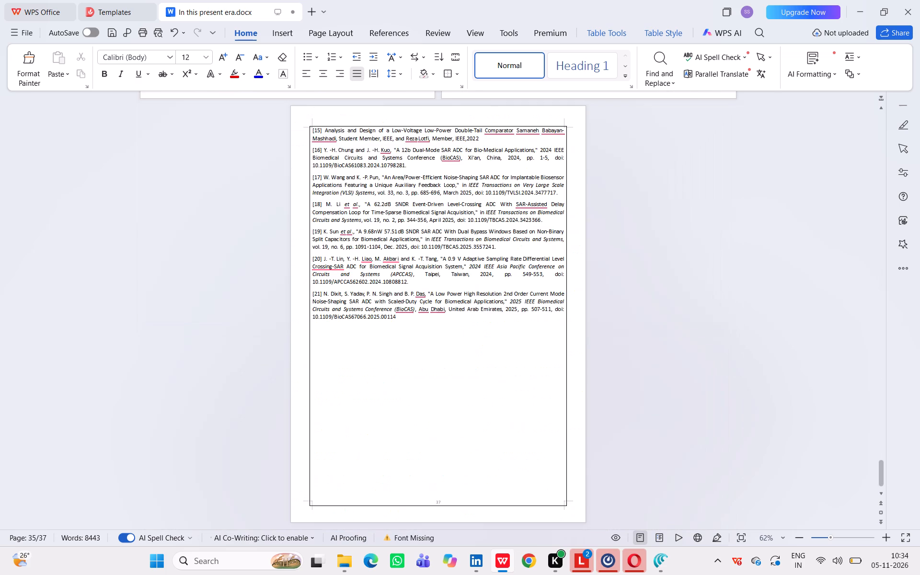
scroll(637, 261, "up", 12)
scroll(637, 261, "down", 1)
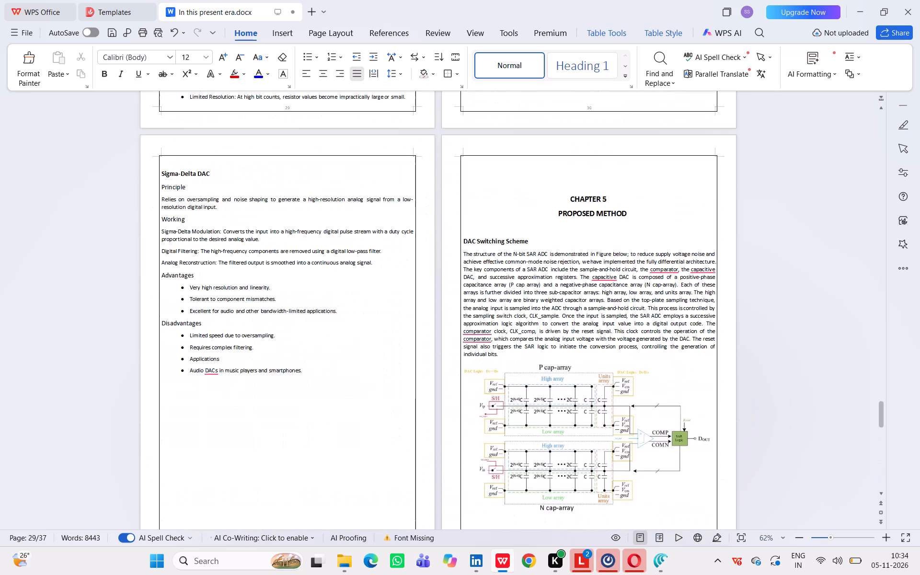
scroll(637, 261, "down", 1)
scroll(637, 261, "up", 2)
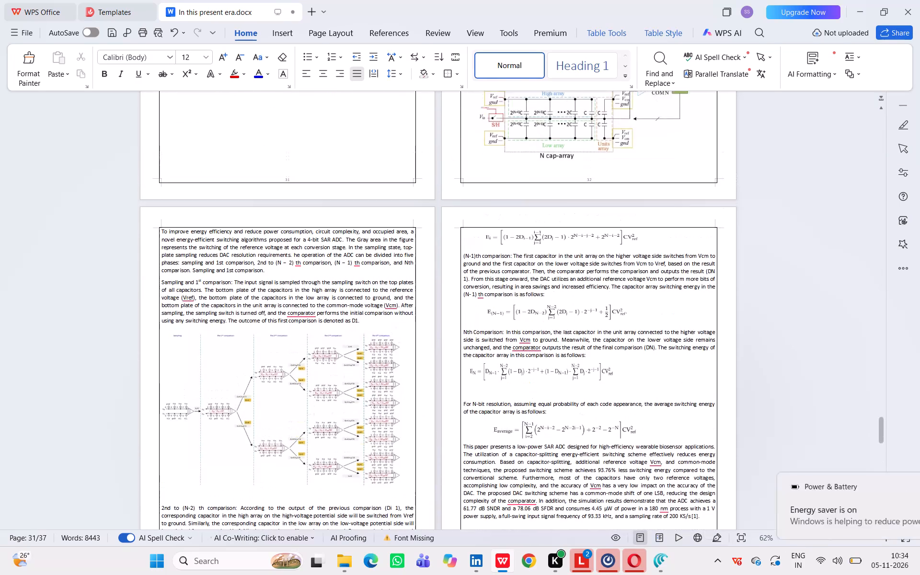
scroll(637, 261, "up", 7)
scroll(637, 261, "down", 1)
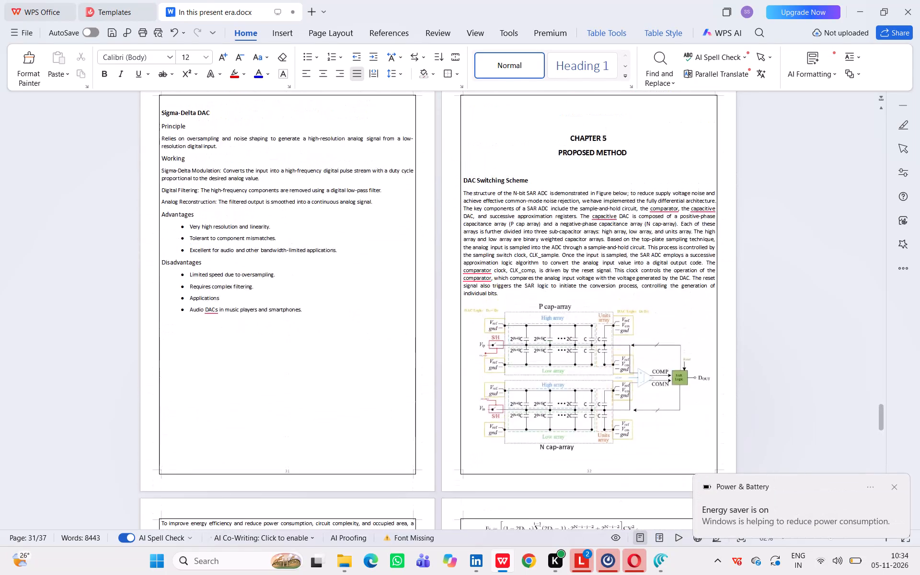
scroll(637, 261, "down", 5)
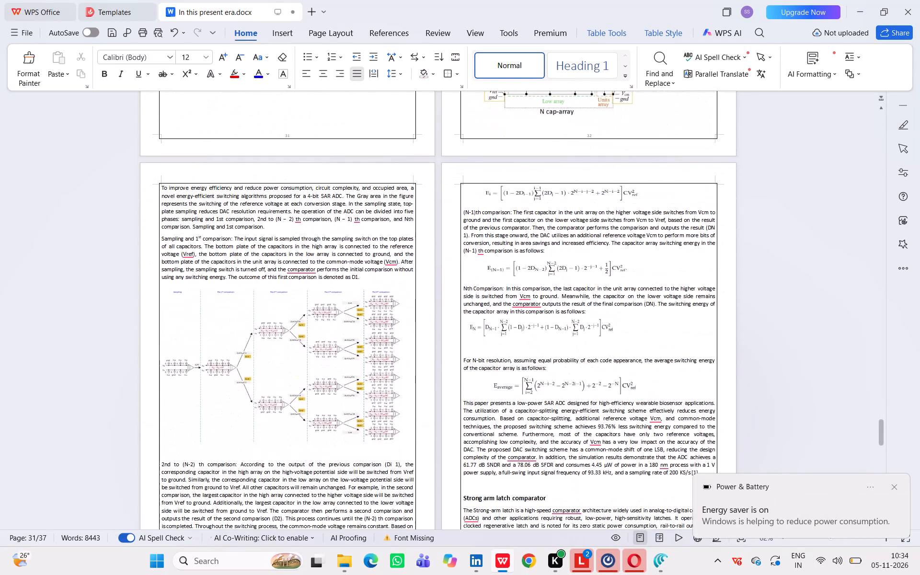
scroll(637, 261, "down", 4)
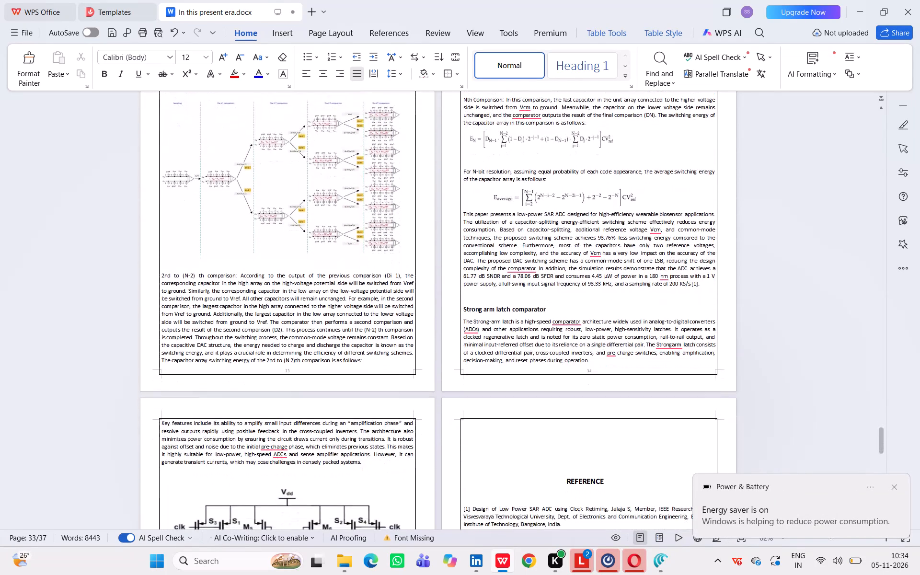
scroll(637, 261, "down", 6)
scroll(637, 261, "up", 11)
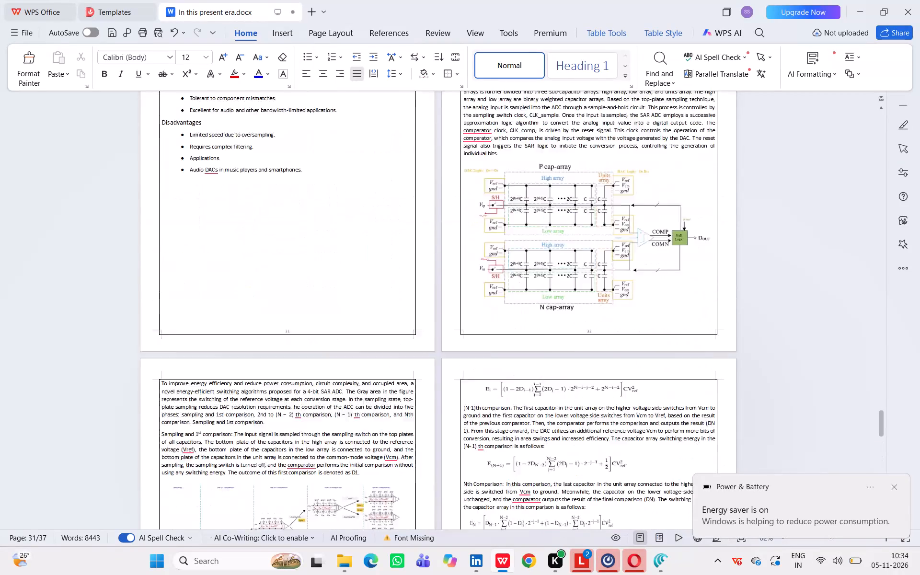
scroll(637, 261, "up", 12)
scroll(637, 261, "up", 13)
scroll(637, 261, "up", 19)
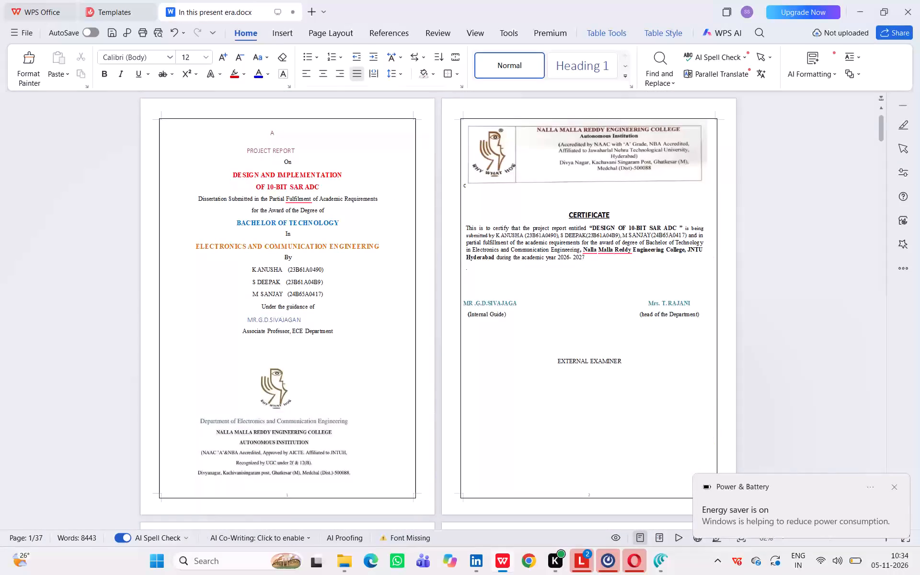
scroll(637, 261, "down", 8)
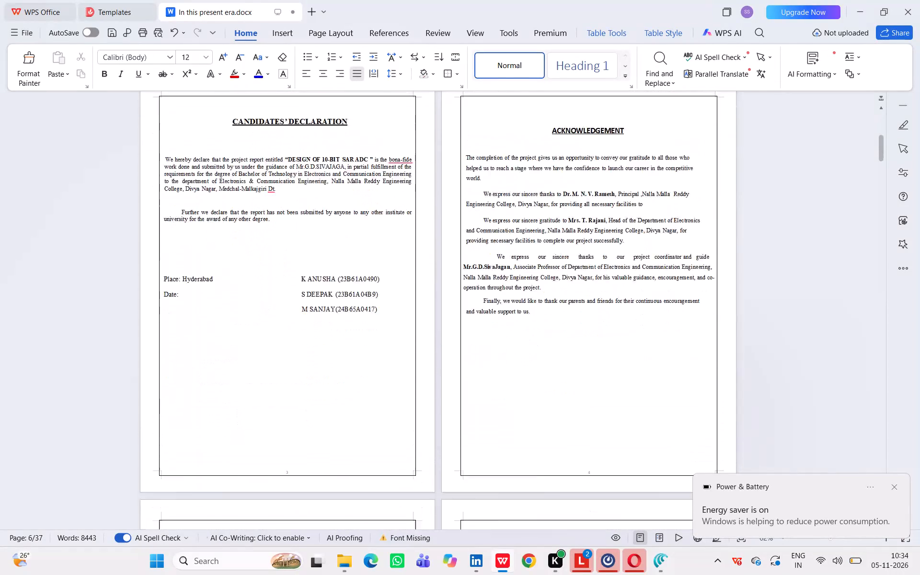
scroll(637, 261, "down", 2)
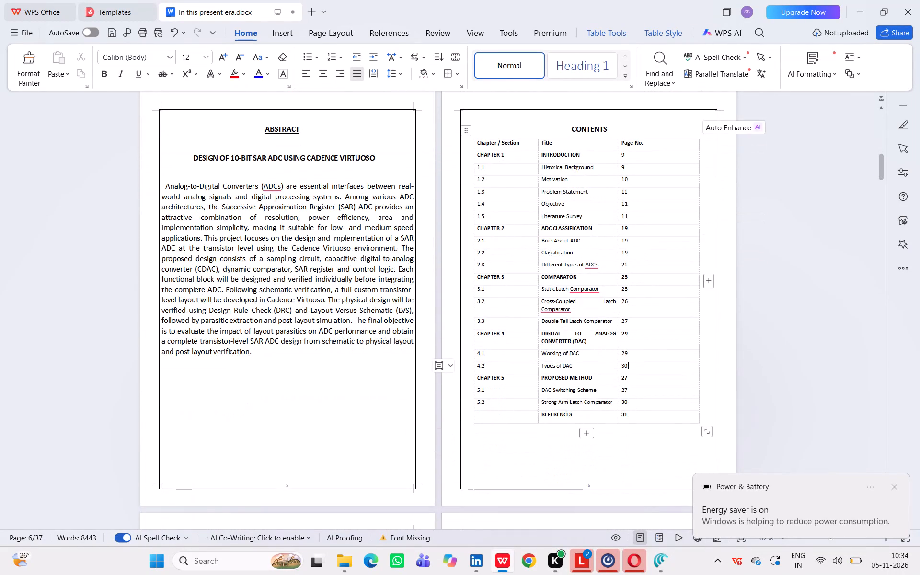
left_click(636, 380)
key("BackSpace")
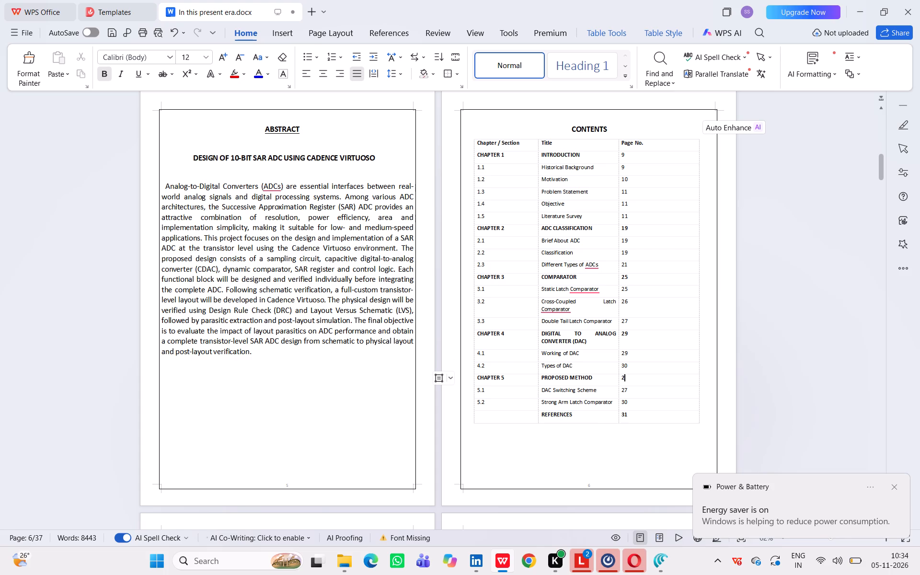
key("BackSpace")
type("32")
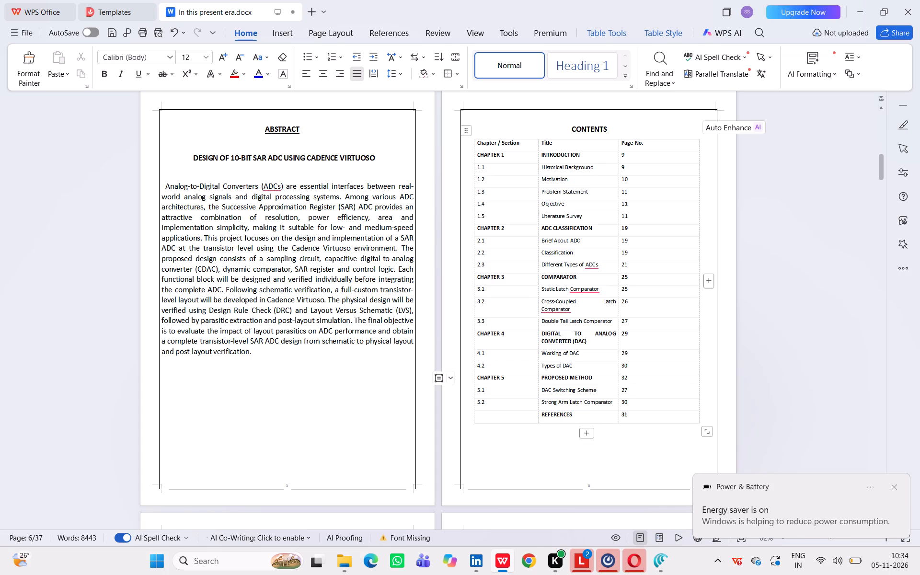
Set the Chapter 5 section page numbers in the CONTENTS table: DAC Switching Scheme 32, Strong Arm Latch Comparator 34.
left_click(631, 394)
key("BackSpace")
key("BackSpace")
type("32")
left_click(634, 400)
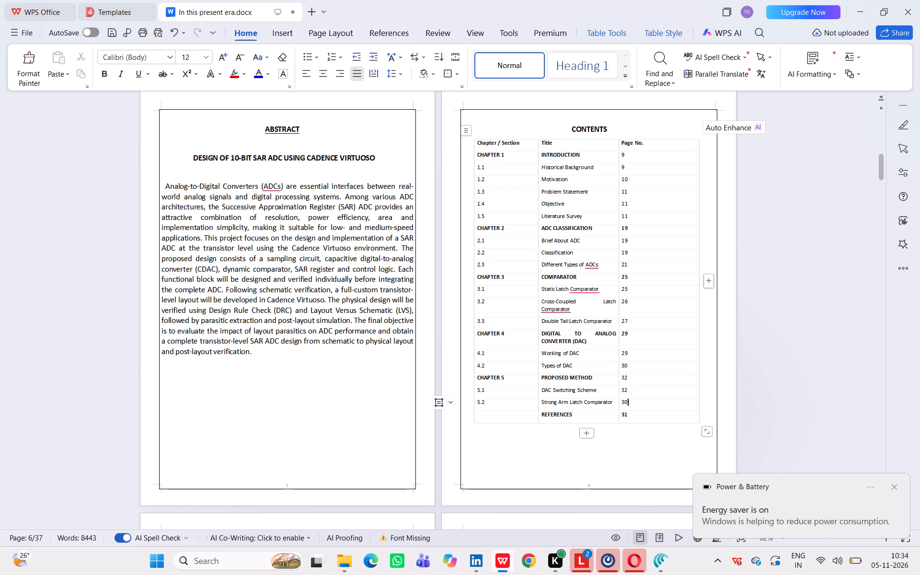
key("BackSpace")
key("4")
Check the page of the reference list and set the CONTENTS page number of REFERENCES to 37.
scroll(634, 400, "down", 14)
scroll(634, 400, "down", 8)
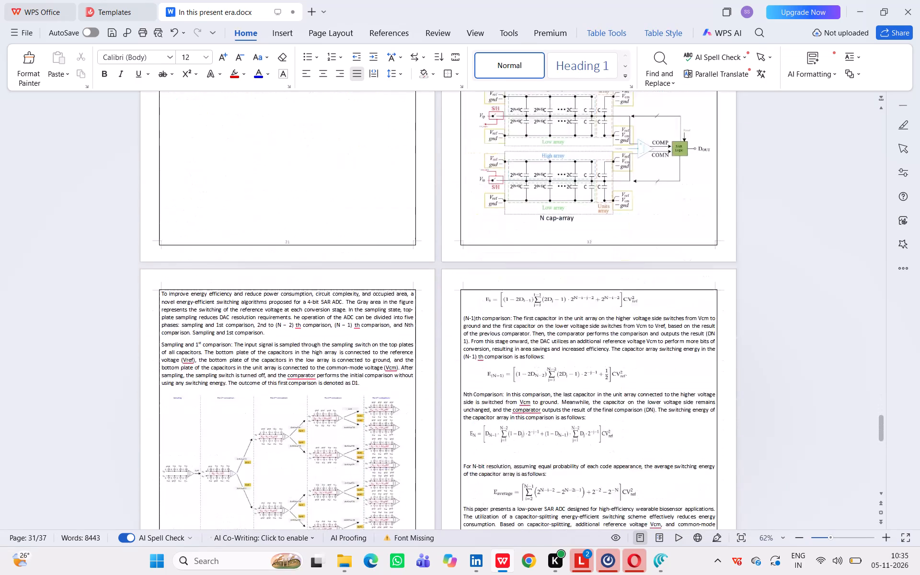
scroll(634, 400, "down", 5)
scroll(634, 400, "up", 10)
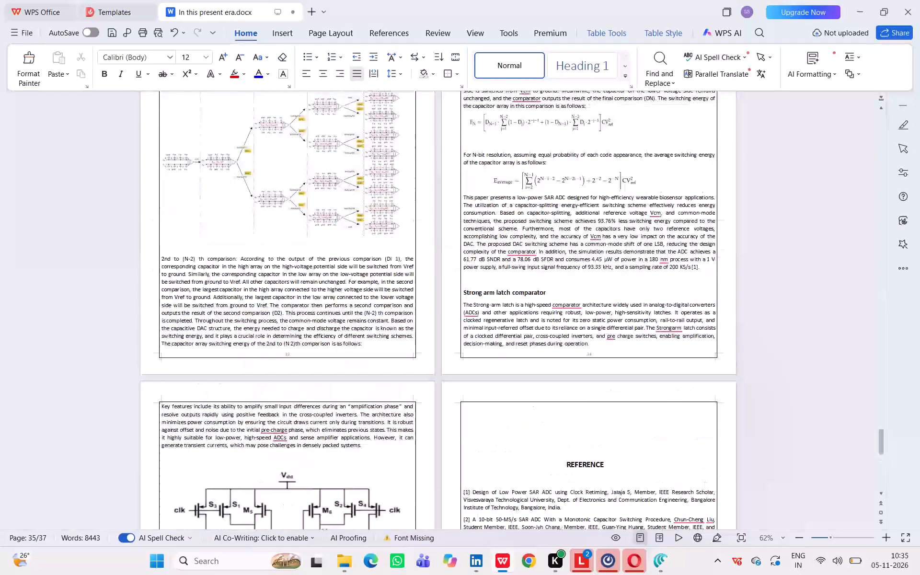
scroll(634, 400, "up", 15)
scroll(634, 400, "up", 12)
scroll(634, 400, "up", 14)
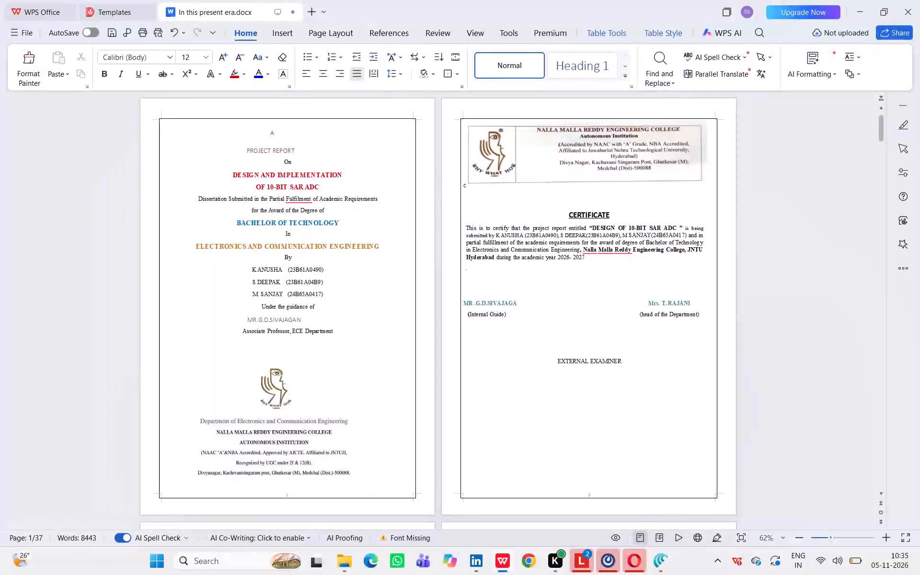
scroll(634, 400, "down", 9)
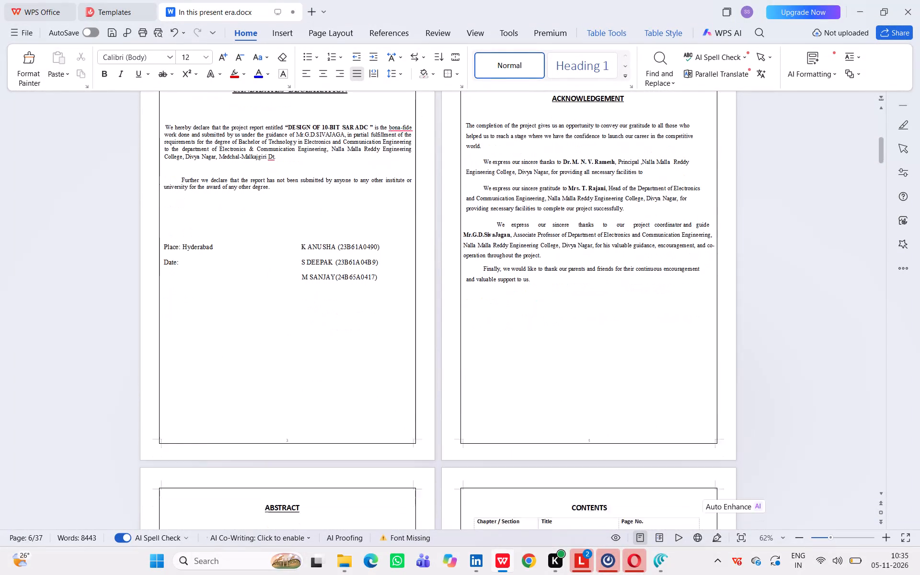
scroll(634, 400, "down", 5)
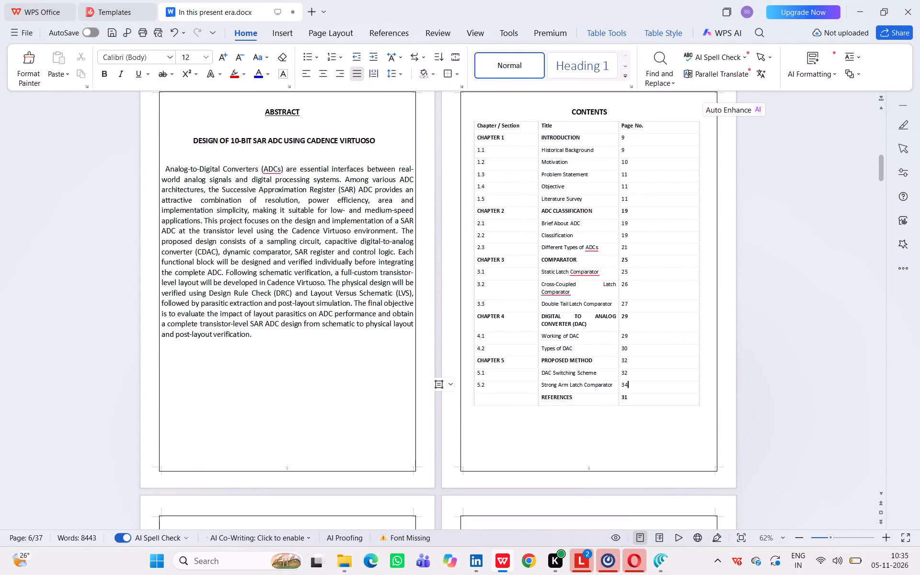
left_click(634, 400)
key("BackSpace")
key("7")
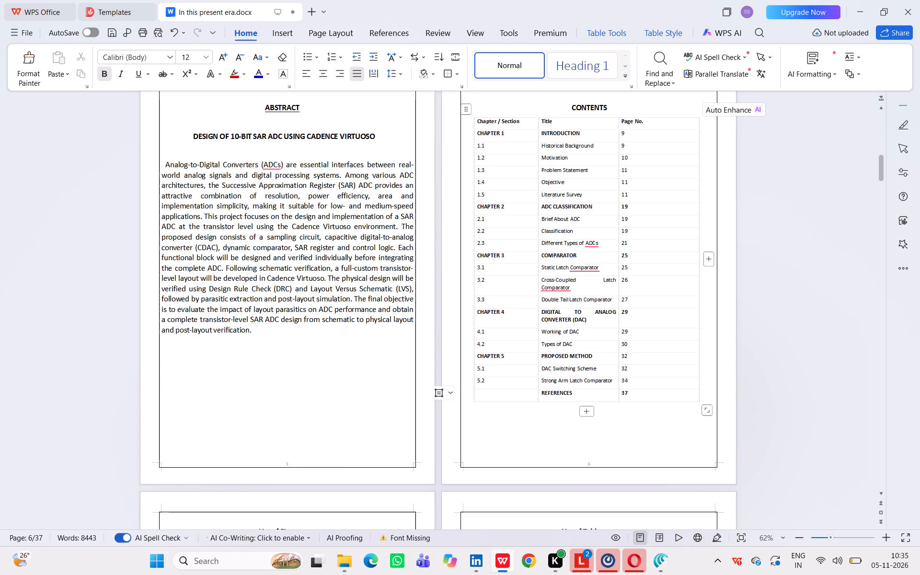
Review the entries and page numbers in the List of Figures and List of Tables.
scroll(633, 312, "down", 3)
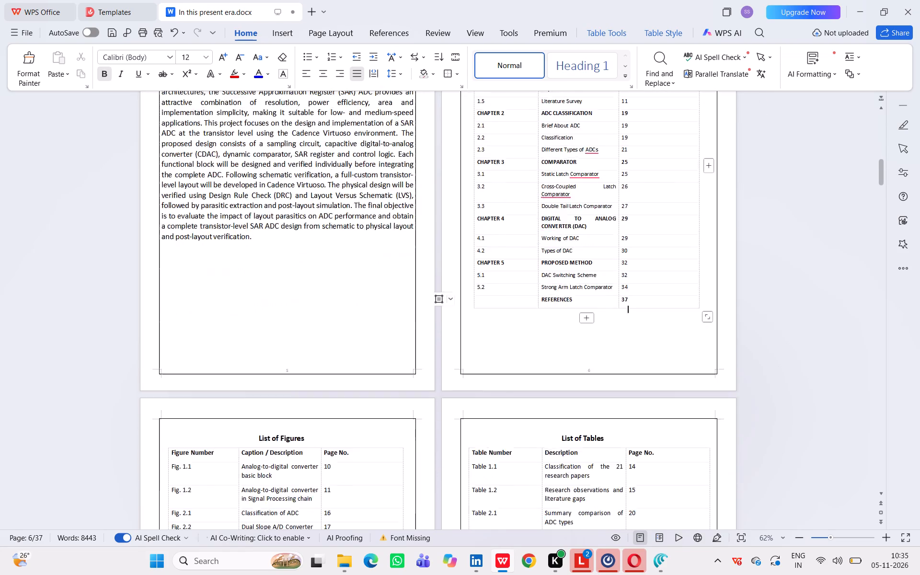
scroll(633, 312, "down", 2)
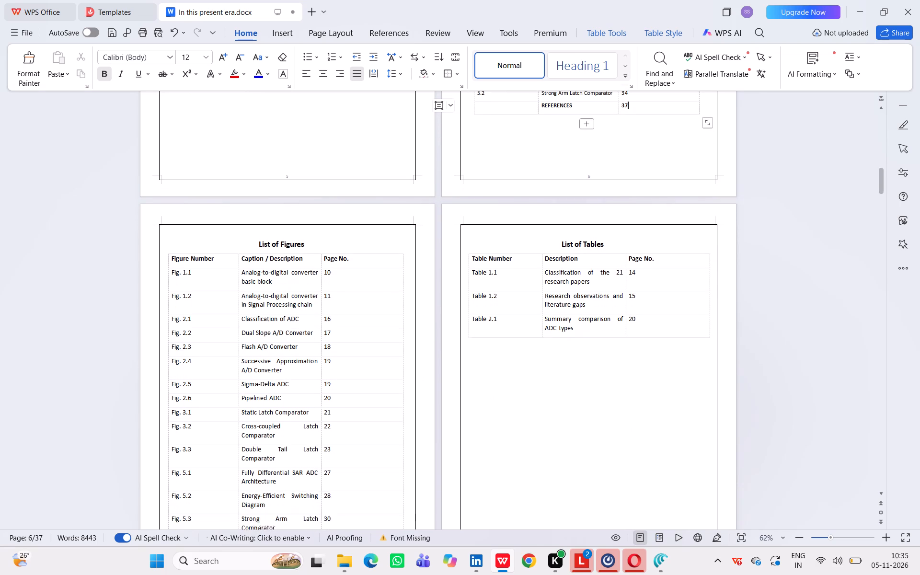
scroll(633, 312, "down", 1)
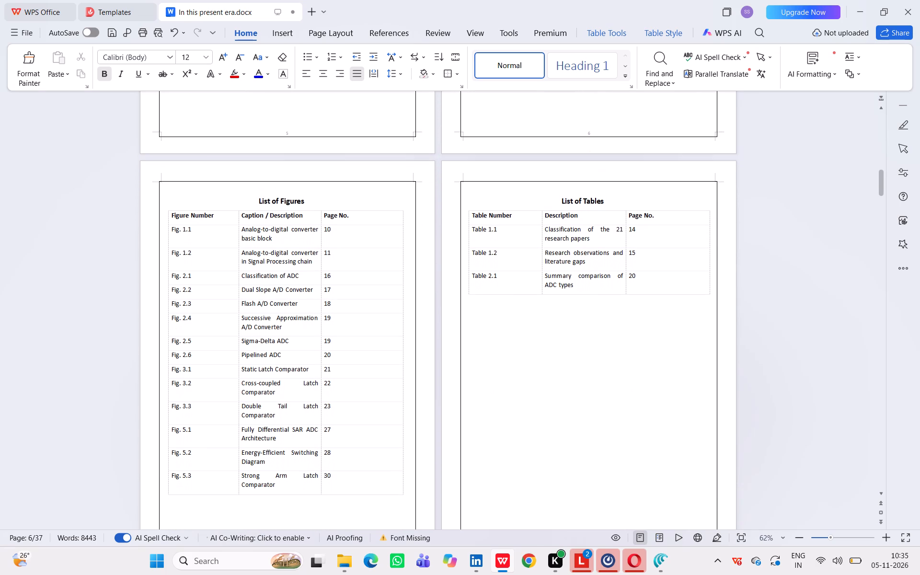
scroll(633, 312, "down", 3)
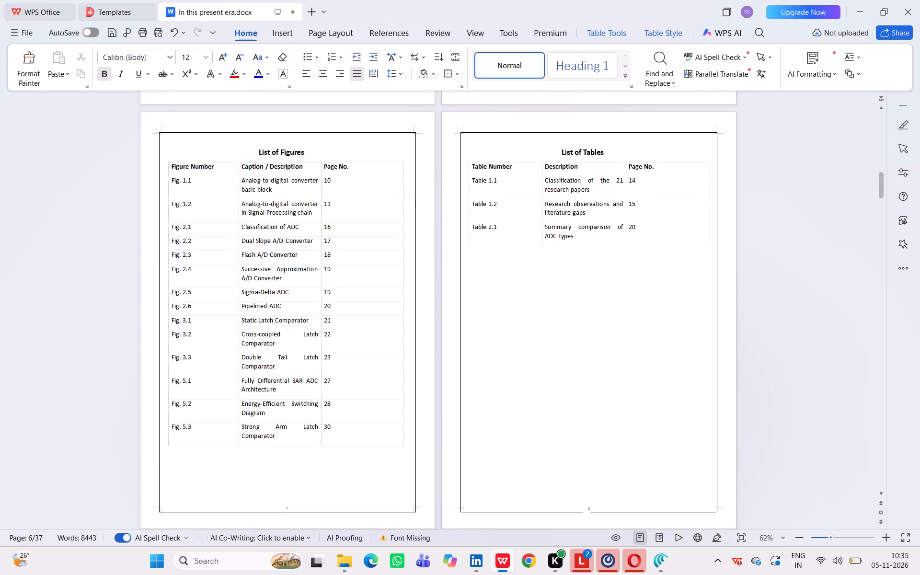
scroll(633, 312, "down", 1)
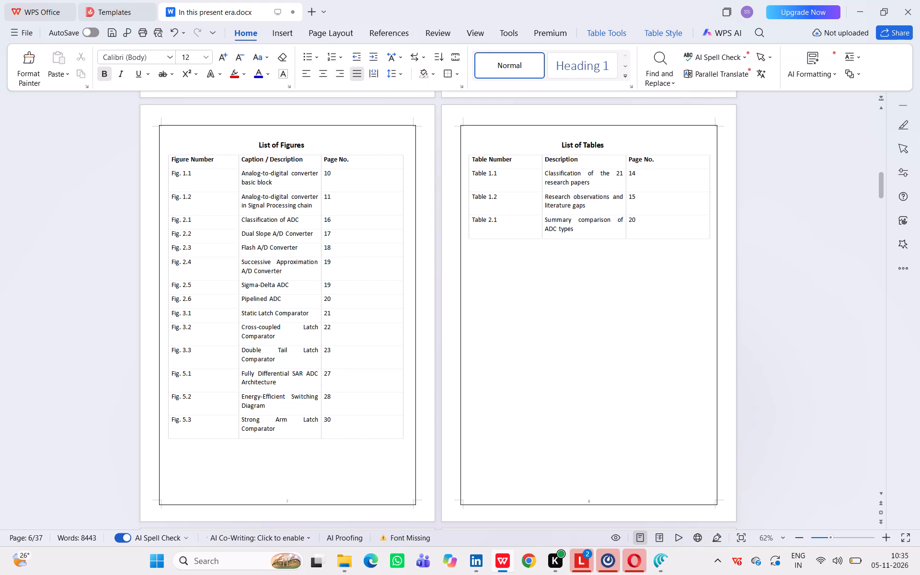
Examine Chapter 1 to find the pages holding its figures, the research paper classification table and the research gaps table.
scroll(654, 324, "down", 9)
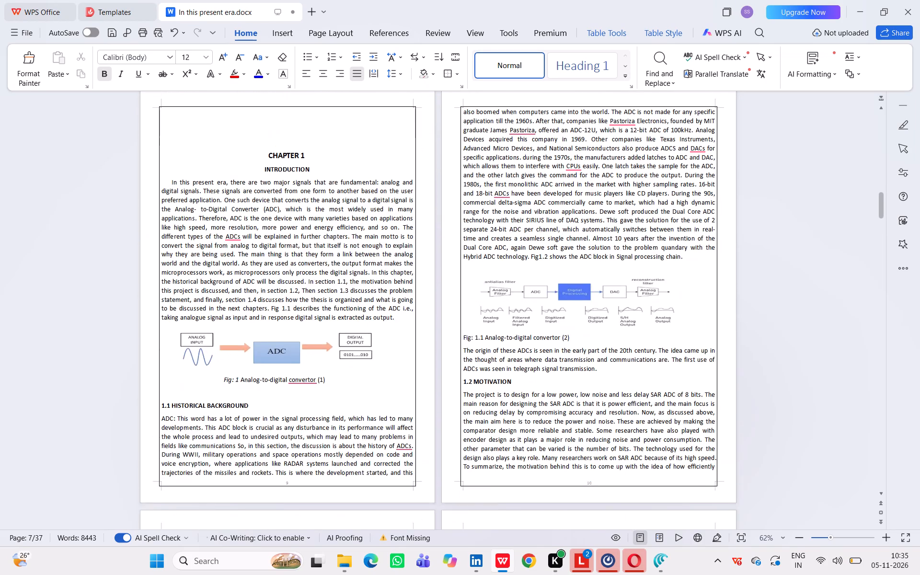
scroll(654, 324, "down", 1)
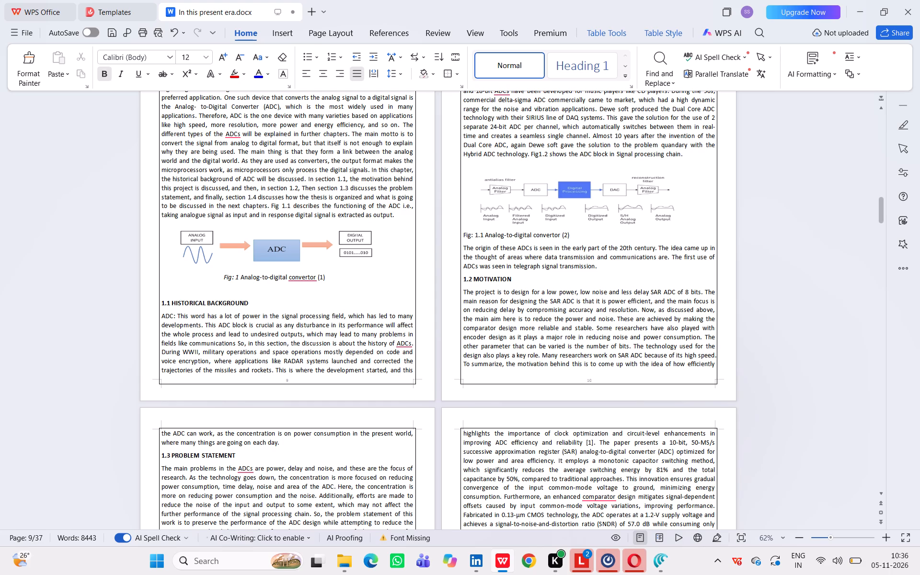
left_click(654, 324)
scroll(654, 324, "down", 2)
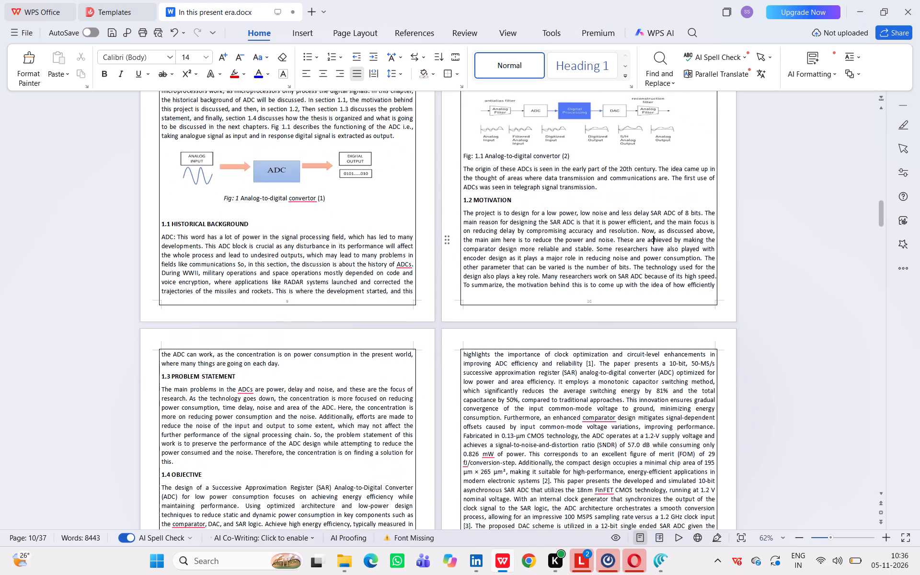
scroll(654, 324, "down", 6)
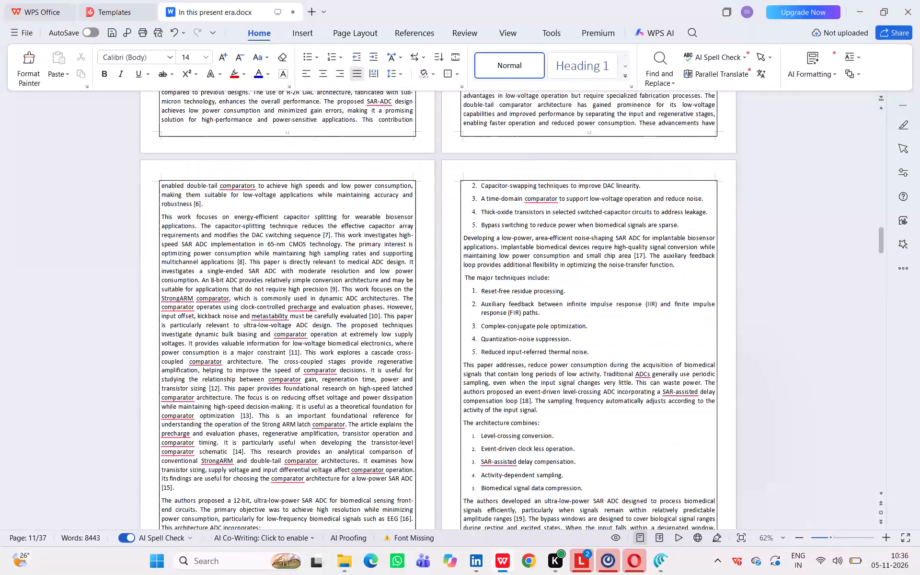
scroll(654, 324, "down", 7)
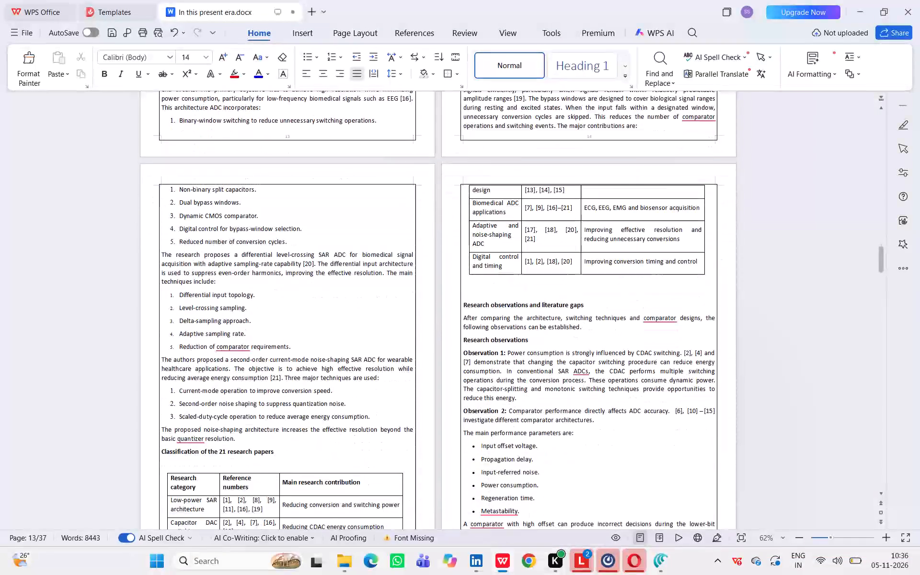
scroll(654, 324, "down", 6)
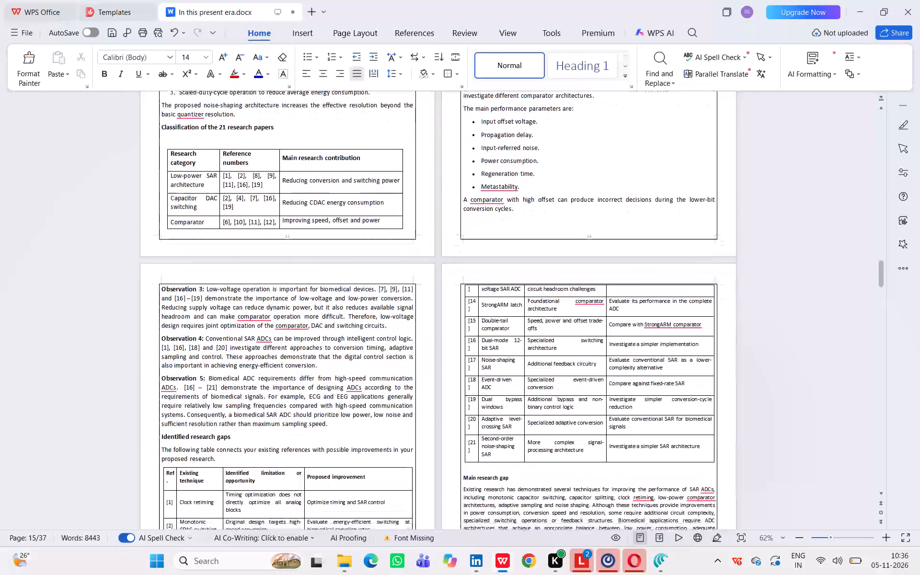
scroll(654, 324, "down", 5)
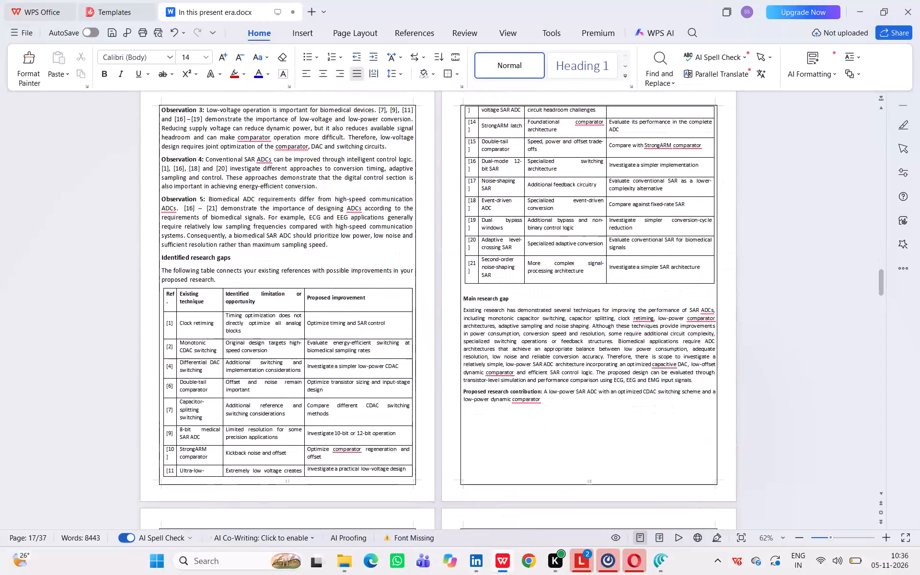
Examine Chapter 2 for the pages of the ADC classification figure, the ADC type figures and the summary comparison table.
scroll(654, 324, "down", 4)
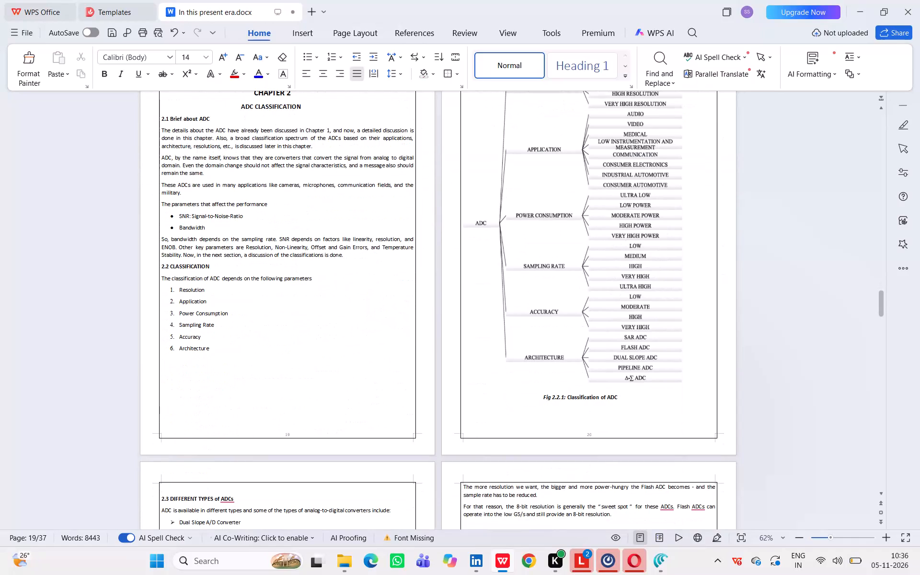
scroll(654, 324, "down", 6)
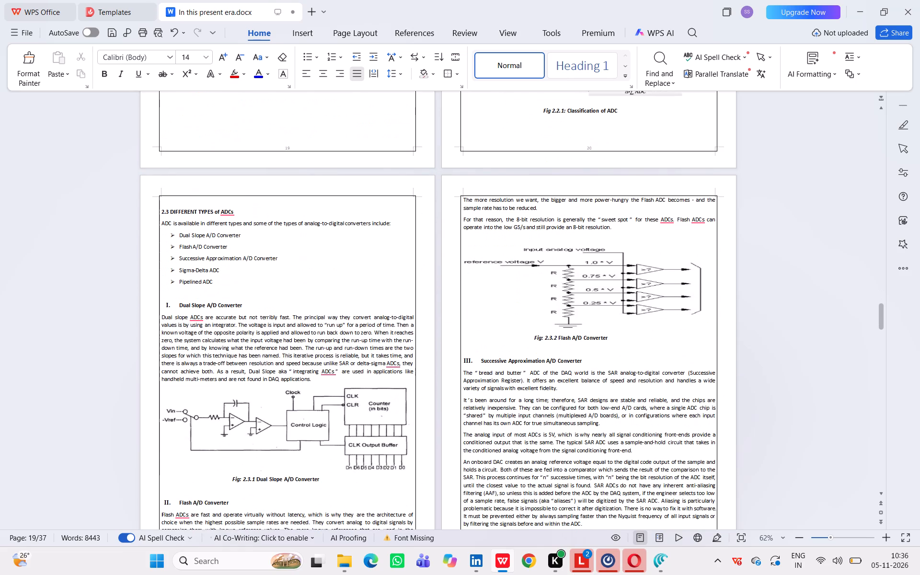
scroll(654, 324, "down", 4)
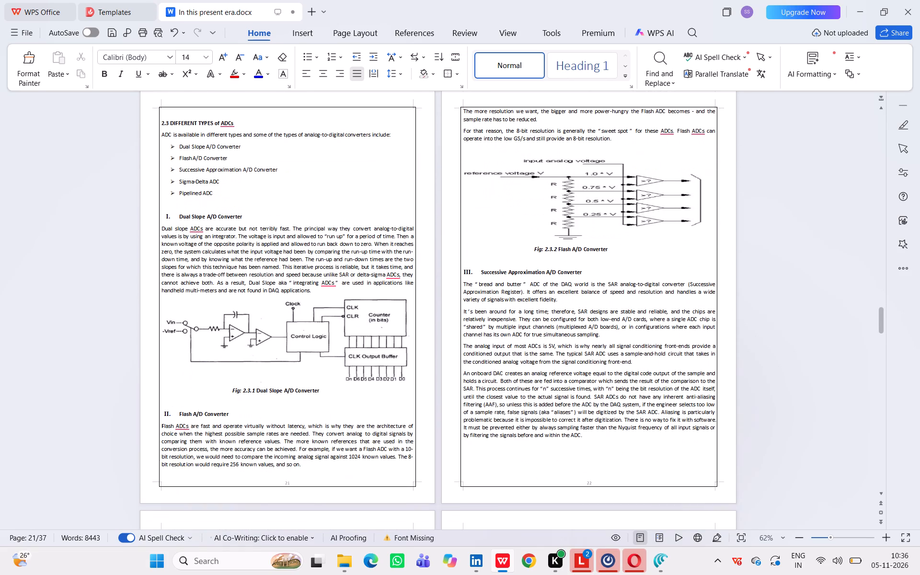
scroll(654, 324, "down", 1)
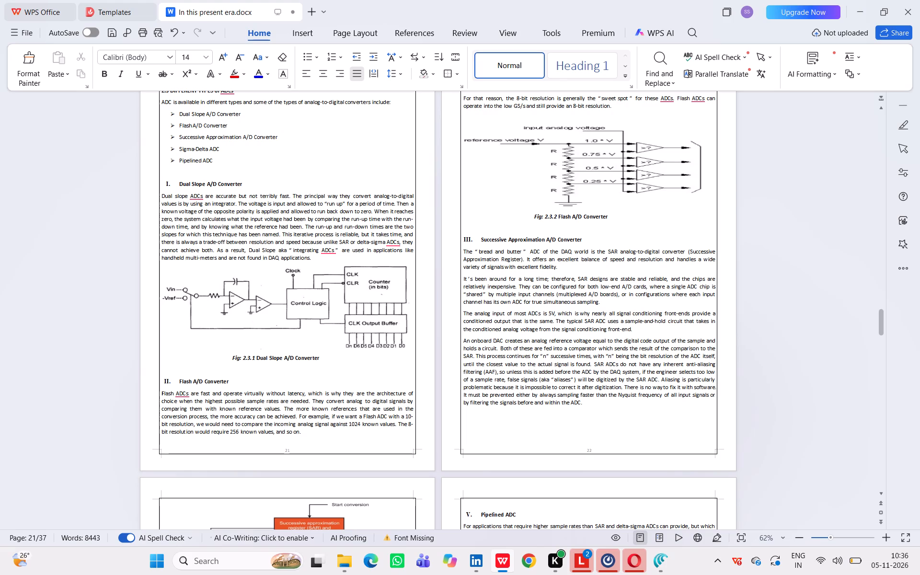
scroll(654, 324, "down", 1)
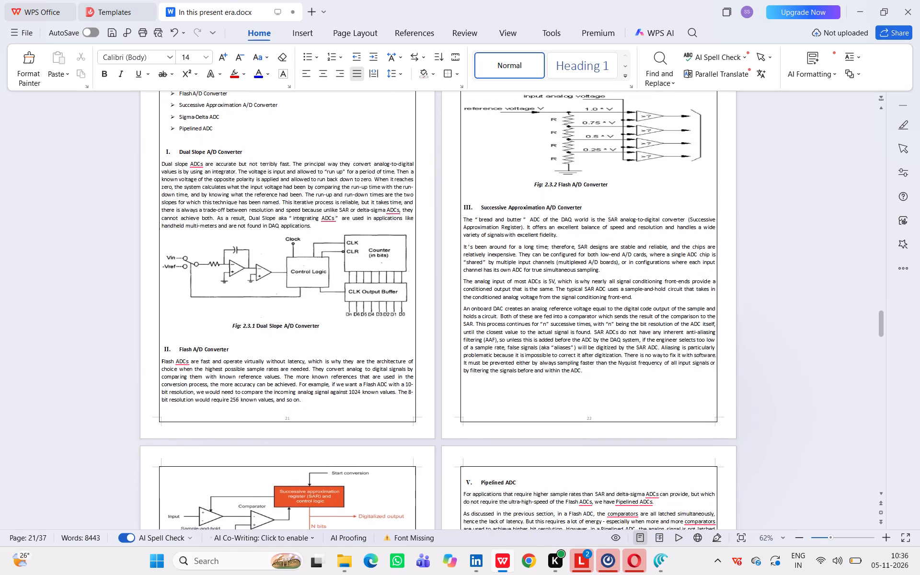
scroll(654, 324, "down", 8)
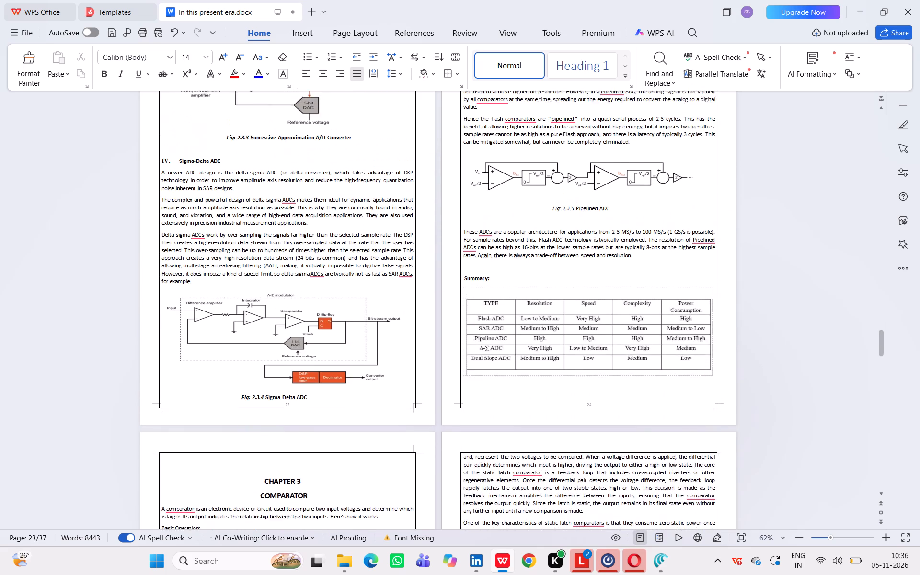
scroll(654, 324, "down", 1)
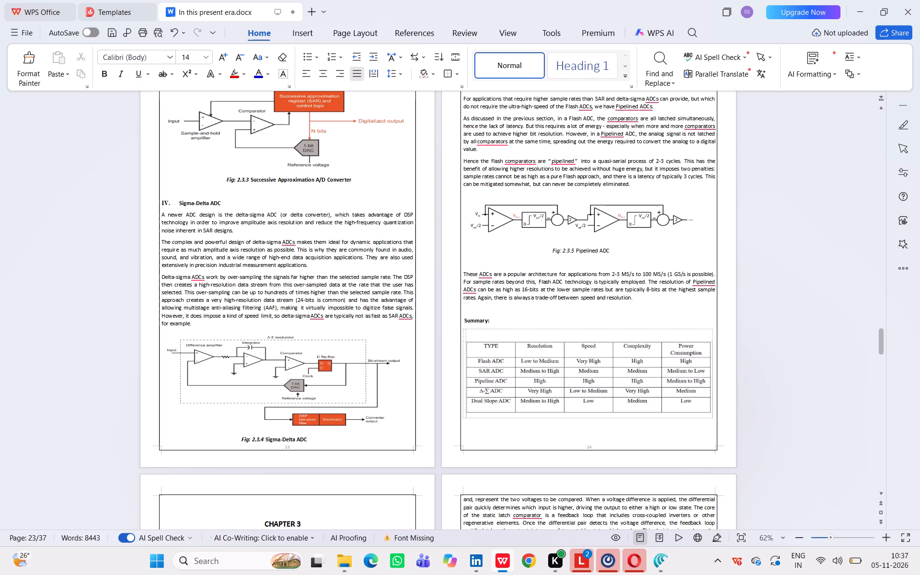
scroll(654, 324, "down", 2)
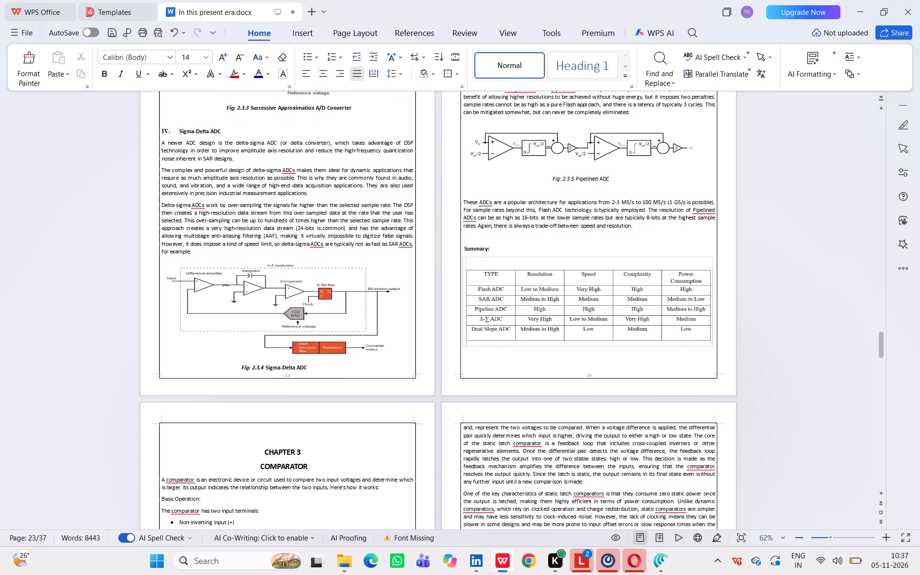
Examine Chapters 3 to 5 and the reference pages for the page positions of the comparator and proposed-method figures.
scroll(654, 324, "down", 4)
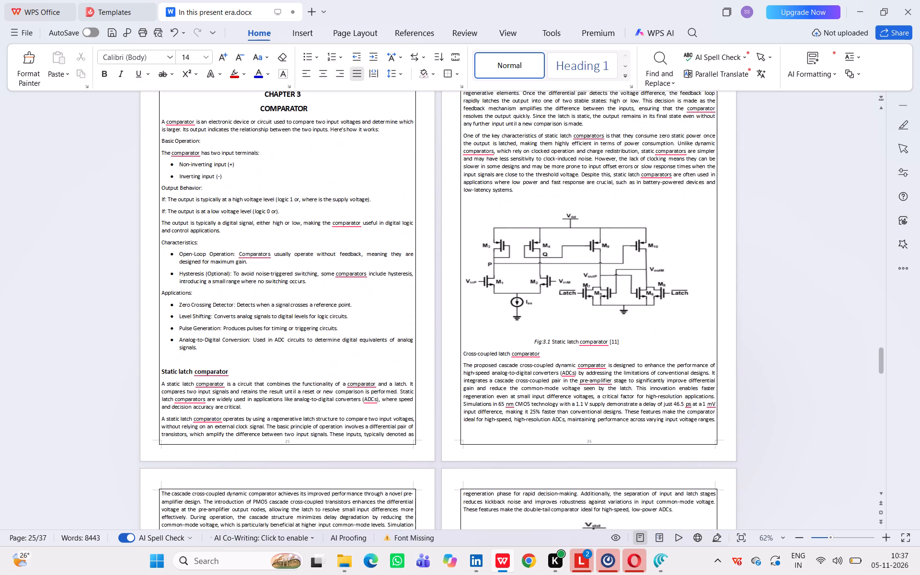
scroll(654, 324, "down", 4)
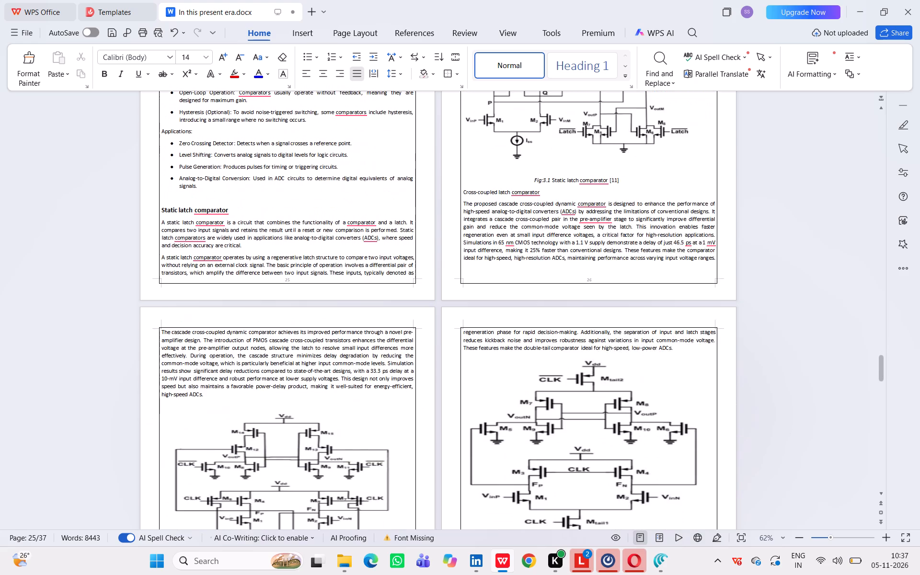
scroll(654, 324, "down", 3)
scroll(654, 324, "up", 1)
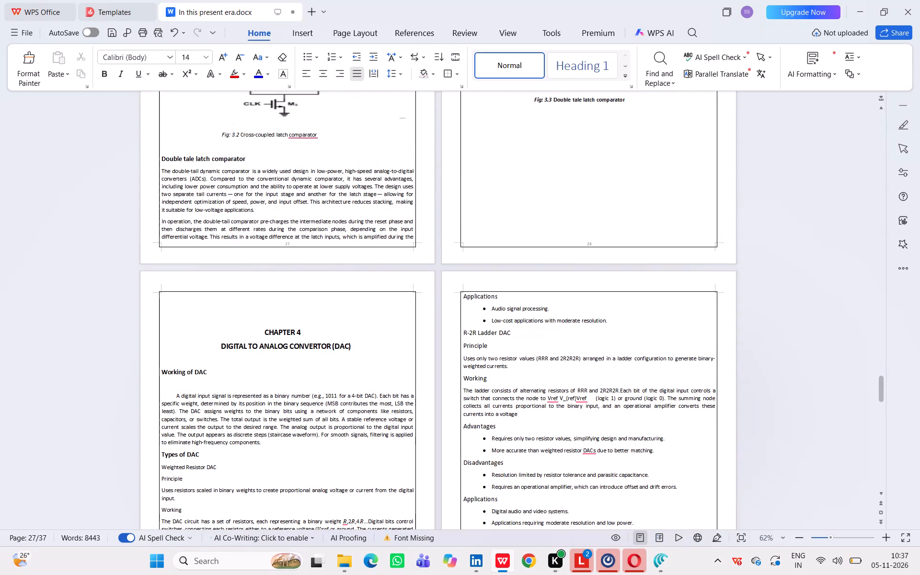
scroll(654, 324, "up", 1)
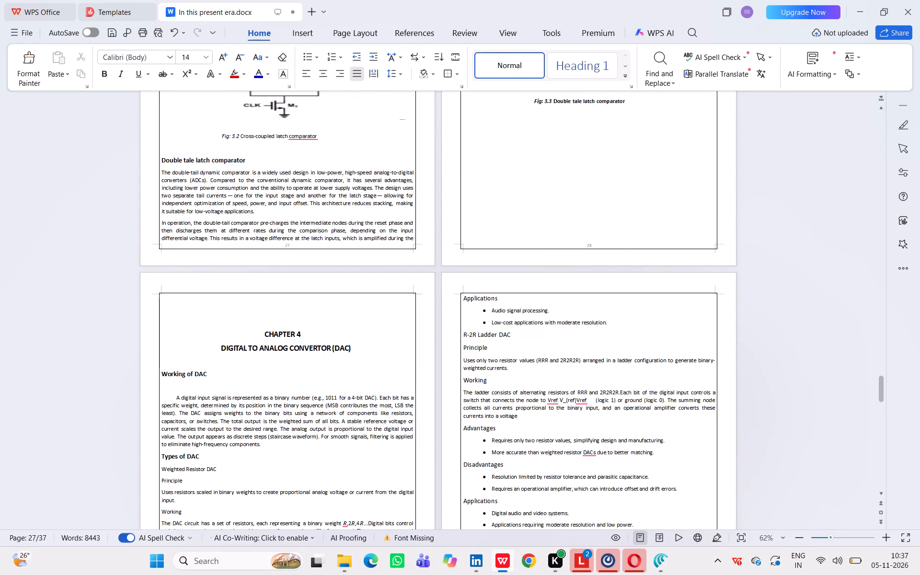
scroll(654, 324, "down", 6)
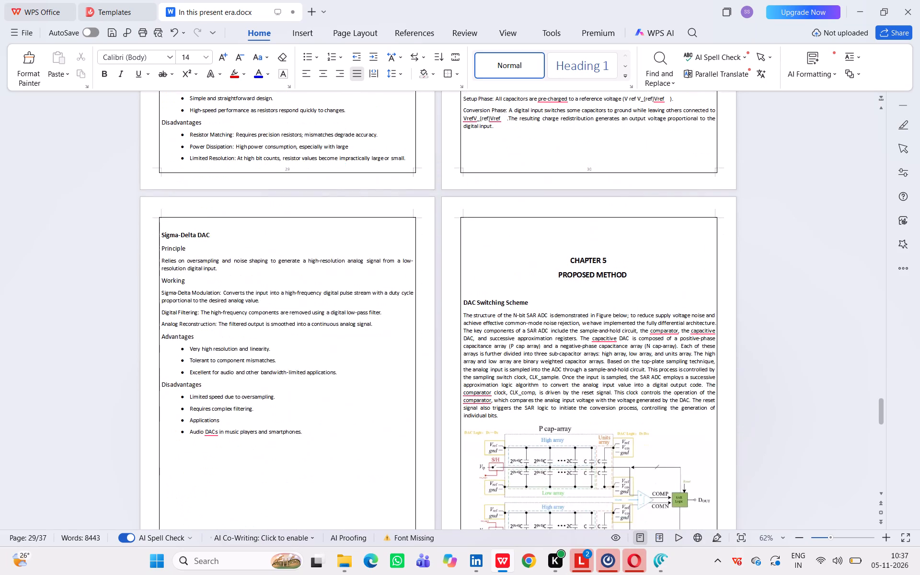
scroll(654, 324, "down", 4)
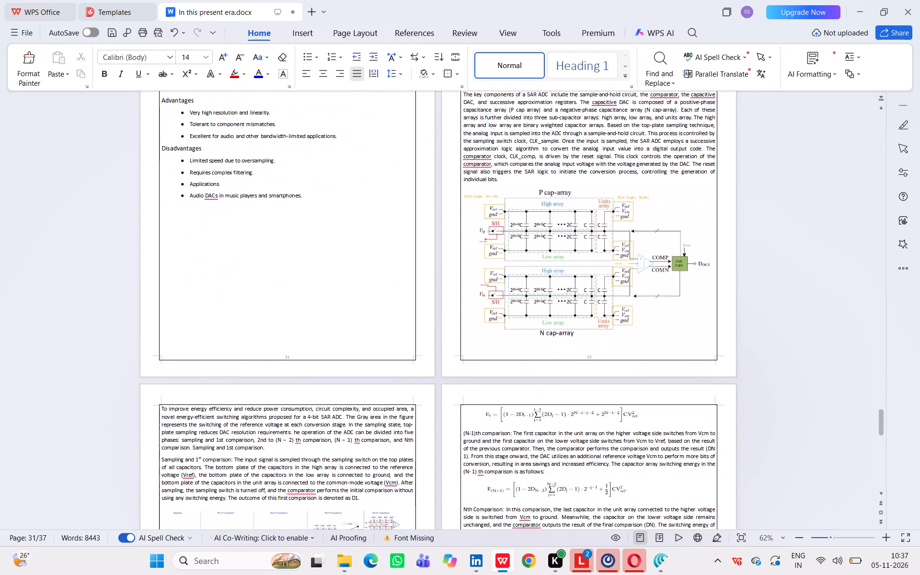
scroll(654, 324, "down", 3)
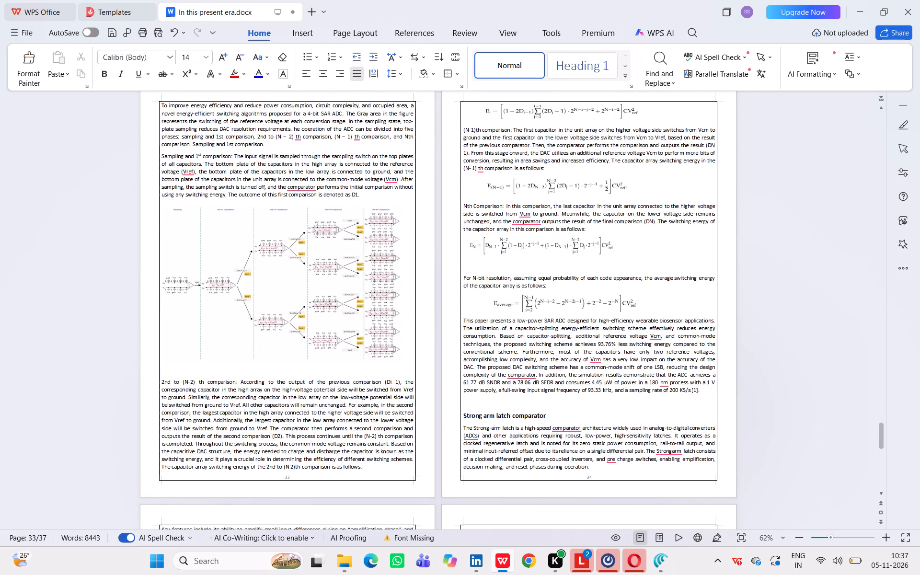
scroll(654, 324, "down", 6)
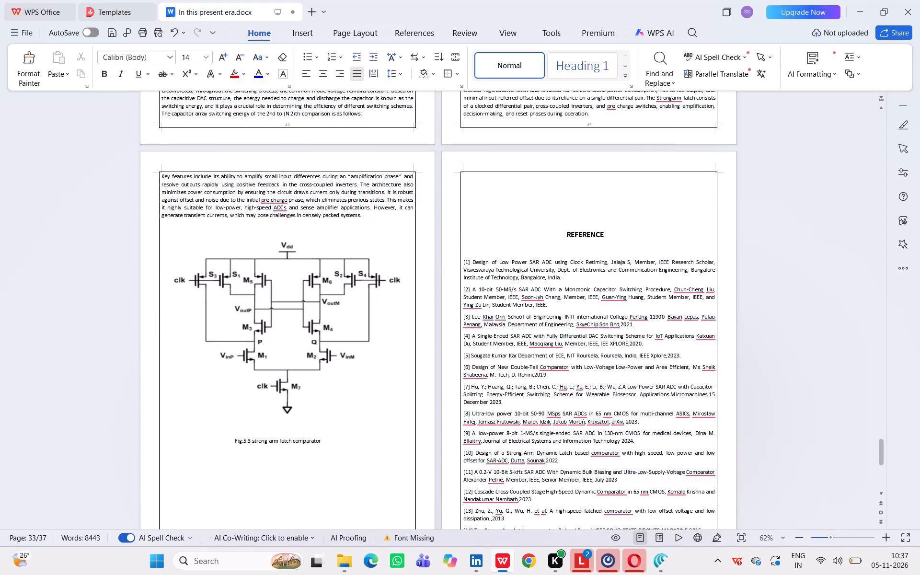
scroll(654, 324, "down", 2)
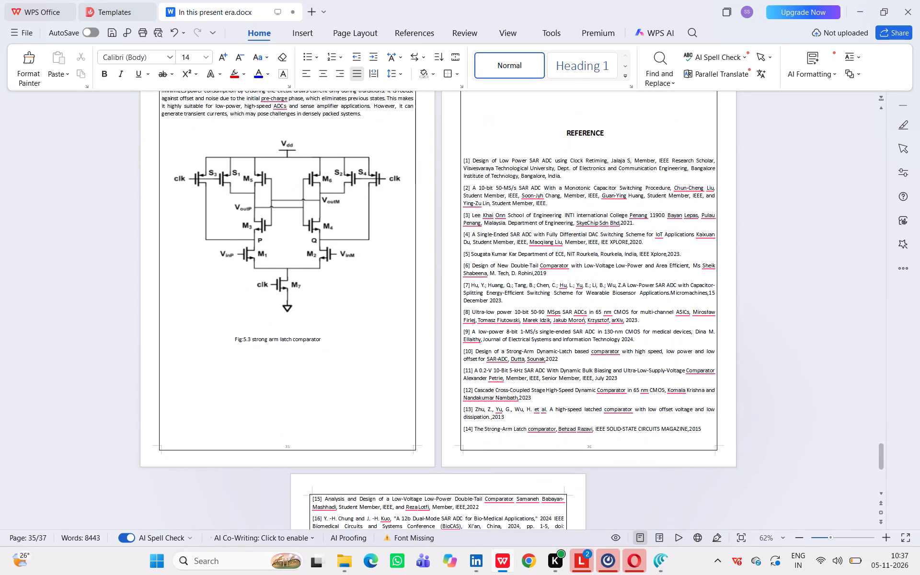
scroll(654, 324, "down", 4)
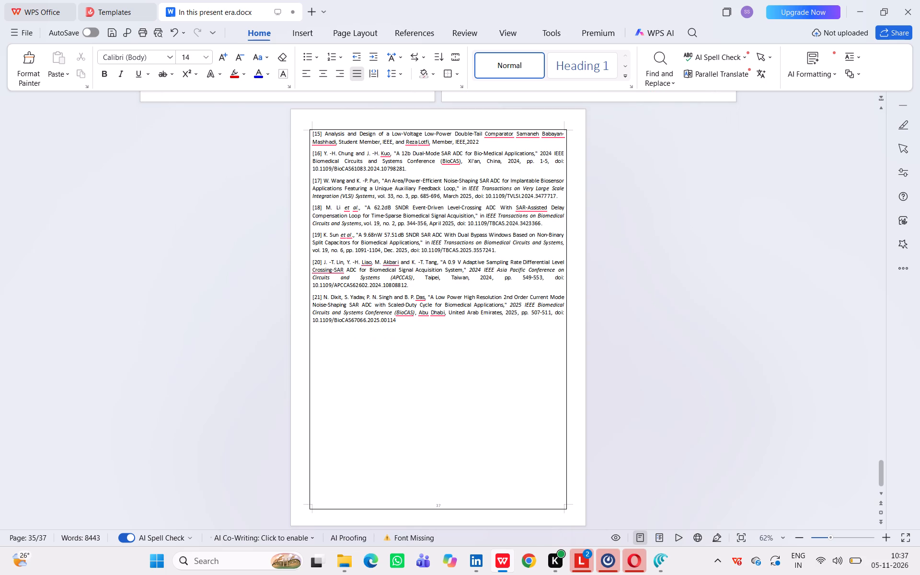
Set the page number of Fig. 1.1 in the List of Figures to 9.
scroll(654, 324, "up", 20)
scroll(654, 324, "up", 17)
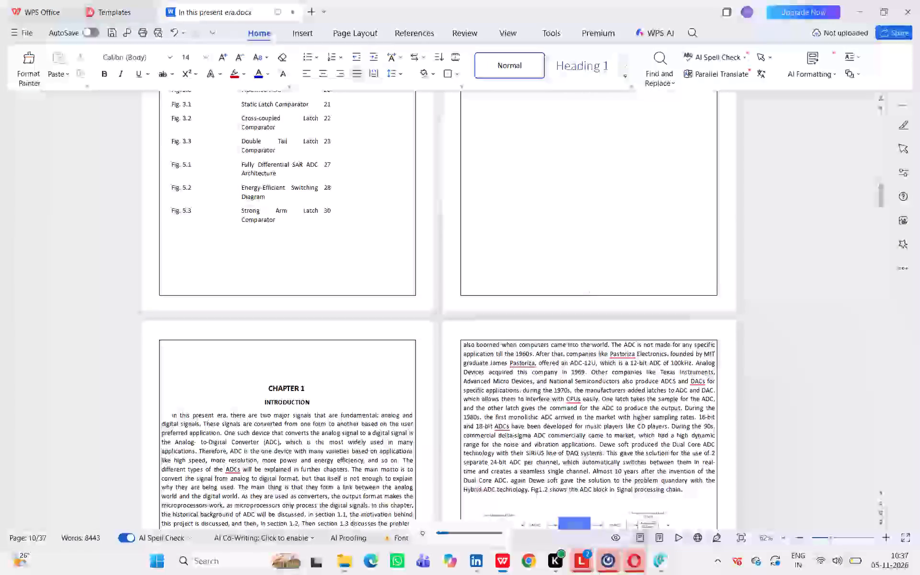
scroll(654, 324, "up", 10)
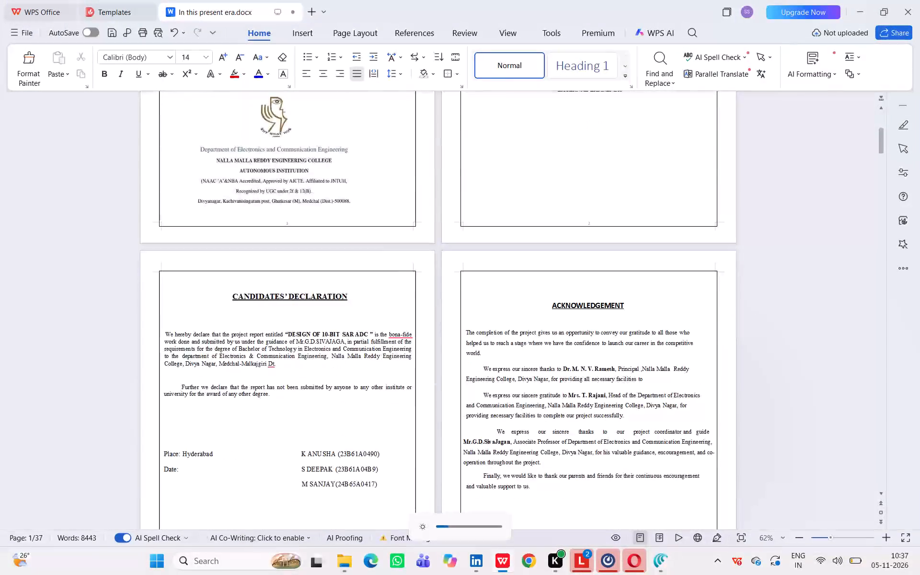
scroll(654, 324, "down", 8)
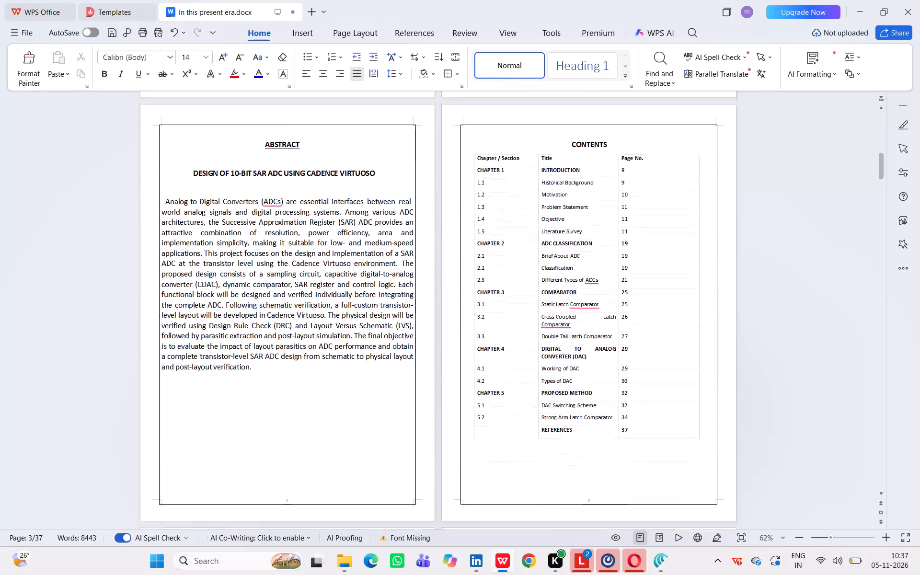
scroll(654, 324, "down", 5)
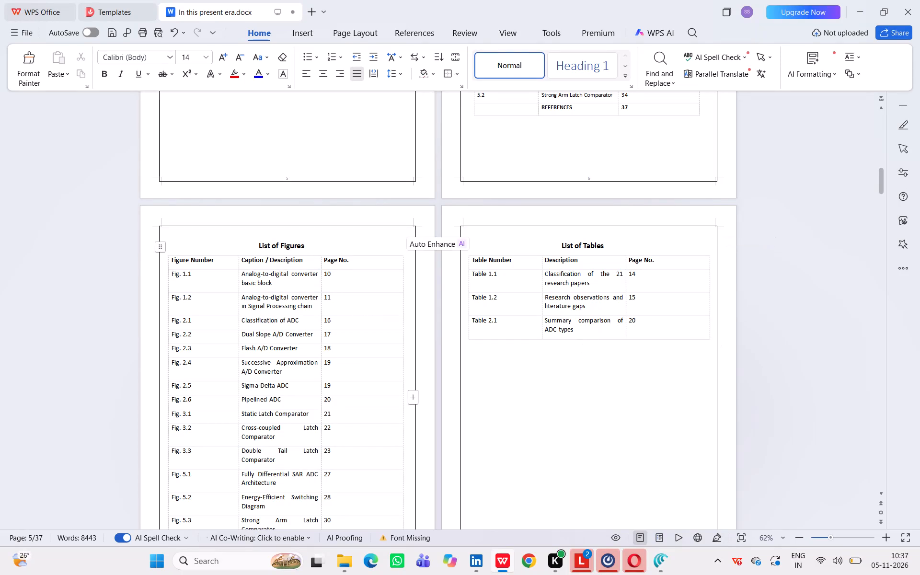
left_click(335, 274)
key("BackSpace")
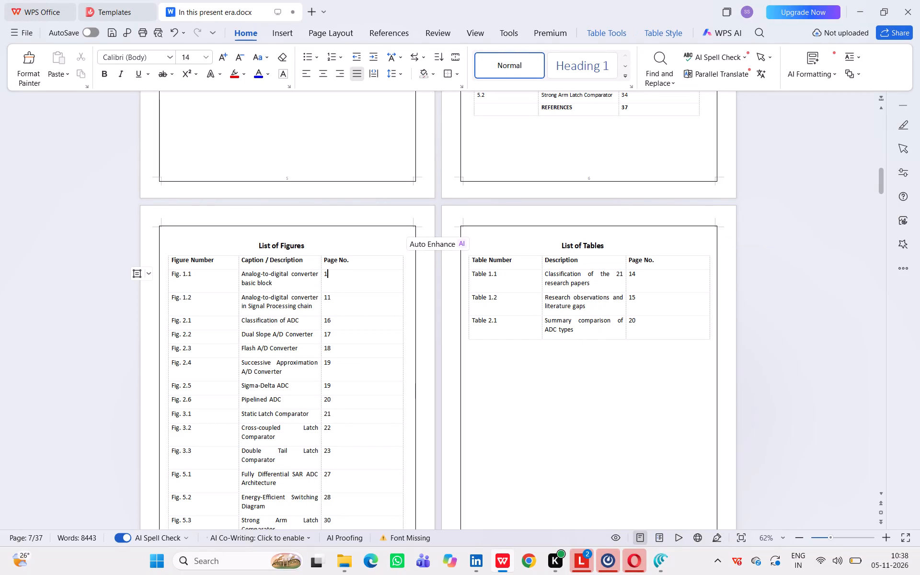
key("BackSpace")
key("9")
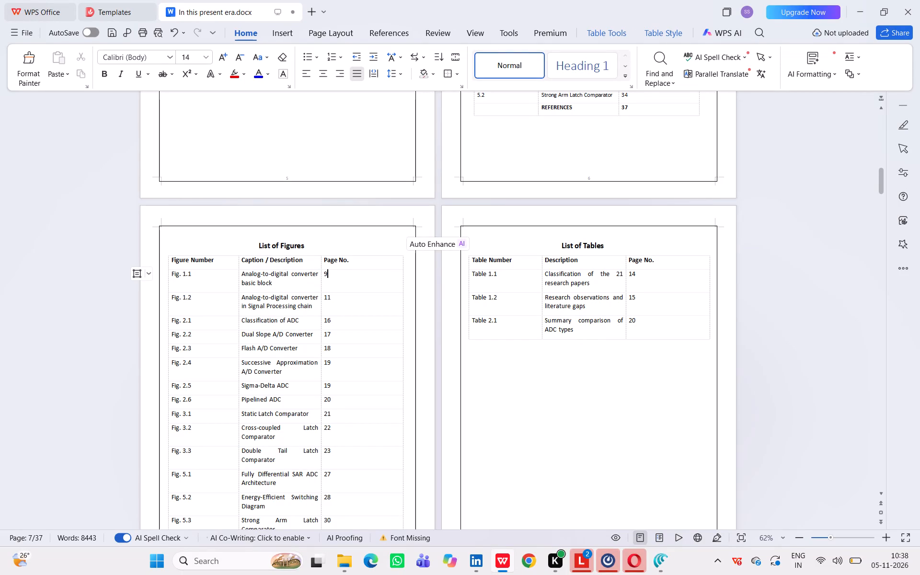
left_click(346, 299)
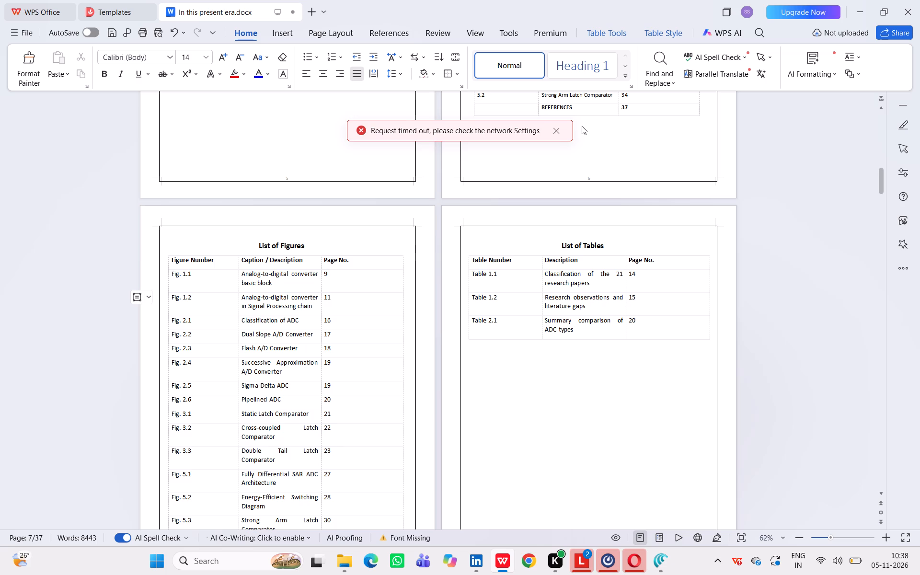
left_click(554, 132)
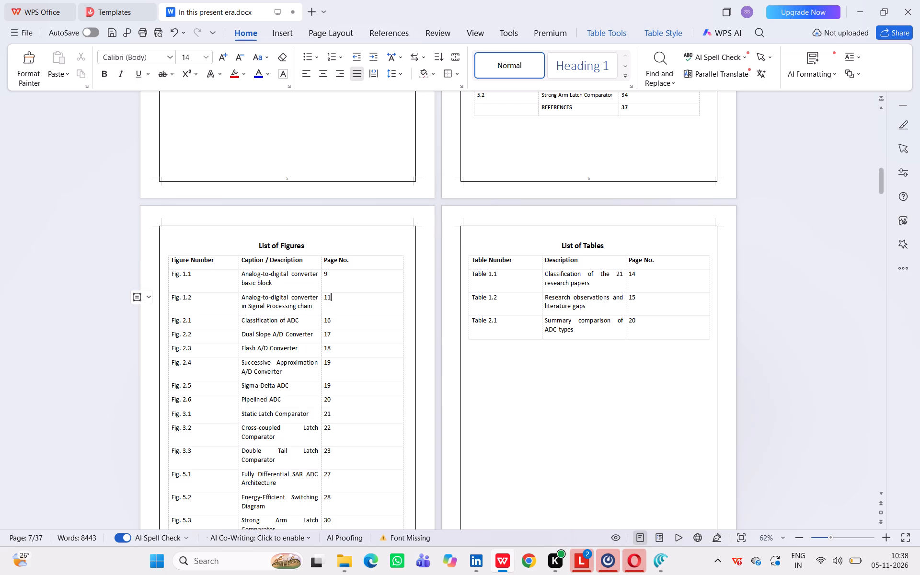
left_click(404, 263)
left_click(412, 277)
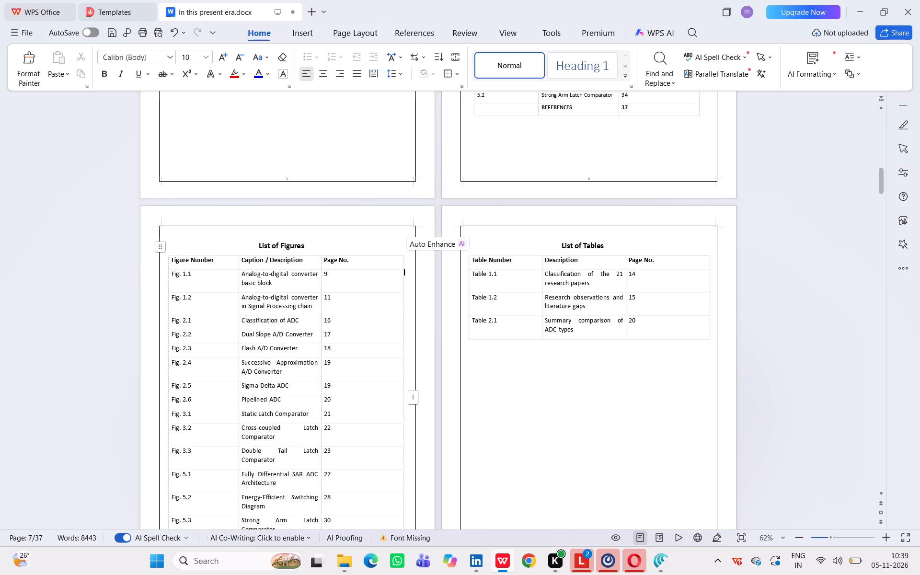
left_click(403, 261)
Set the page number of Fig. 1.2 in the List of Figures to 10.
left_click(353, 302)
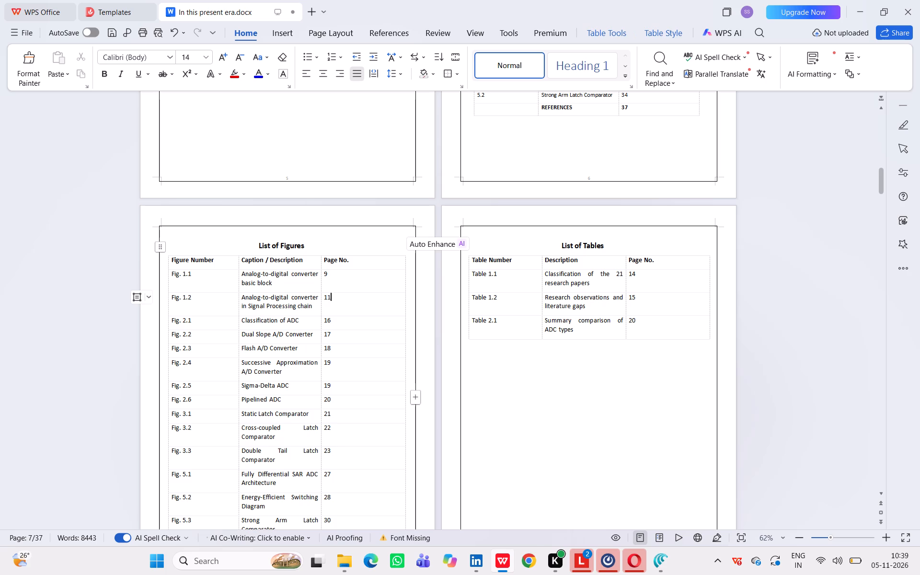
key("BackSpace")
key("0")
left_click(433, 382)
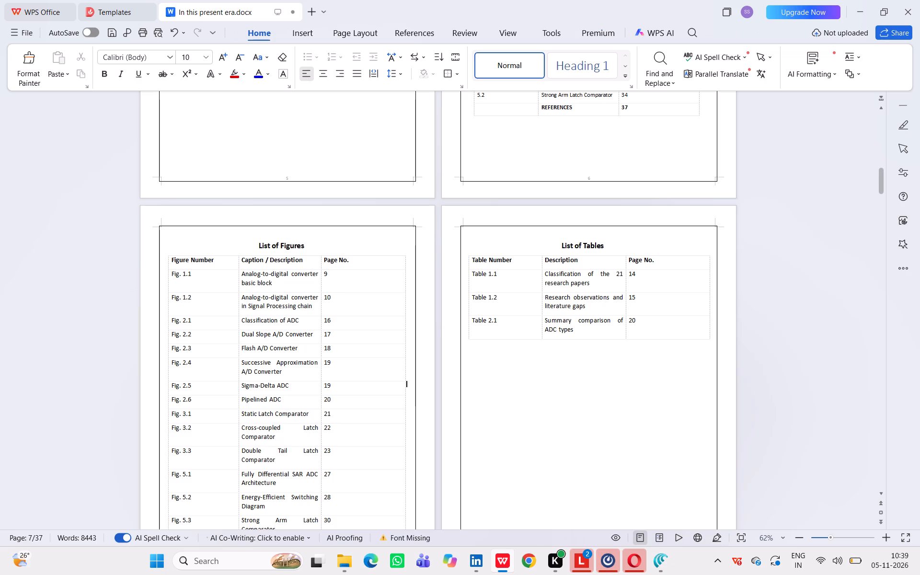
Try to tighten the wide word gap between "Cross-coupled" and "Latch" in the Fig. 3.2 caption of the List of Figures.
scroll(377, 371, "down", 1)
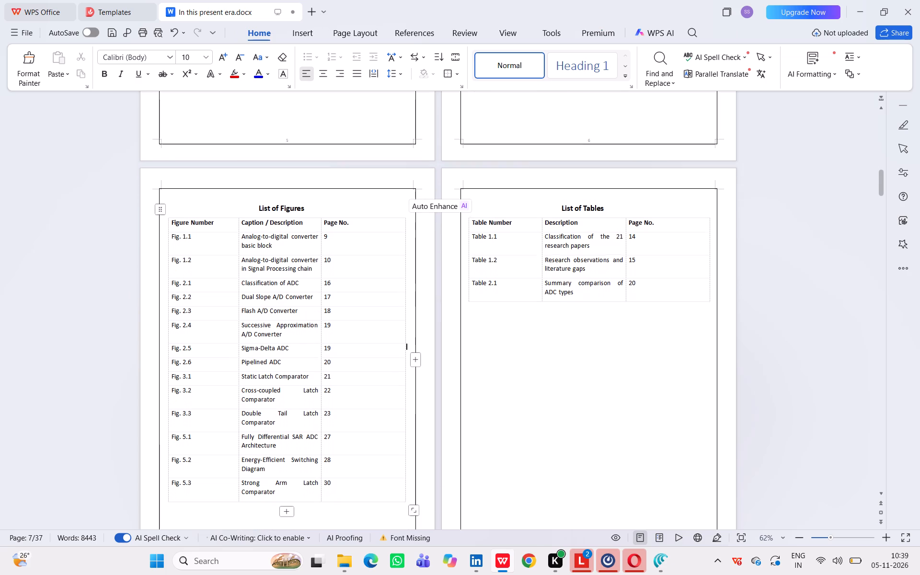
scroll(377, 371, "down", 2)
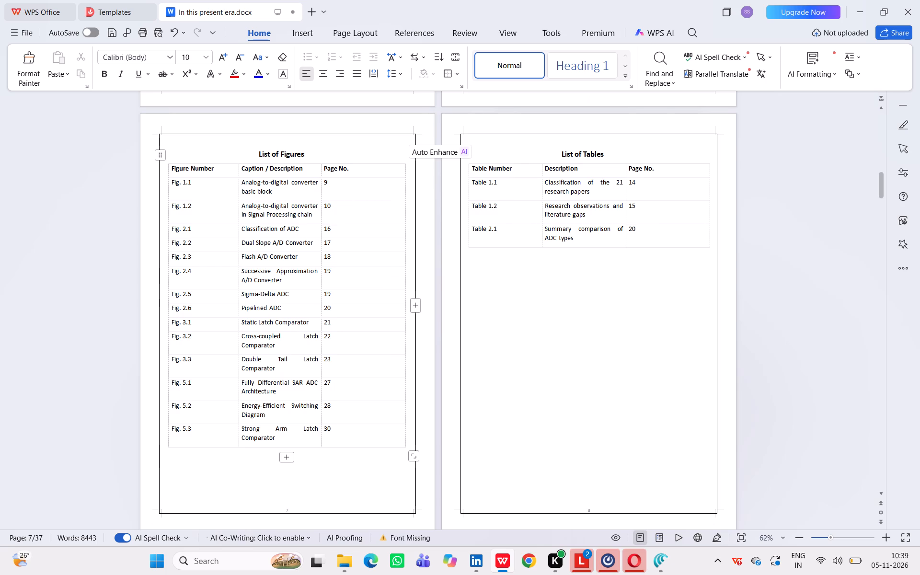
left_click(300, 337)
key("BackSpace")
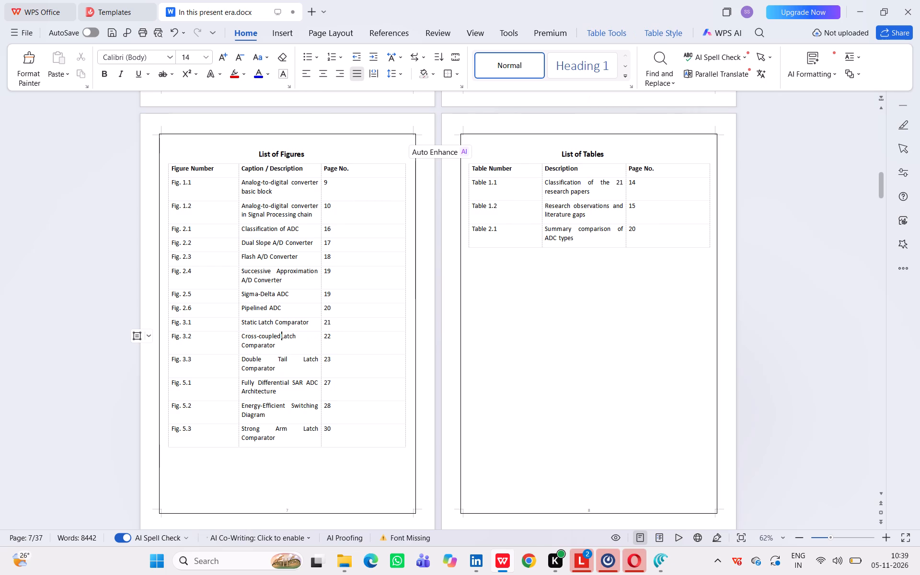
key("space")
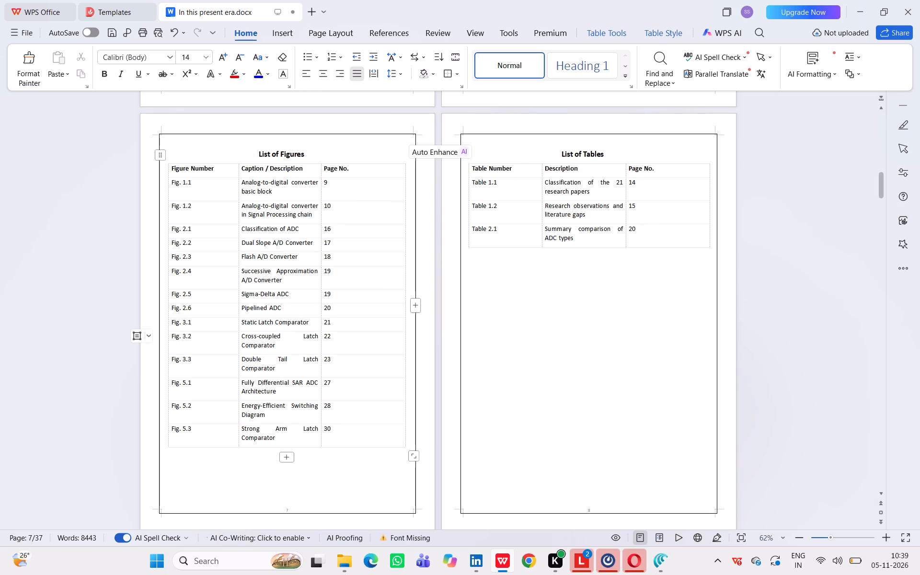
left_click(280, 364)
Set the List of Figures page numbers to 20 for Fig. 2.1, 21 for Fig. 2.2 and 22 for Fig. 2.3.
left_click(344, 229)
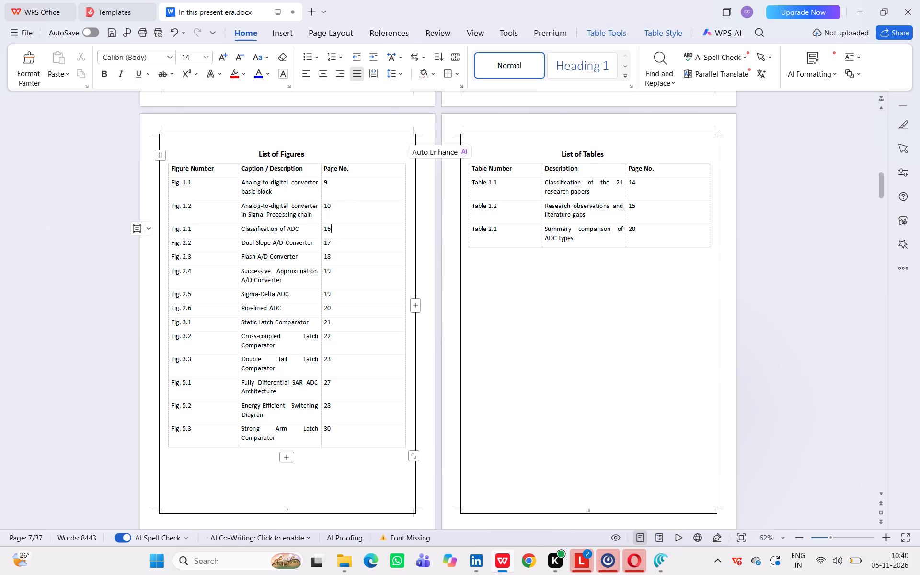
key("BackSpace")
key("BackSpace")
type("20")
key("Down")
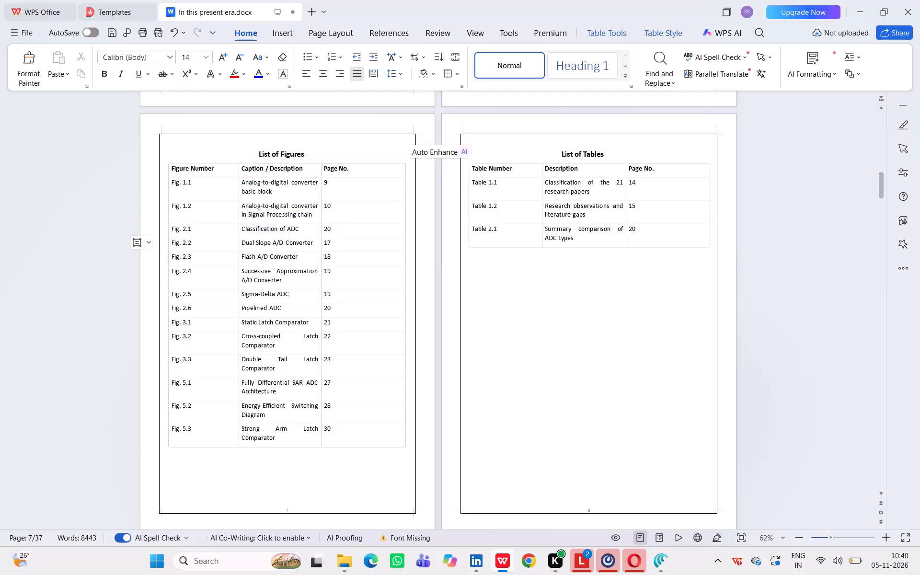
key("BackSpace")
key("BackSpace")
type("21")
key("Down")
key("BackSpace")
key("BackSpace")
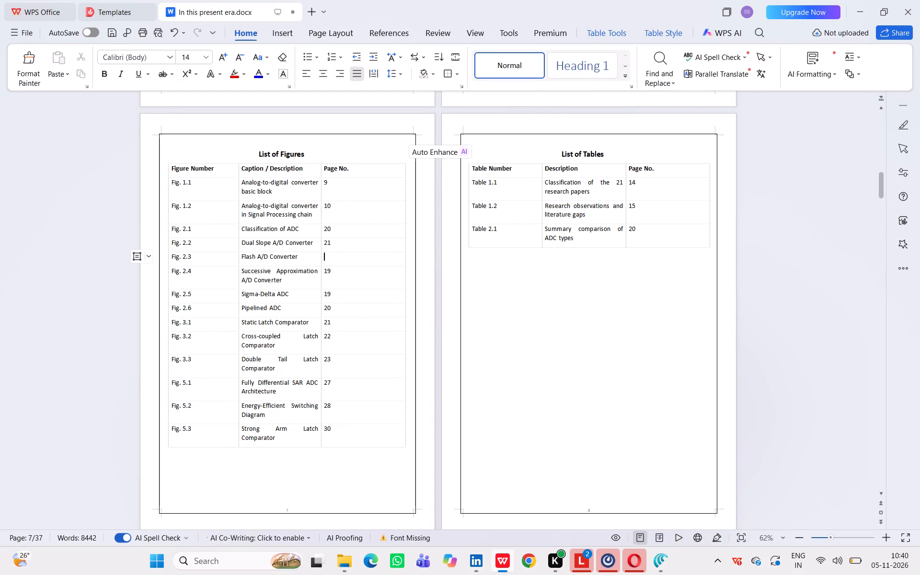
type("22")
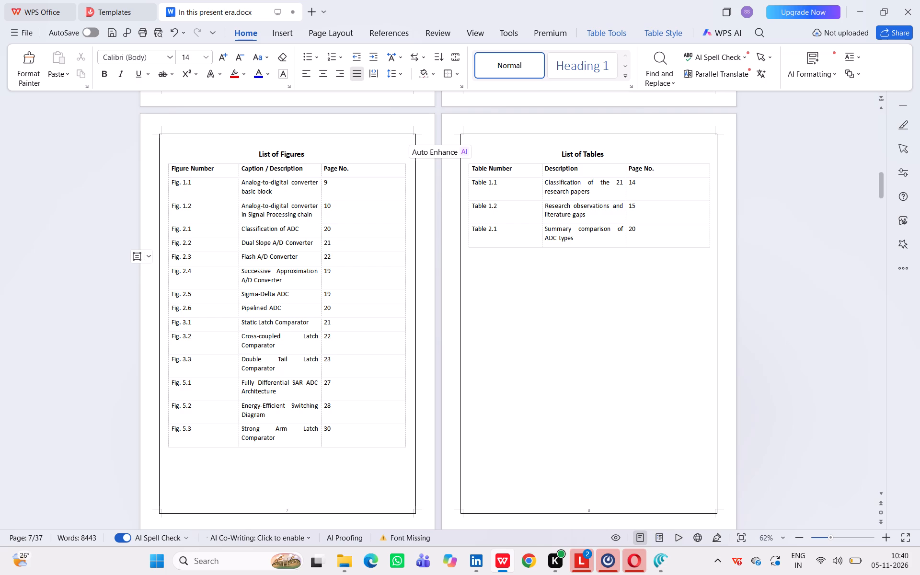
Set the List of Figures page numbers to 23 for Fig. 2.4 and Fig. 2.5, and 24 for Fig. 2.6.
key("Down")
key("BackSpace")
key("BackSpace")
type("23")
key("Down")
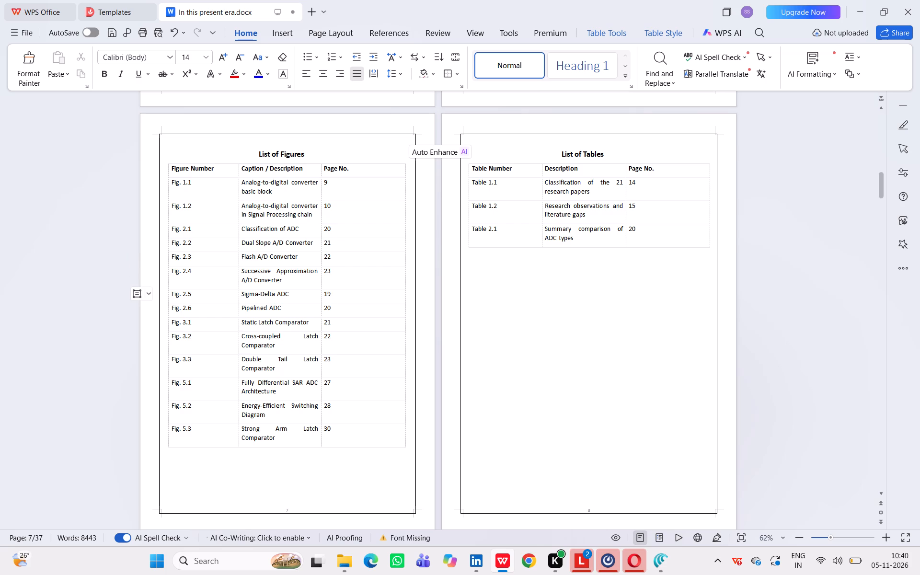
key("BackSpace")
key("BackSpace")
type("23")
key("Down")
key("BackSpace")
key("4")
Set the List of Figures page numbers to 26 for Fig. 3.1, 27 for Fig. 3.2 and 28 for Fig. 3.3.
key("Down")
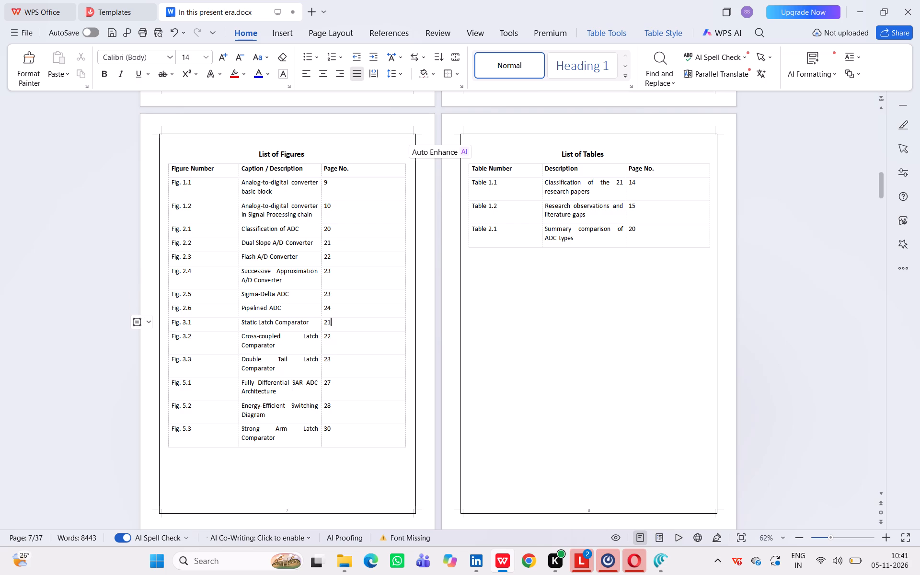
key("BackSpace")
key("6")
key("Down")
key("BackSpace")
key("7")
key("Down")
key("BackSpace")
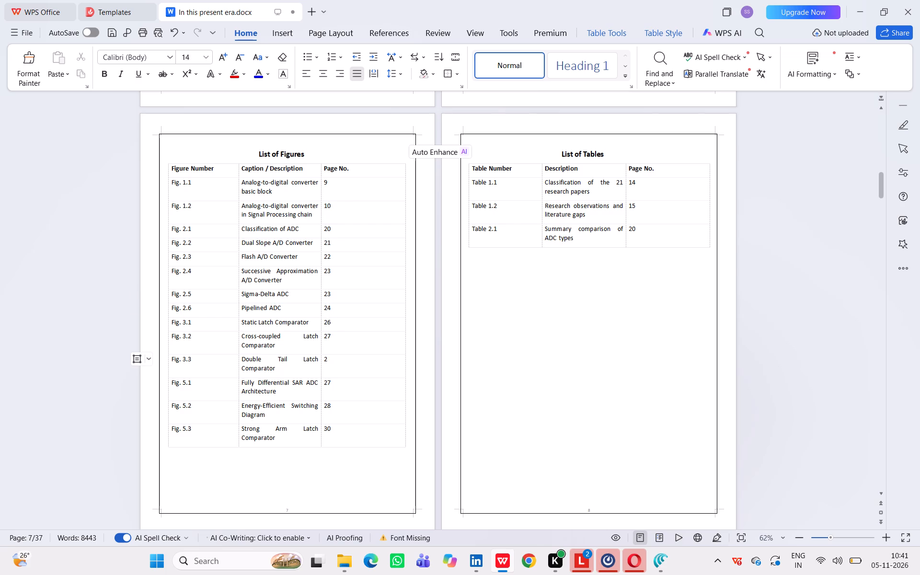
key("8")
Set the List of Figures page numbers to 32 for Fig. 5.1, 33 for Fig. 5.2 and 35 for Fig. 5.3.
key("Down")
key("BackSpace")
key("BackSpace")
key("3")
key("2")
key("Down")
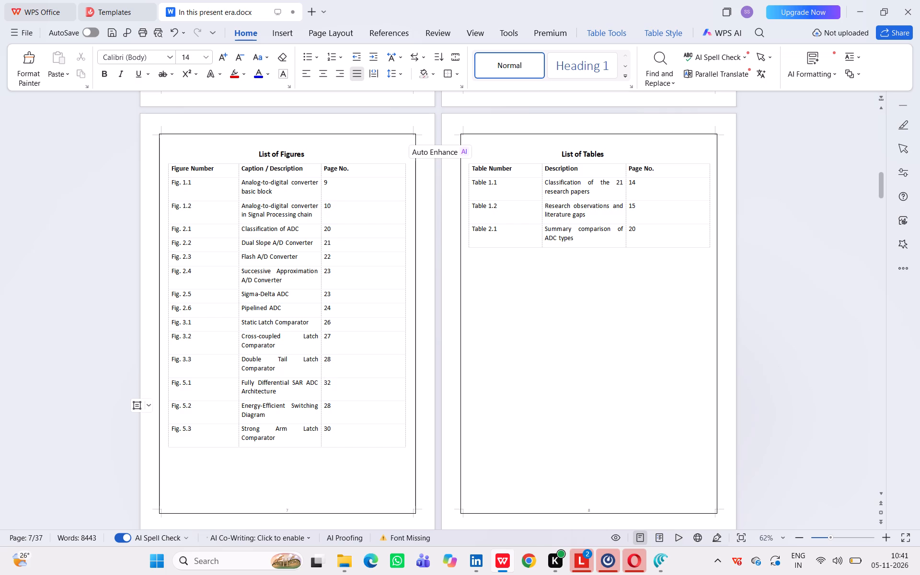
key("BackSpace")
key("BackSpace")
type("33")
key("Down")
key("BackSpace")
key("5")
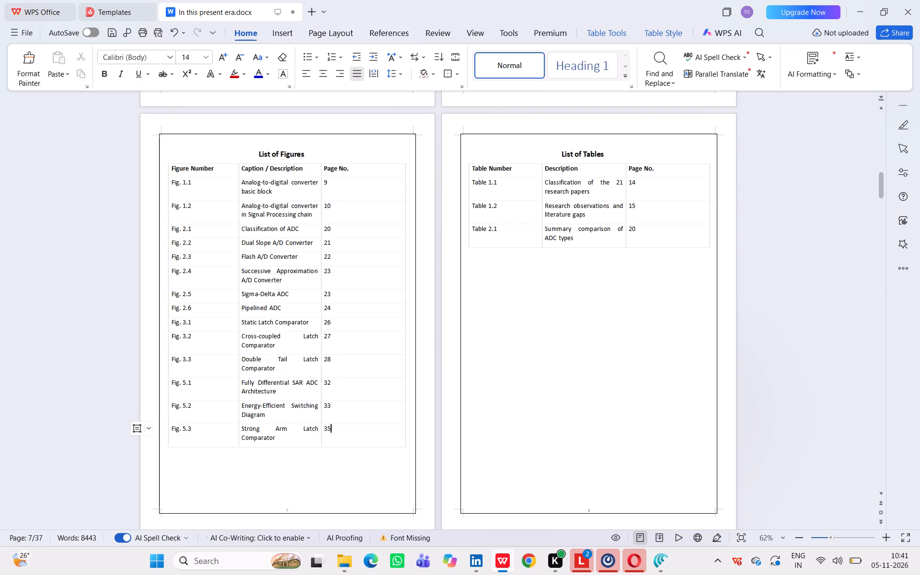
Look through the report body for the pages holding the research-paper classification, research gaps and ADC type summary tables.
scroll(561, 342, "down", 2)
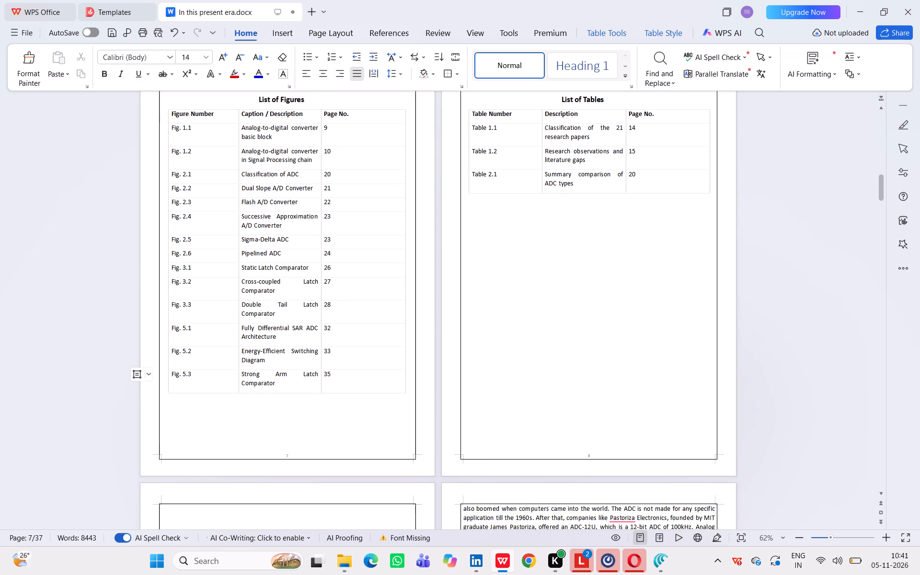
scroll(561, 342, "down", 6)
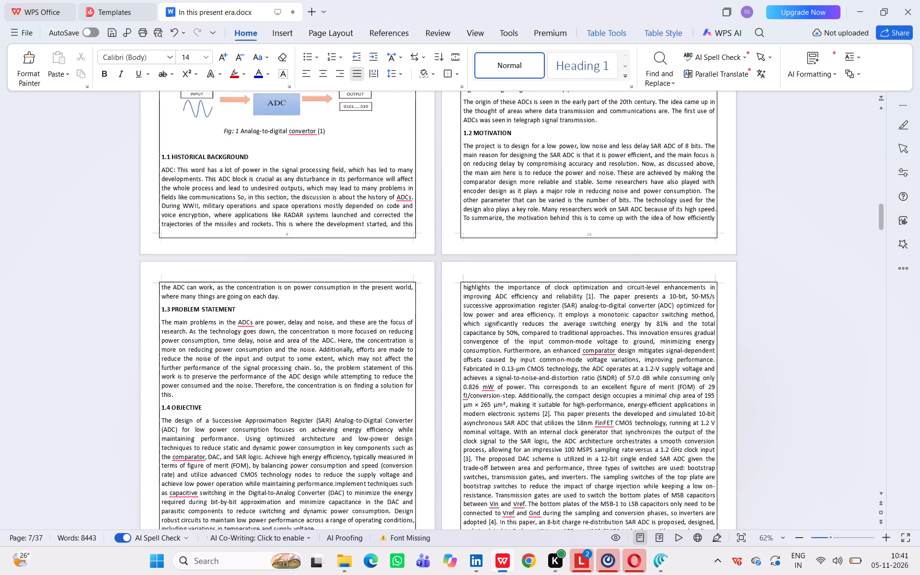
scroll(561, 342, "down", 5)
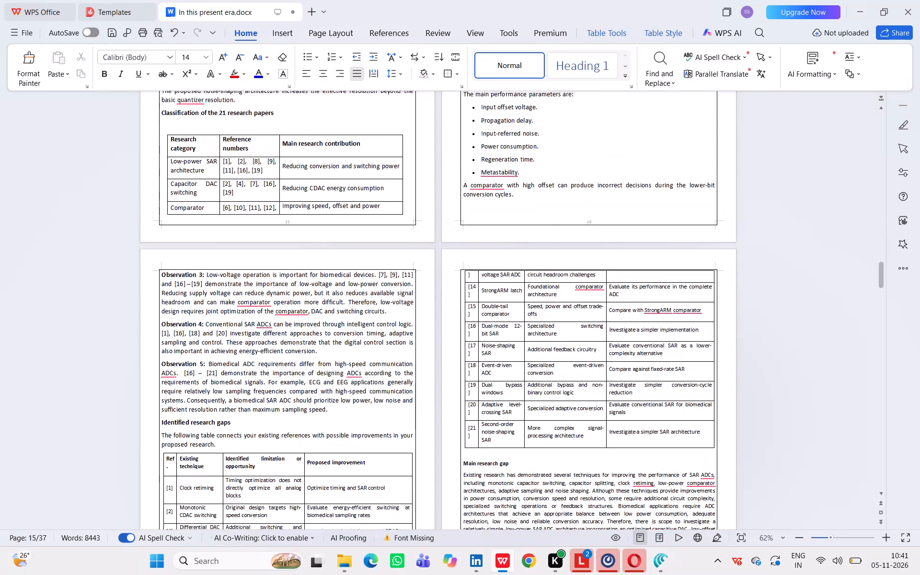
scroll(561, 342, "down", 2)
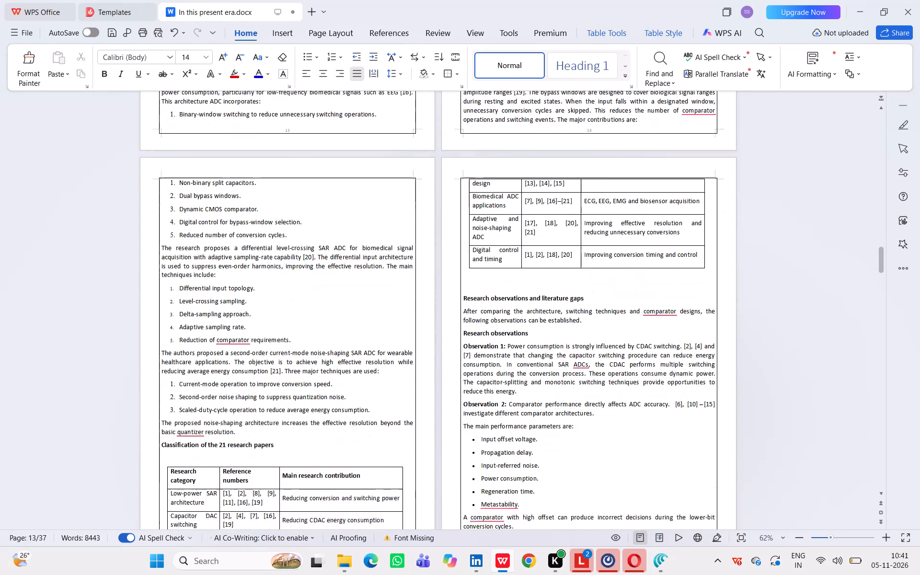
scroll(561, 342, "down", 4)
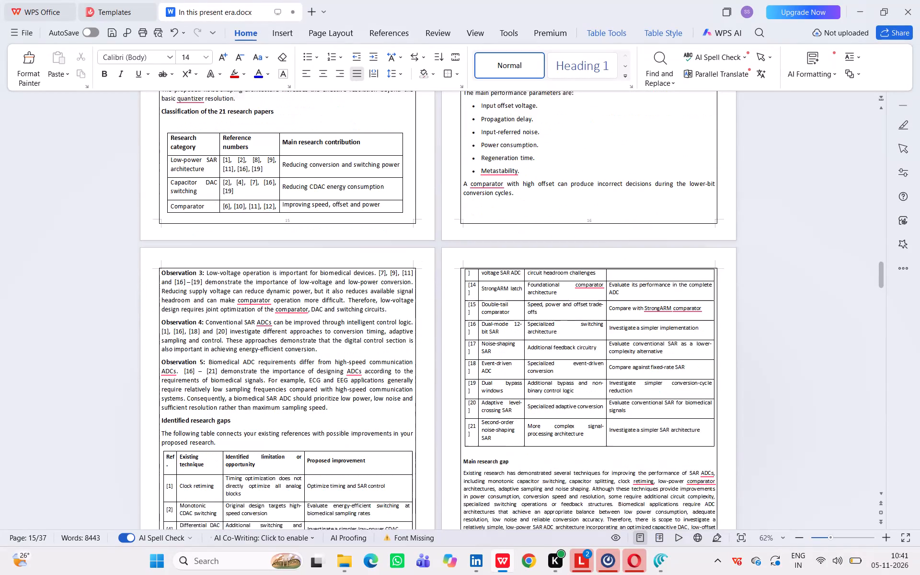
scroll(561, 342, "down", 4)
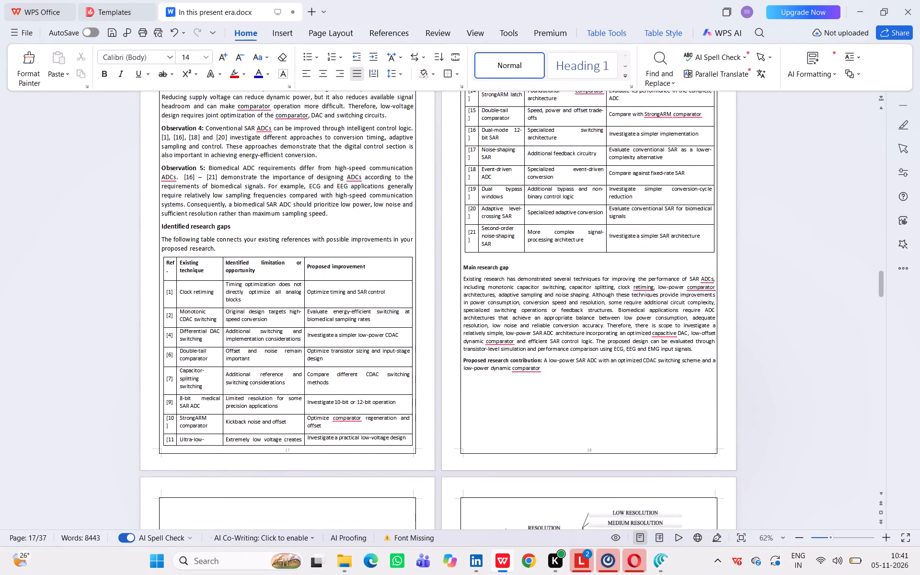
scroll(561, 342, "down", 10)
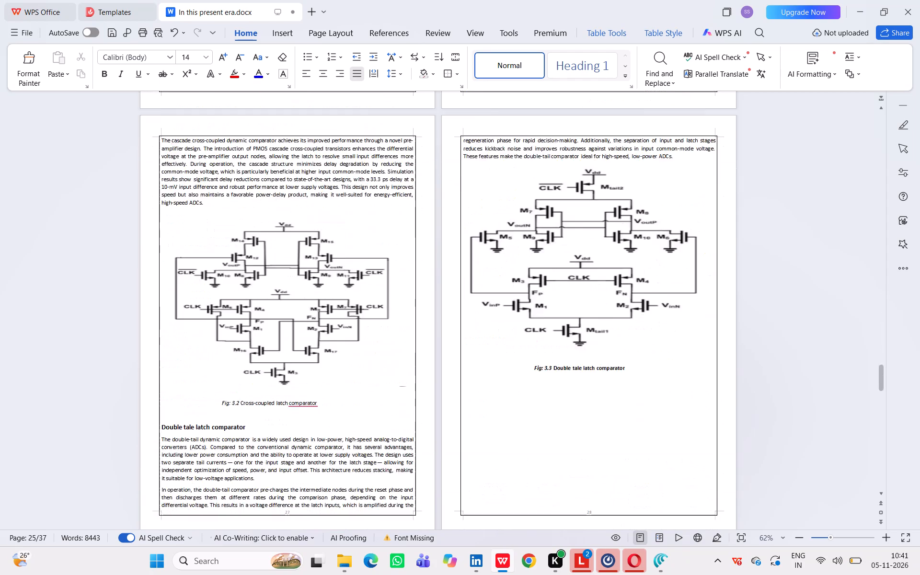
scroll(561, 342, "up", 1)
scroll(561, 342, "down", 1)
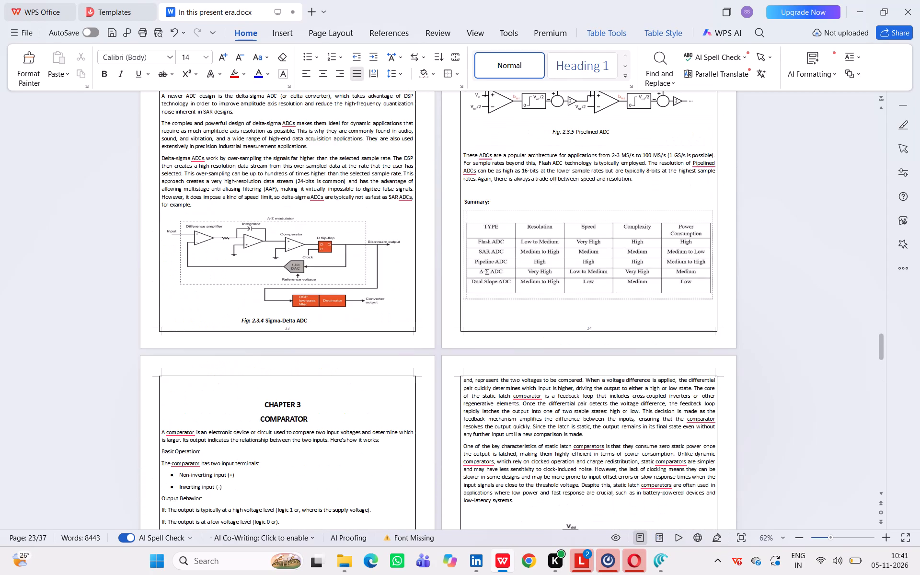
scroll(561, 342, "down", 4)
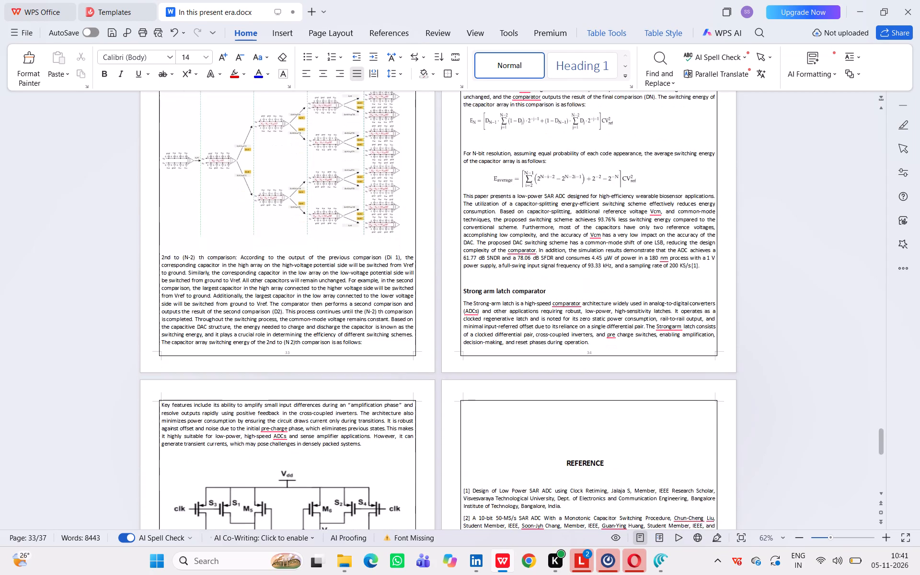
scroll(561, 342, "down", 2)
scroll(561, 342, "up", 1)
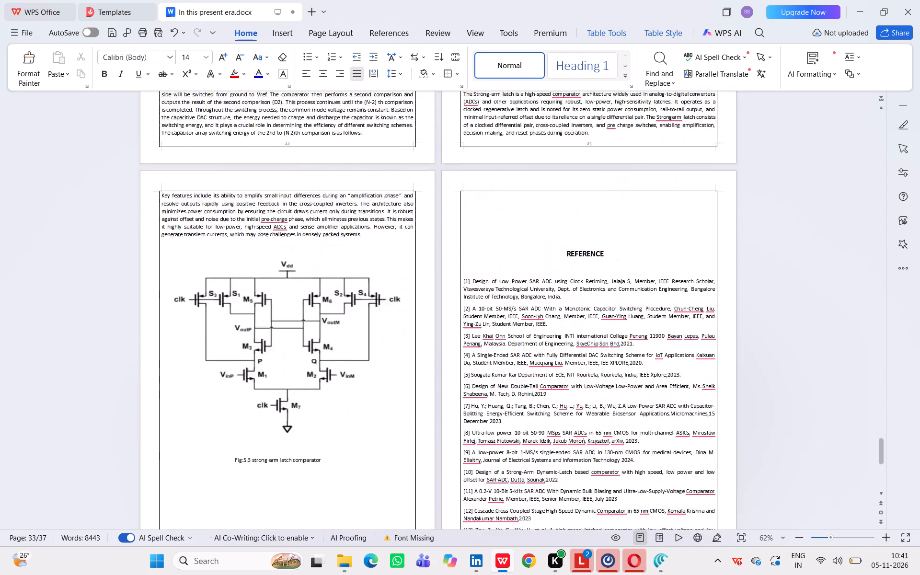
scroll(561, 342, "up", 5)
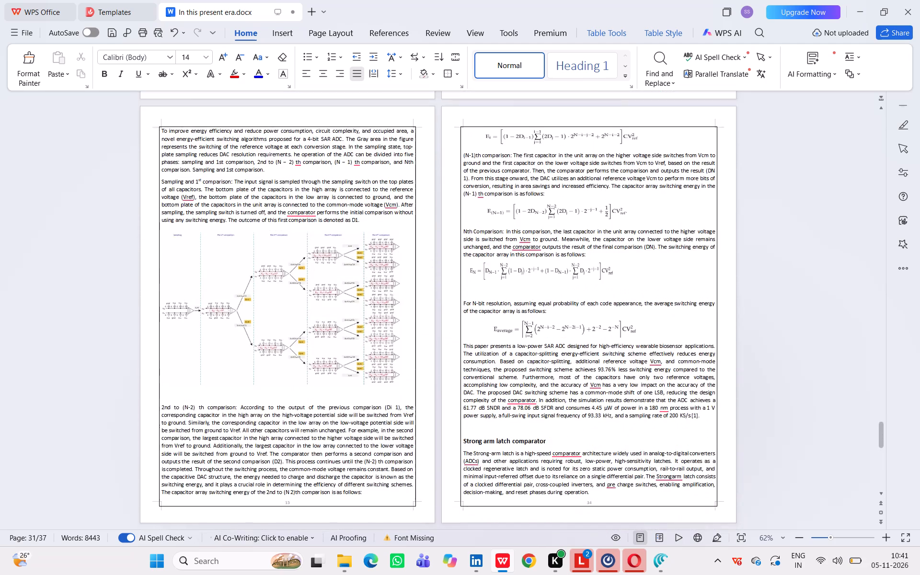
scroll(561, 342, "up", 7)
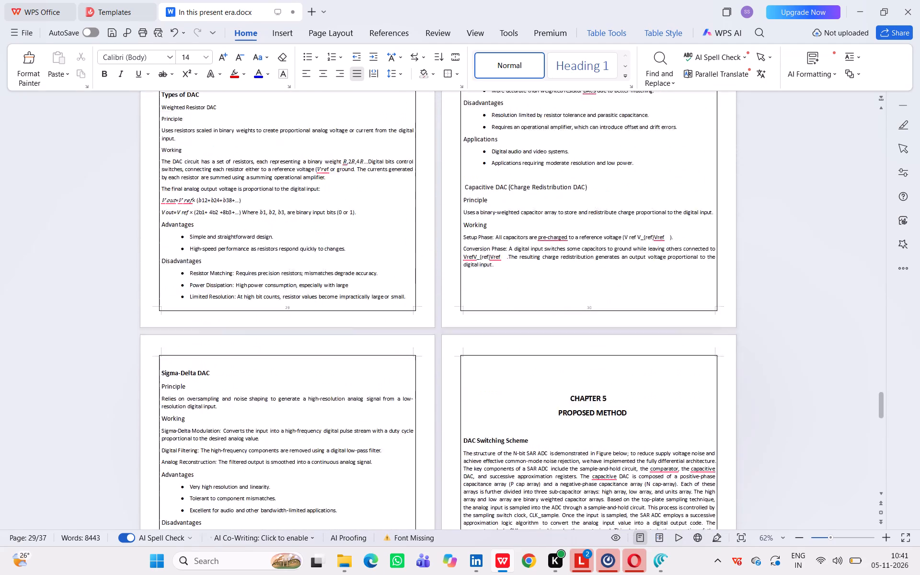
scroll(561, 342, "up", 7)
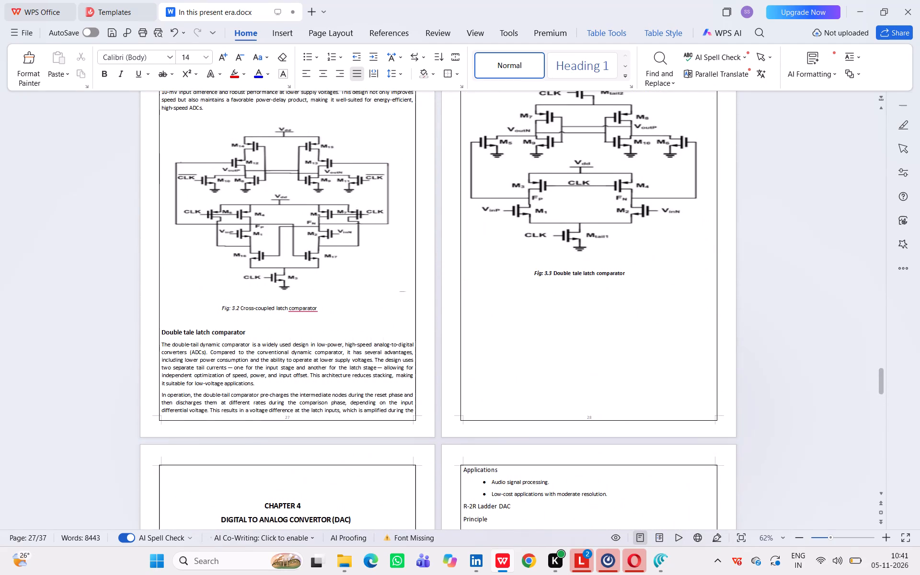
scroll(561, 342, "up", 5)
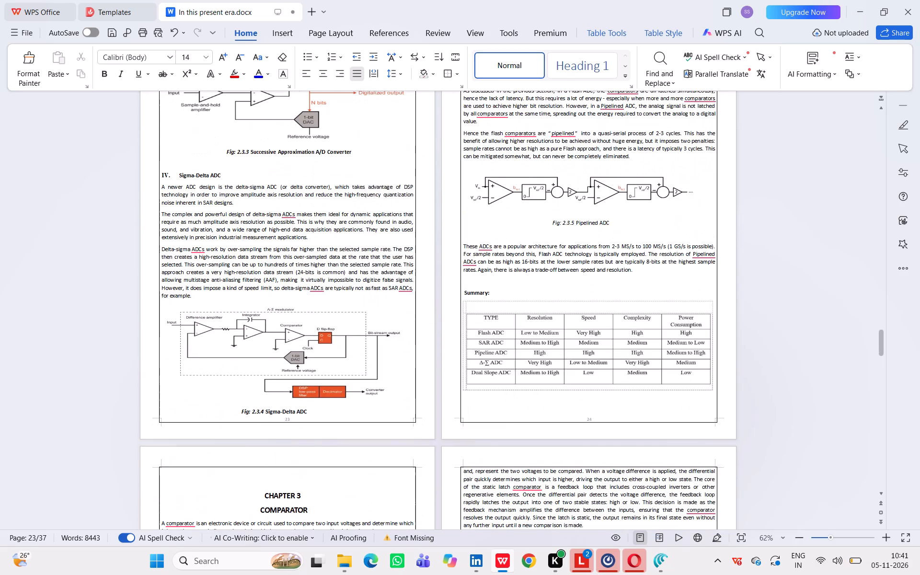
scroll(561, 342, "up", 2)
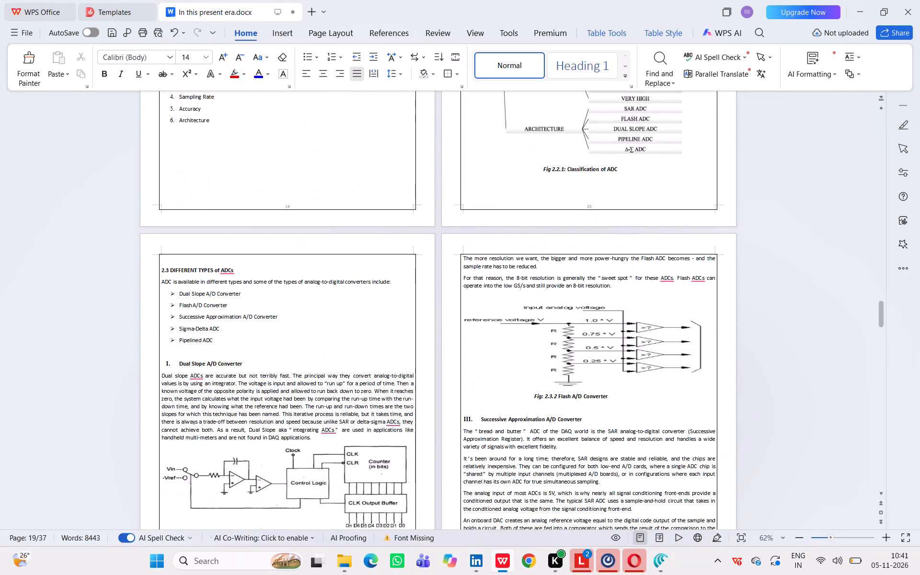
scroll(561, 342, "up", 6)
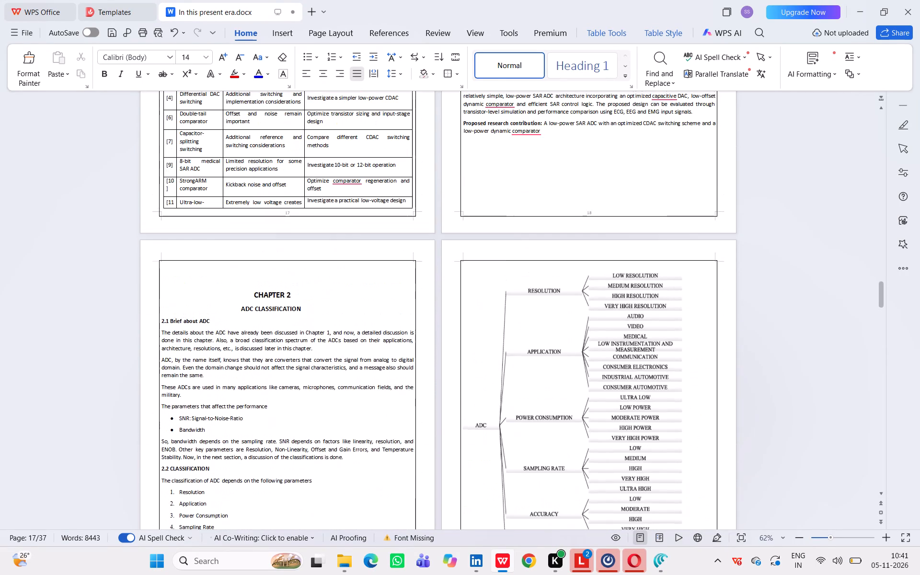
scroll(561, 342, "up", 4)
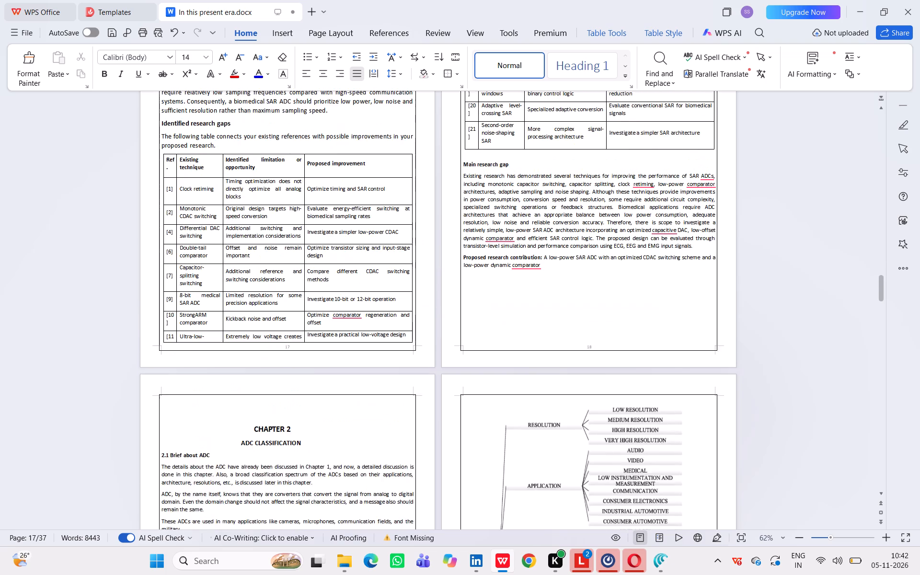
scroll(561, 342, "up", 1)
scroll(561, 342, "down", 3)
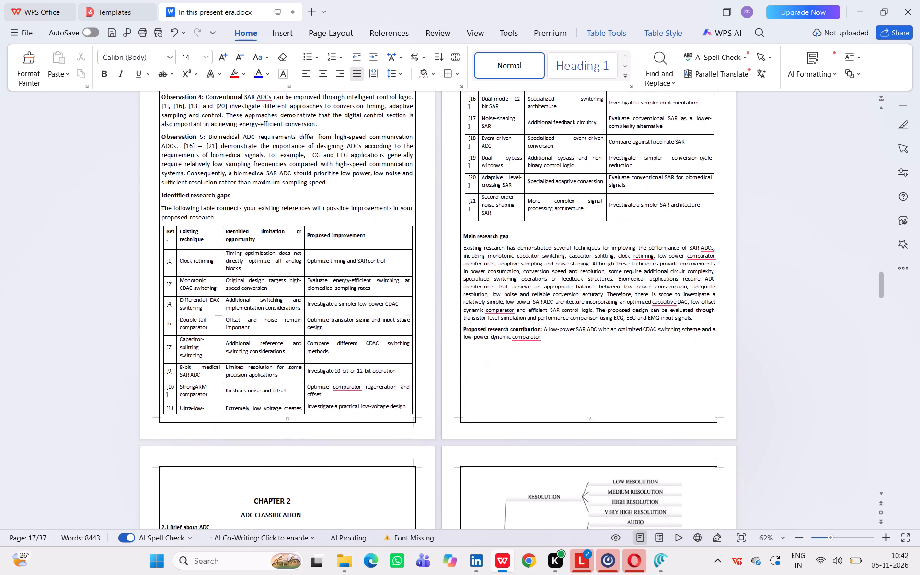
scroll(561, 342, "down", 7)
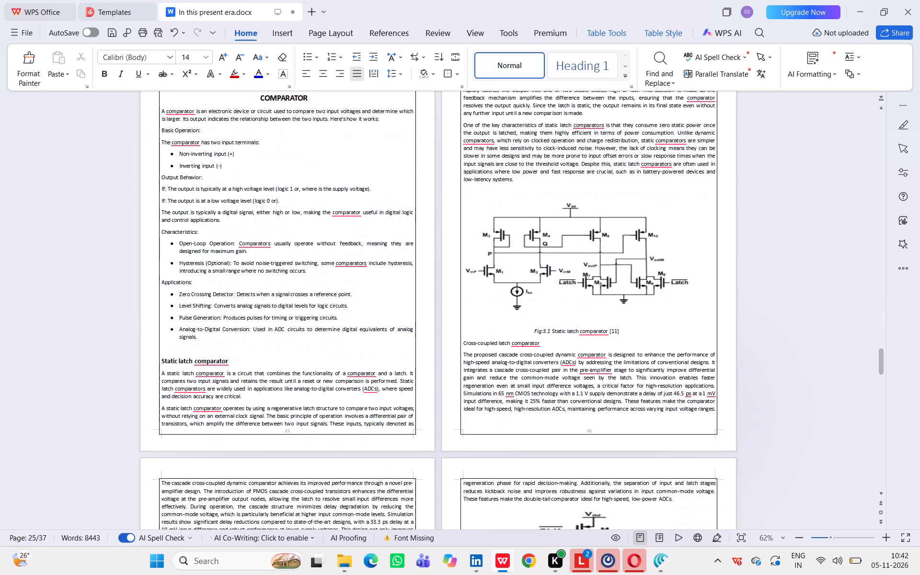
scroll(561, 342, "up", 5)
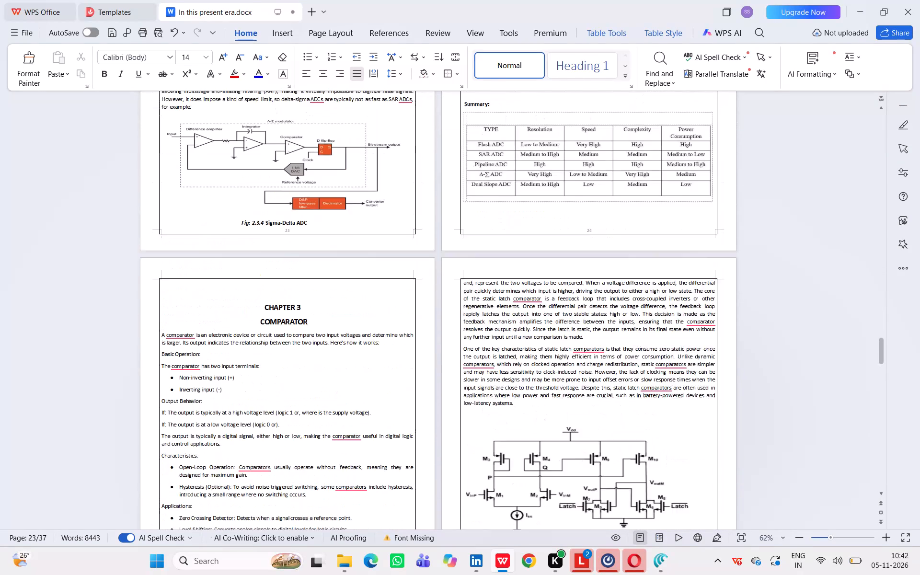
scroll(561, 342, "up", 15)
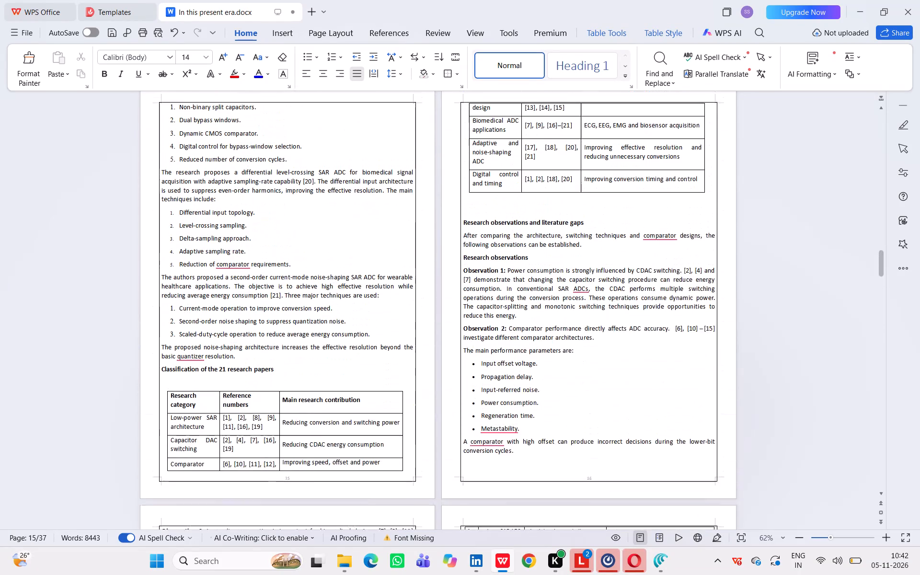
scroll(561, 342, "up", 6)
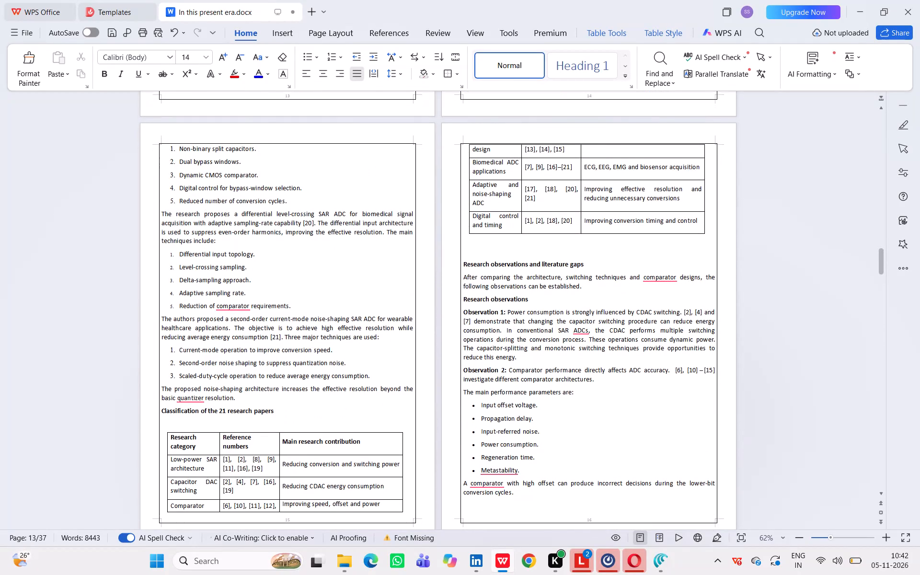
scroll(561, 342, "up", 10)
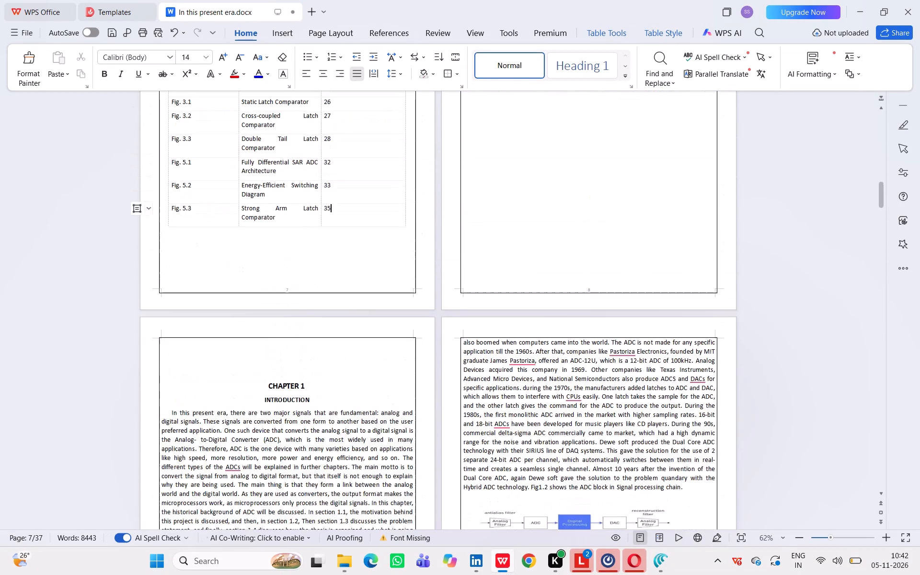
scroll(561, 342, "up", 5)
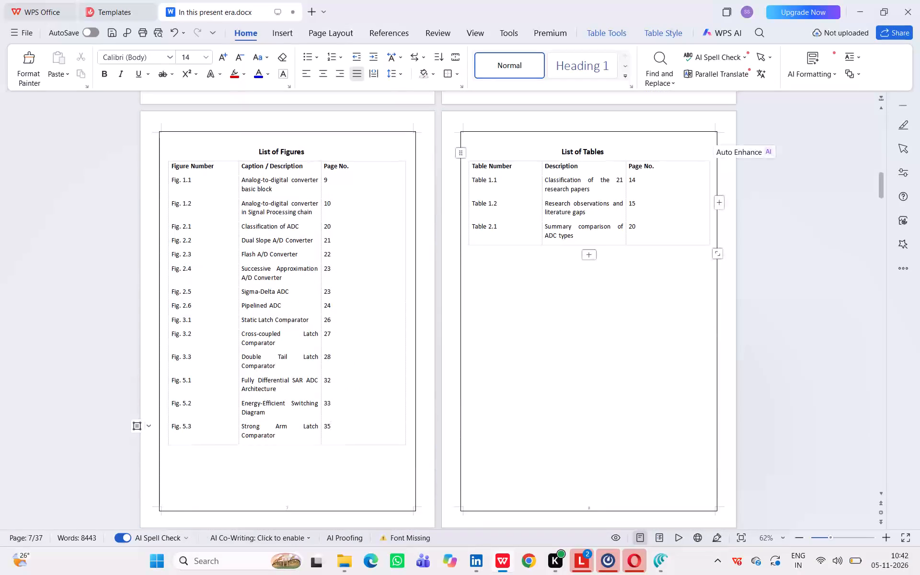
Set the List of Tables page numbers to 15 for Table 1.1, 17 for Table 1.2 and 24 for Table 2.1.
left_click(647, 185)
left_click(647, 185)
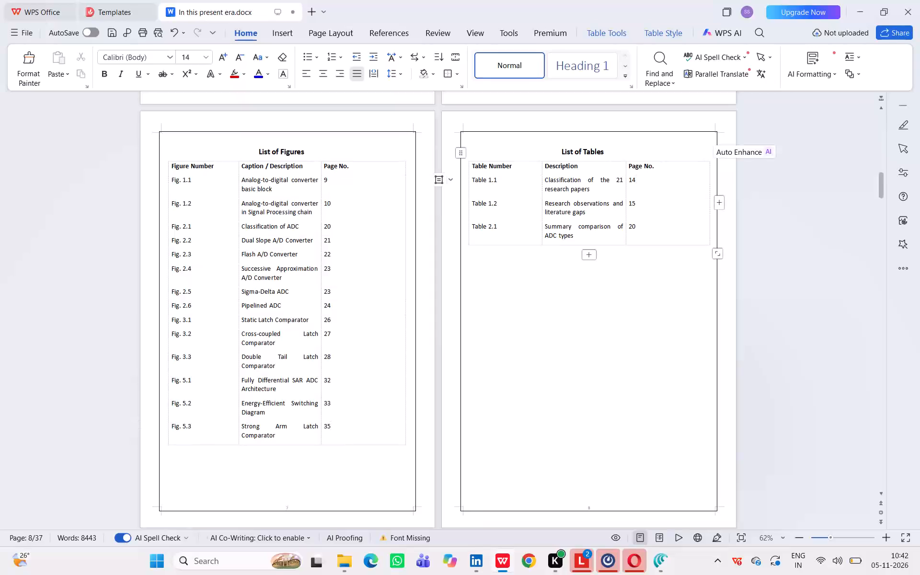
key("BackSpace")
key("5")
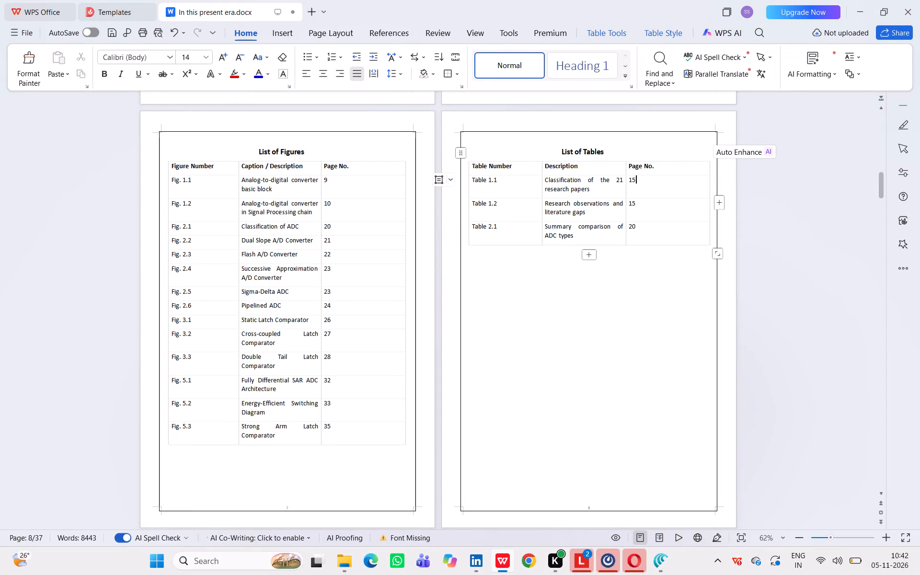
left_click(632, 203)
key("Right")
key("BackSpace")
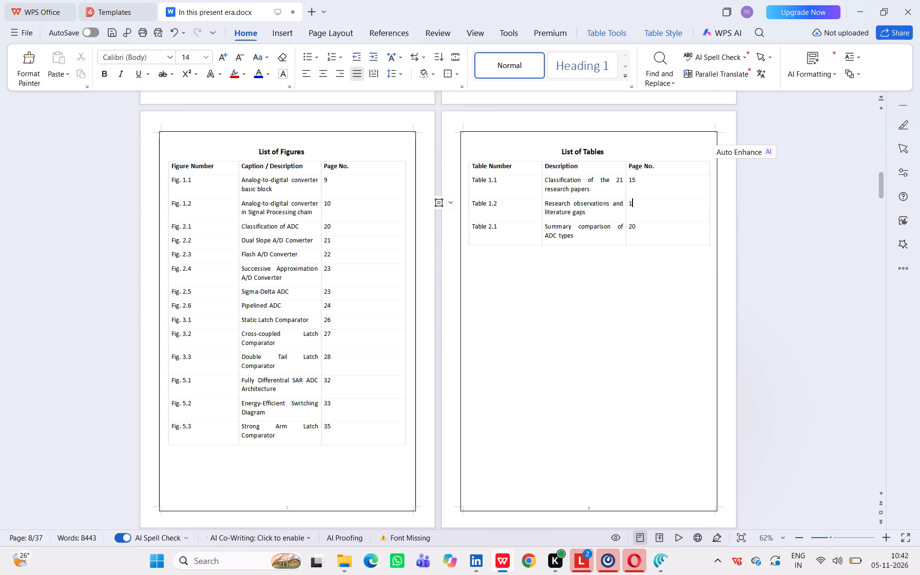
key("7")
key("Down")
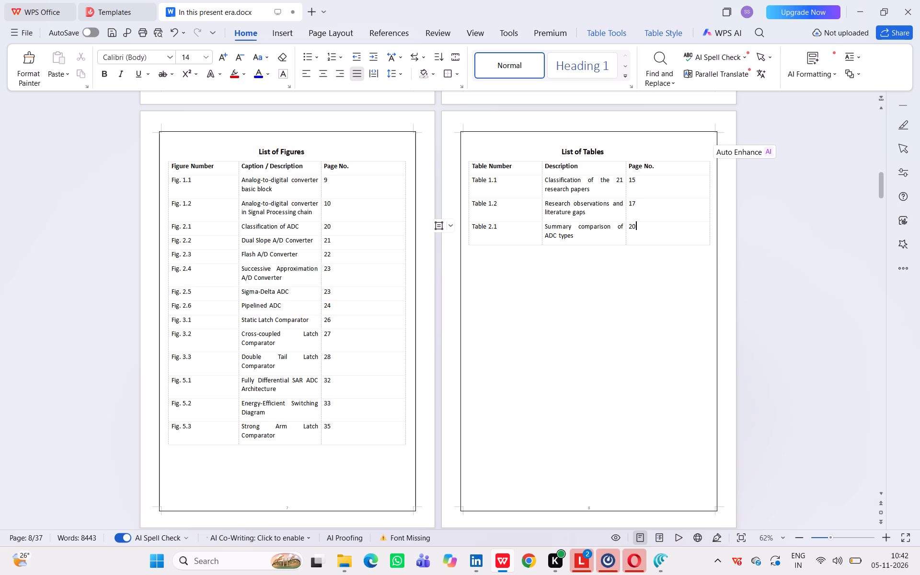
key("BackSpace")
key("4")
On the cover page, shift the "A" line right by two spaces and the "PROJECT REPORT" line by one space.
scroll(675, 322, "down", 5)
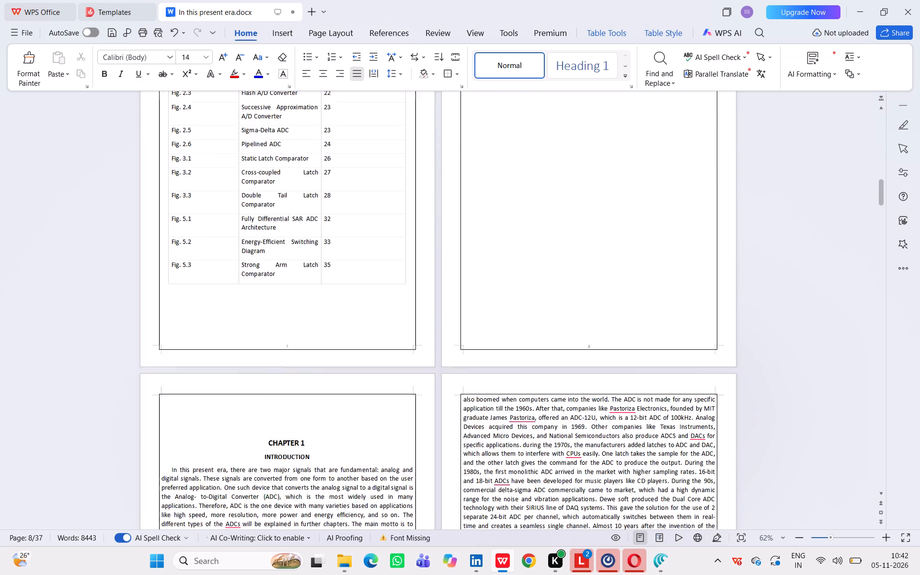
scroll(675, 322, "down", 5)
scroll(675, 322, "up", 6)
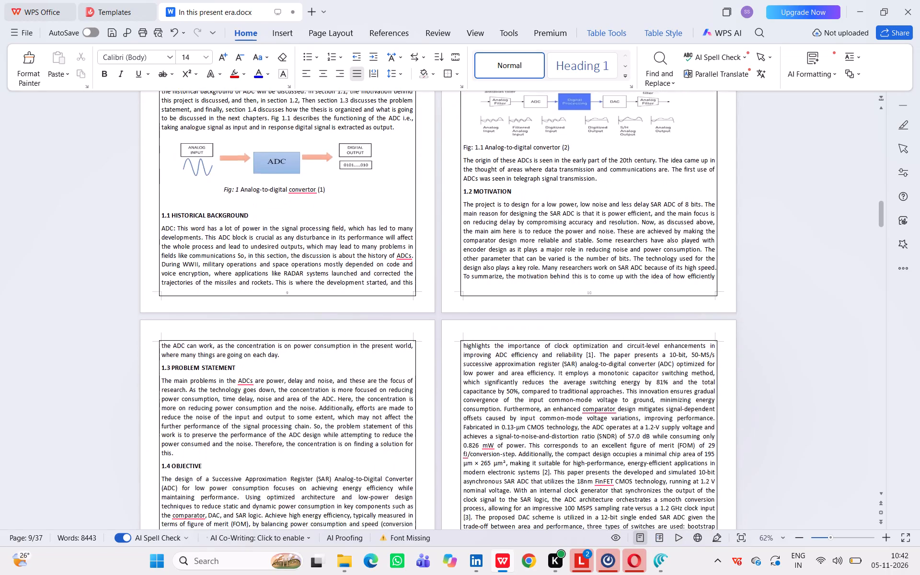
scroll(675, 322, "up", 11)
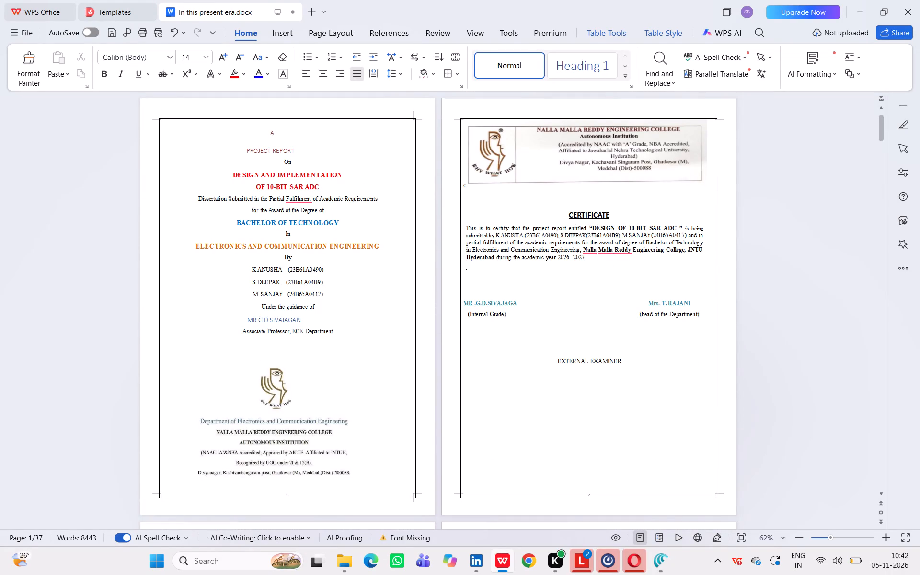
left_click(253, 131)
key("space")
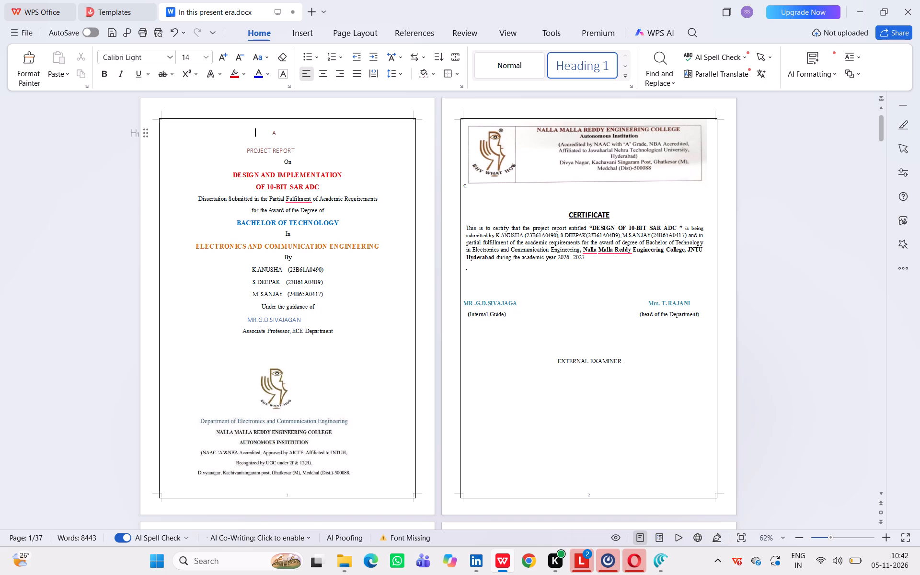
key("space")
left_click(239, 154)
key("space")
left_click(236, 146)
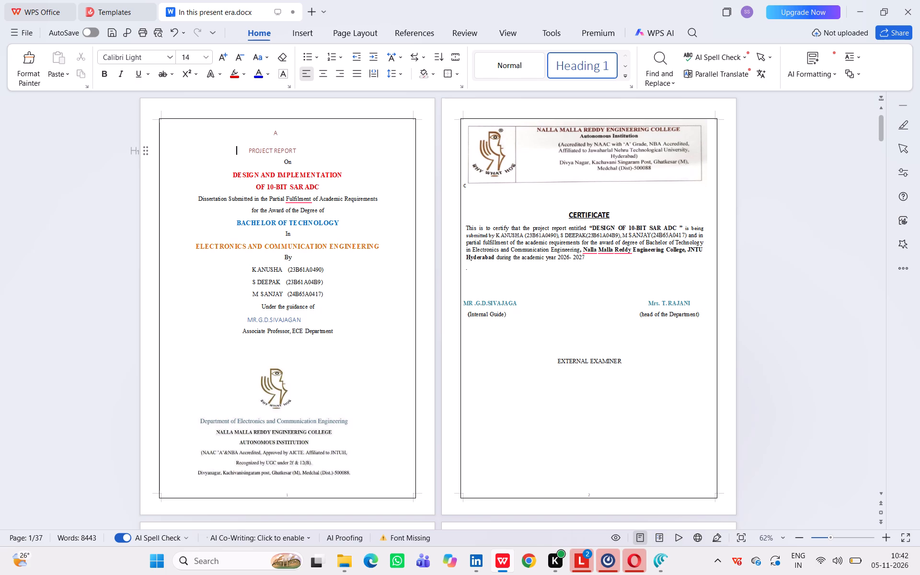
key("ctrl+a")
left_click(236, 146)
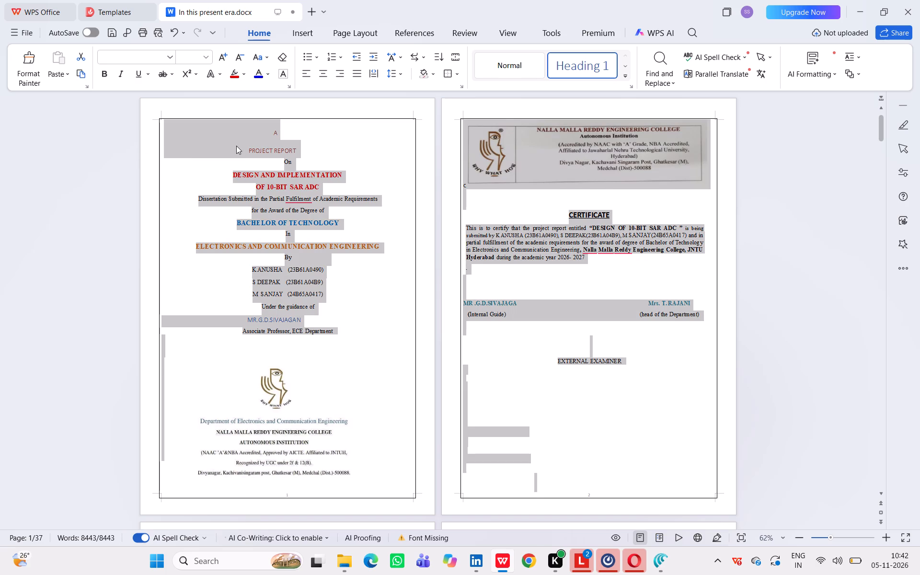
Centre-align the cover page text from the "A" line down through the blank lines below the Associate Professor line.
left_click_drag(258, 131, 311, 364)
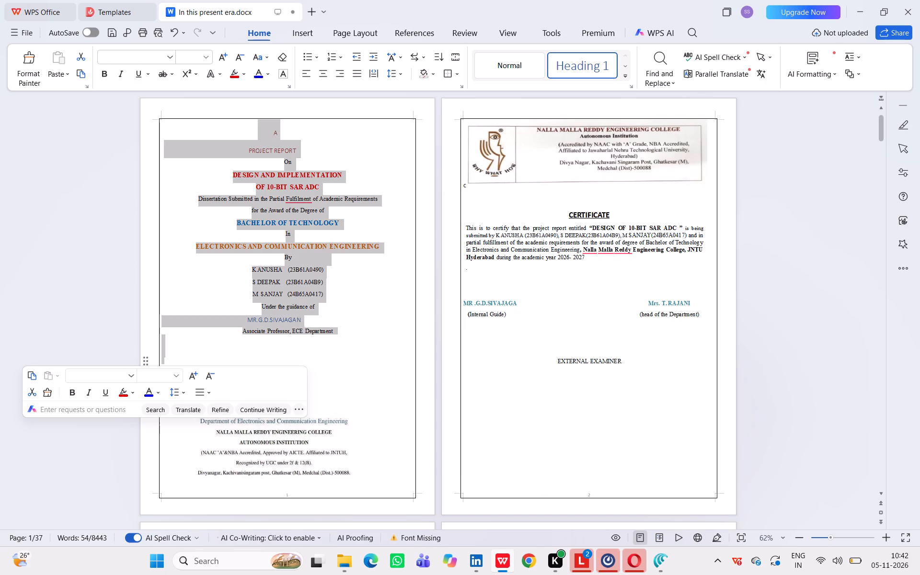
key("shift+Down")
key("shift+Down")
key("shift+Down")
key("shift+Down")
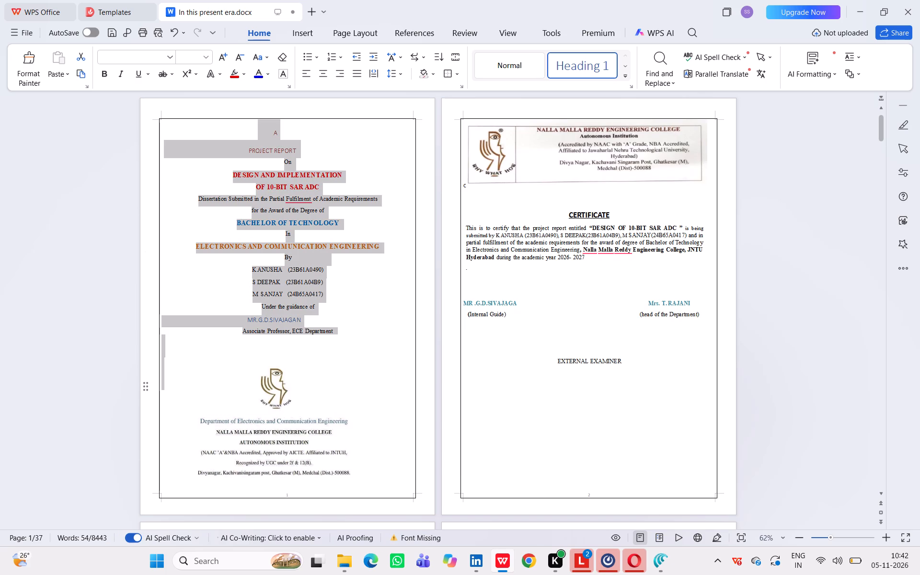
key("shift+Down")
key("shift+Right")
key("shift+Right")
key("shift+Right")
key("shift+Right")
key("shift+Right")
key("shift+Right")
key("shift+Down")
key("shift+Down")
key("shift+Down")
key("shift+Down")
key("shift+Down")
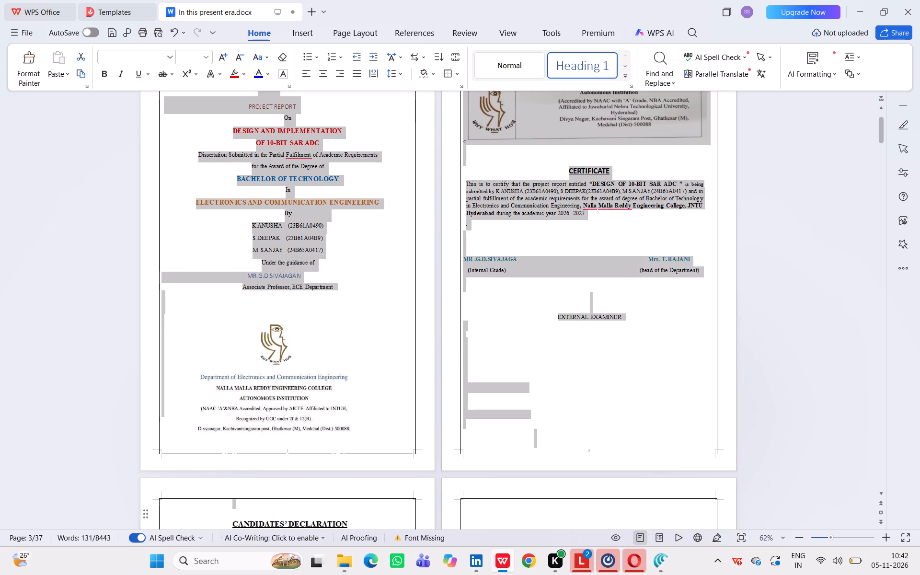
key("shift+Up")
key("shift+Up")
key("shift+Up")
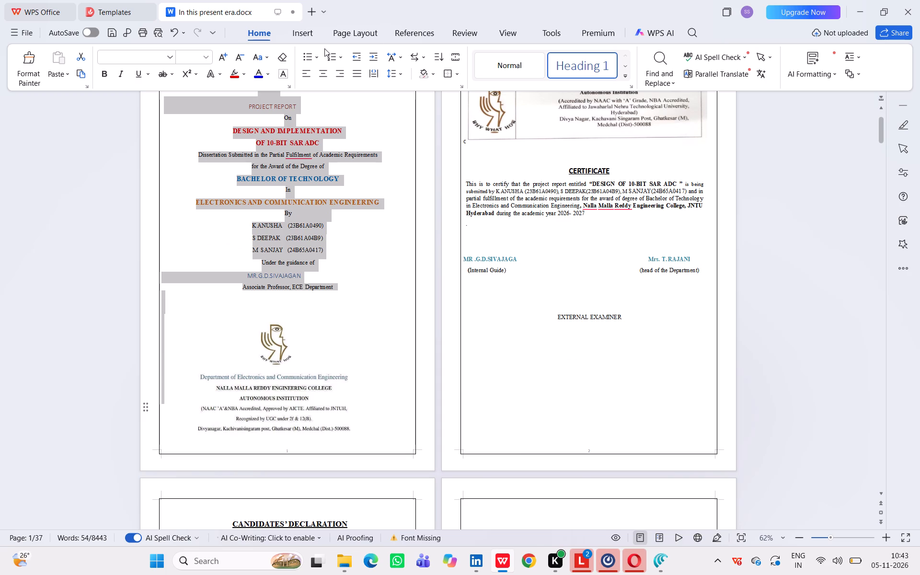
left_click(322, 76)
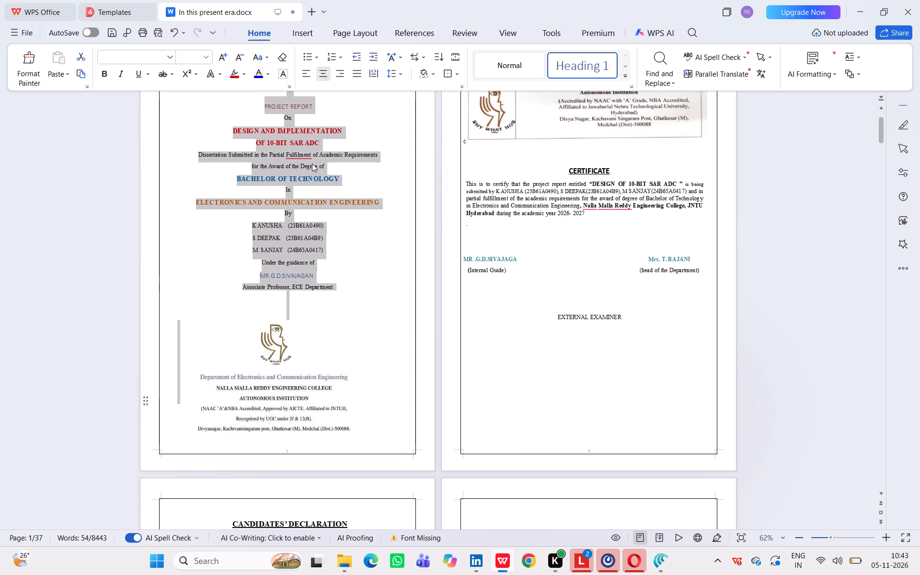
left_click(302, 305)
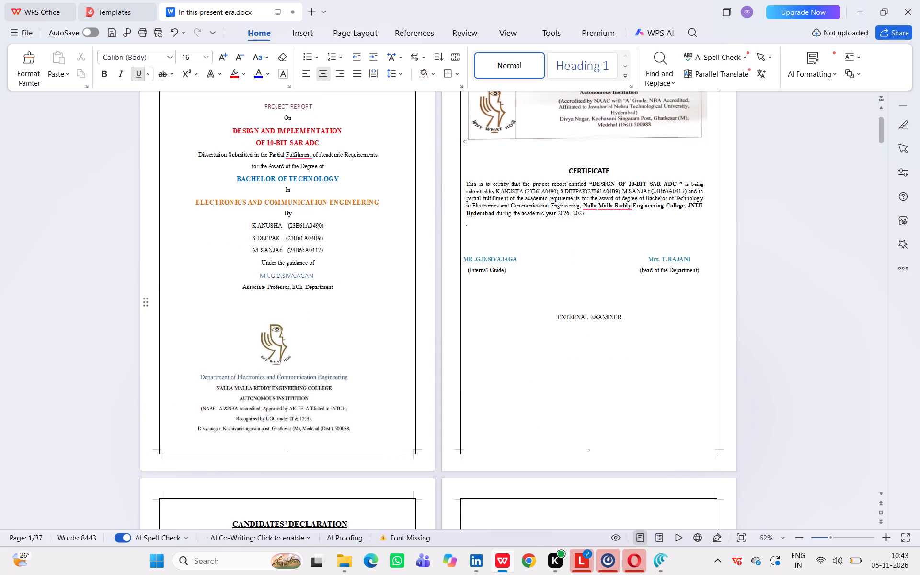
Enlarge the logo and college details picture on the cover page to about 3.88 in high and 6.57 in wide.
left_click_drag(196, 380, 262, 424)
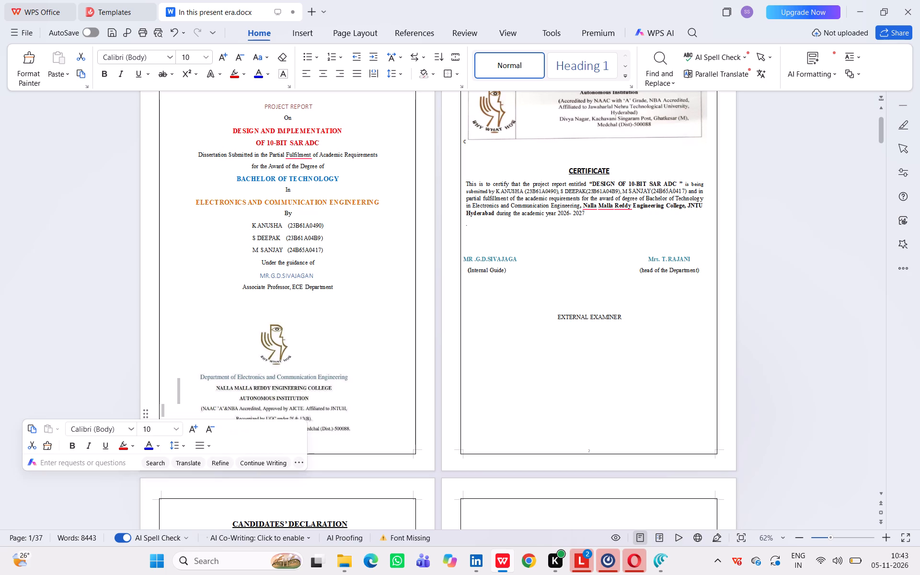
left_click(262, 402)
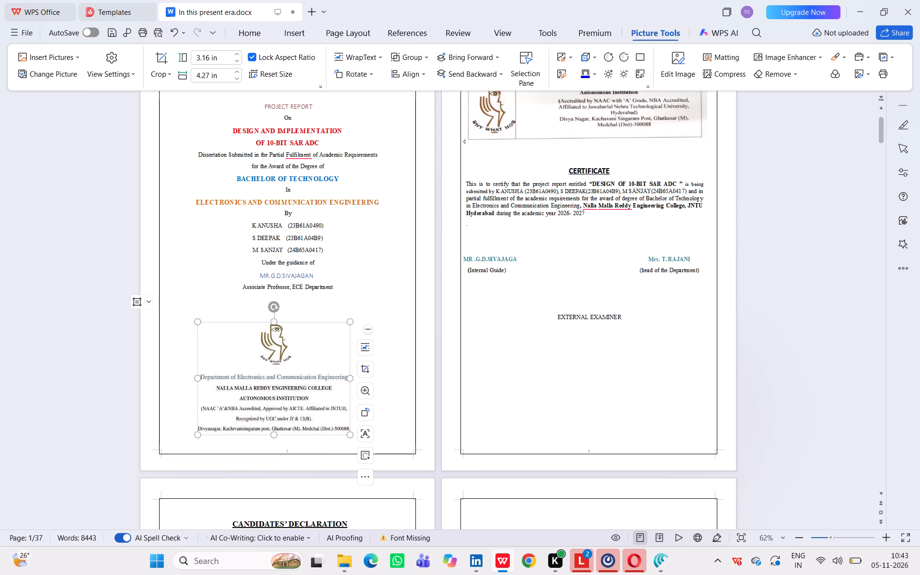
left_click_drag(350, 379, 370, 380)
left_click_drag(370, 380, 389, 383)
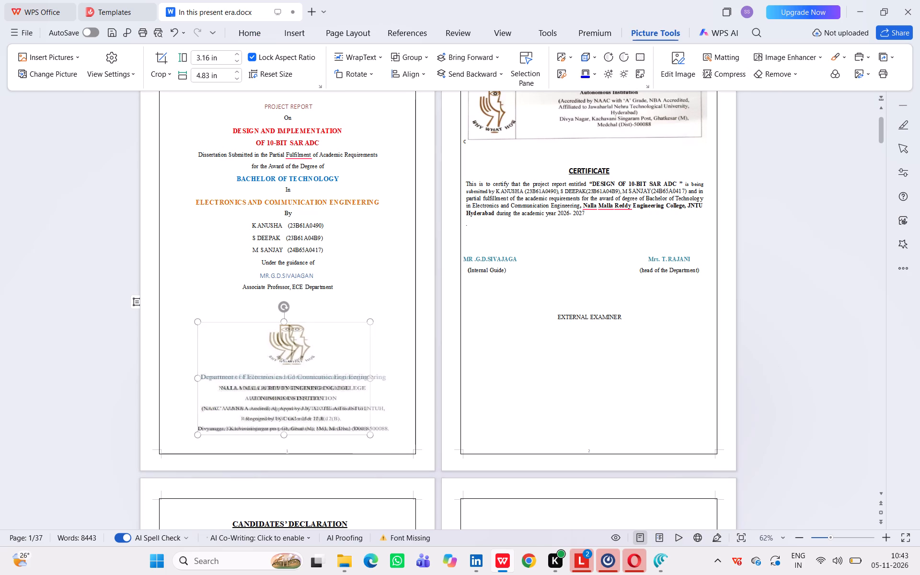
left_click_drag(389, 383, 389, 382)
left_click_drag(388, 323, 391, 311)
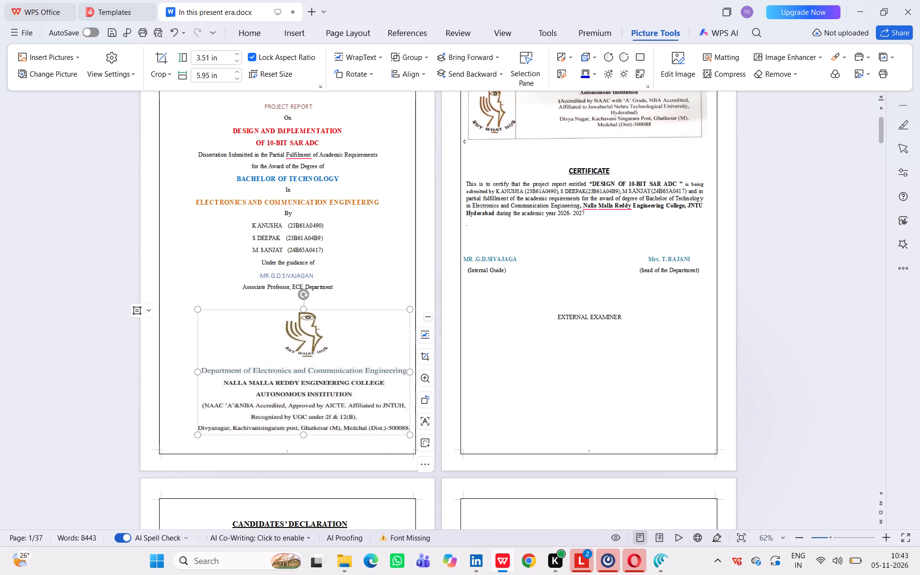
left_click_drag(195, 310, 173, 310)
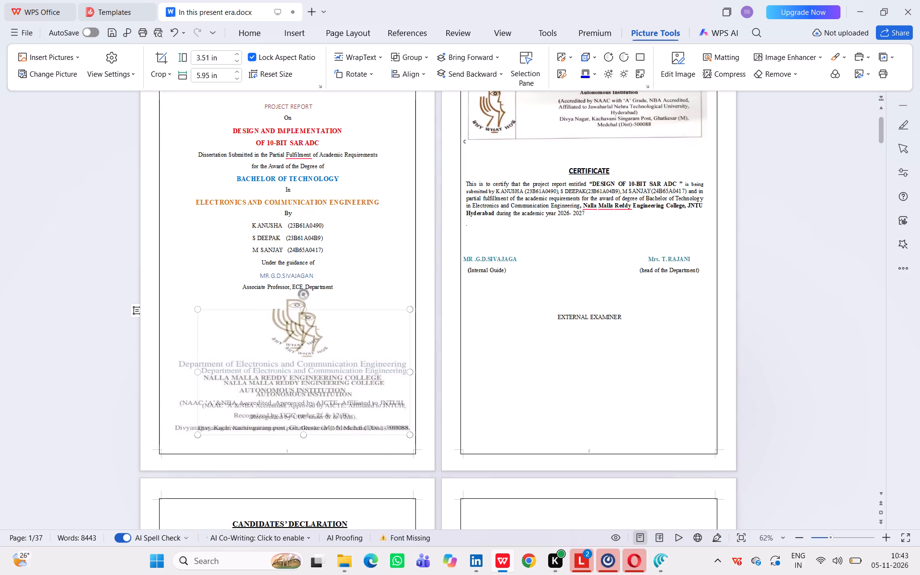
left_click_drag(173, 310, 173, 310)
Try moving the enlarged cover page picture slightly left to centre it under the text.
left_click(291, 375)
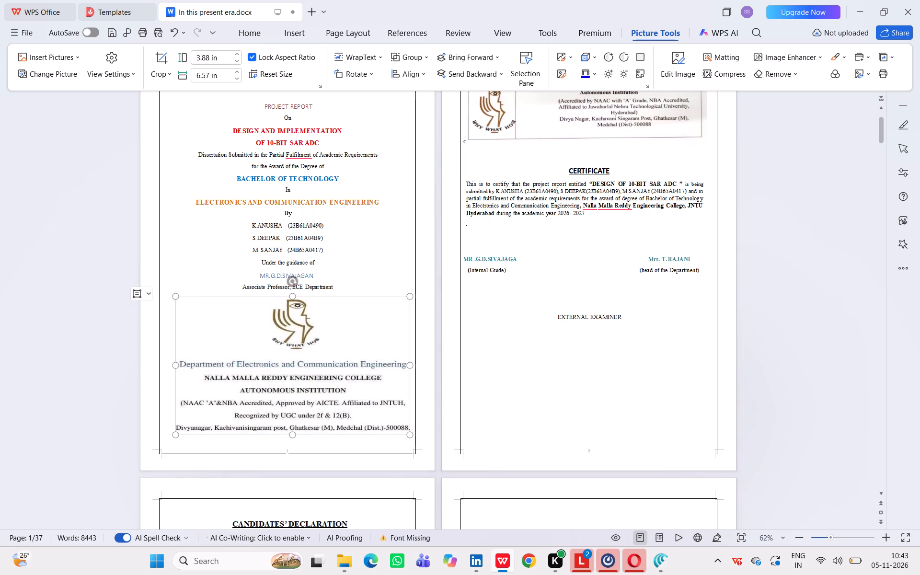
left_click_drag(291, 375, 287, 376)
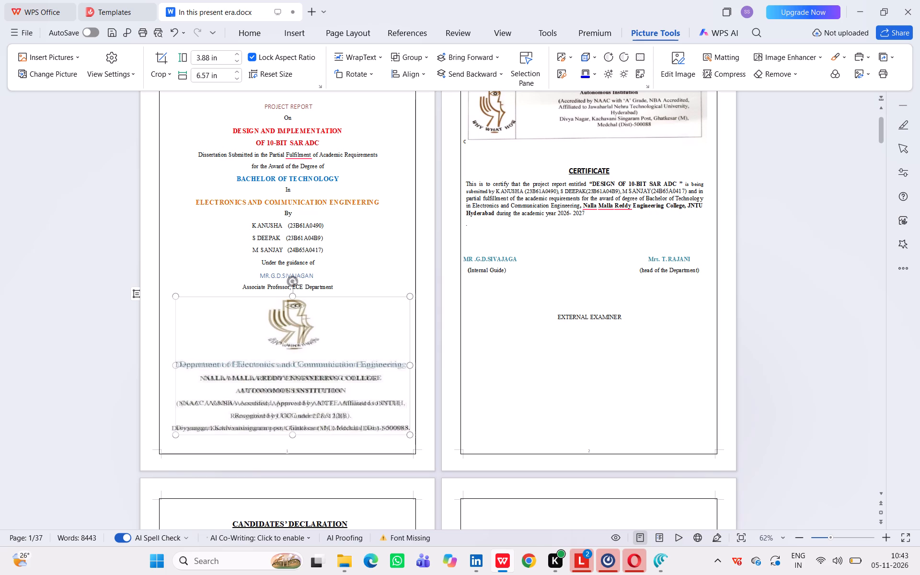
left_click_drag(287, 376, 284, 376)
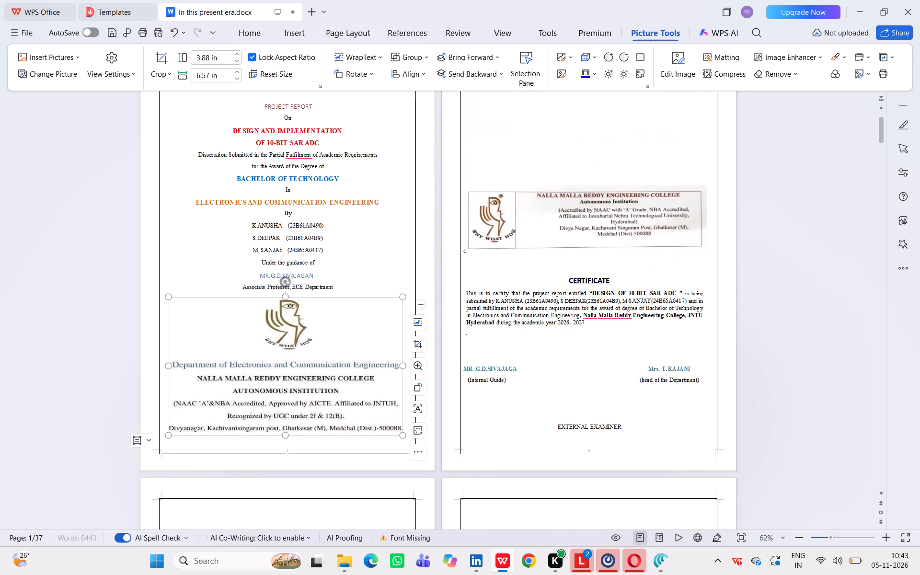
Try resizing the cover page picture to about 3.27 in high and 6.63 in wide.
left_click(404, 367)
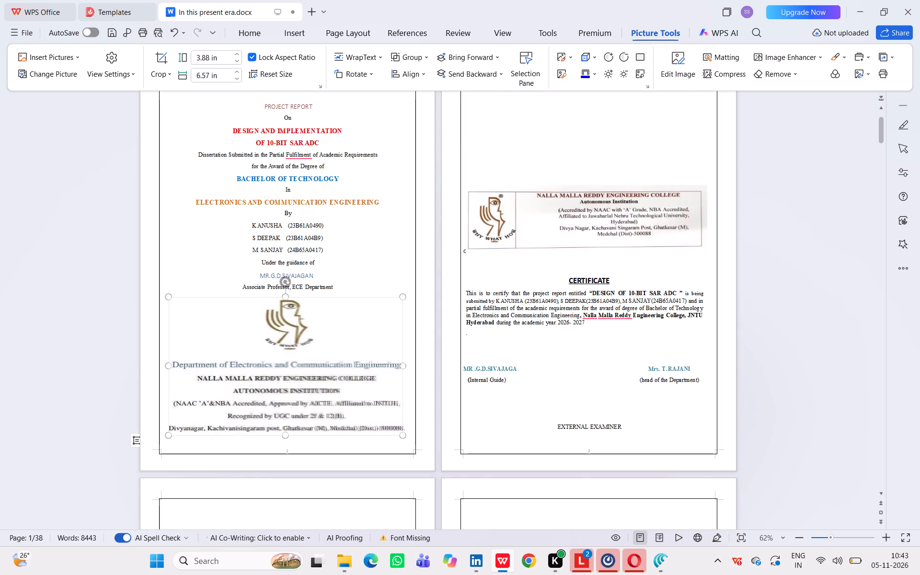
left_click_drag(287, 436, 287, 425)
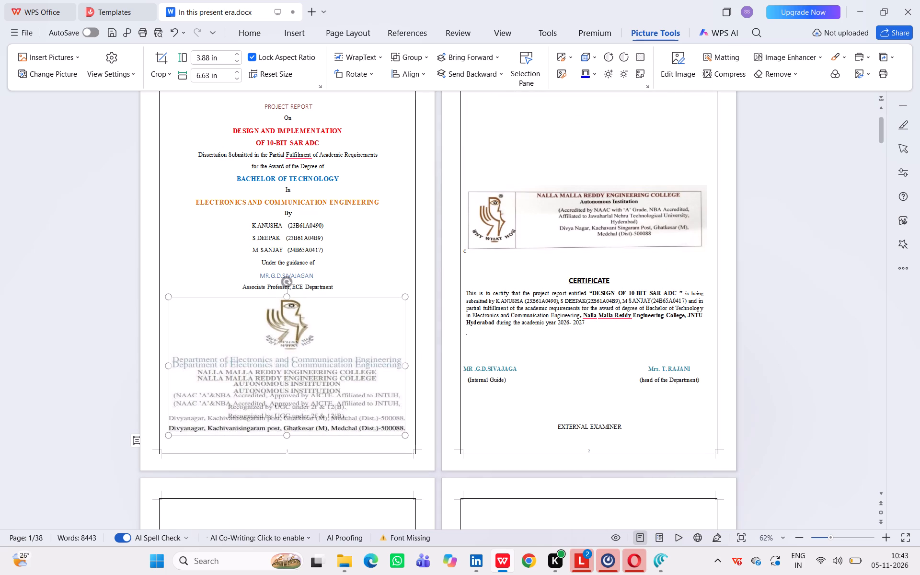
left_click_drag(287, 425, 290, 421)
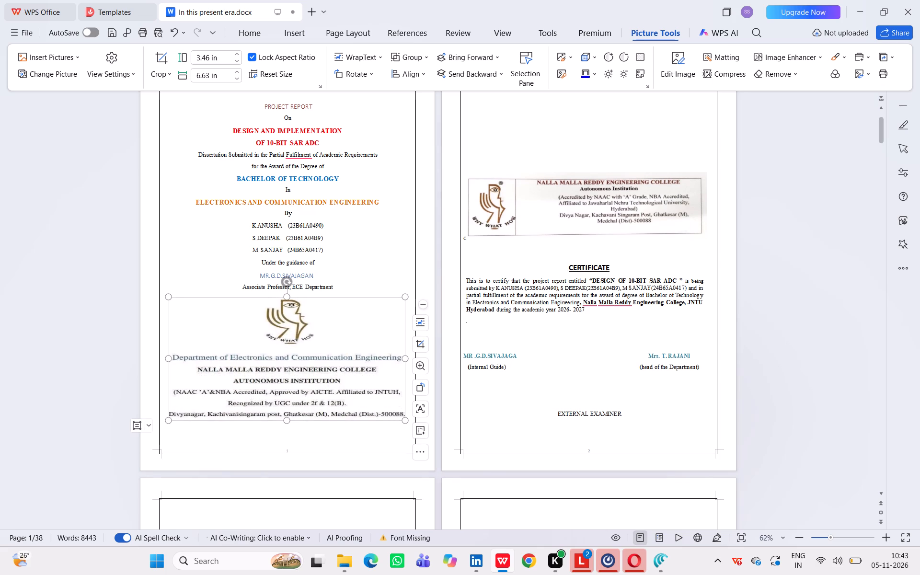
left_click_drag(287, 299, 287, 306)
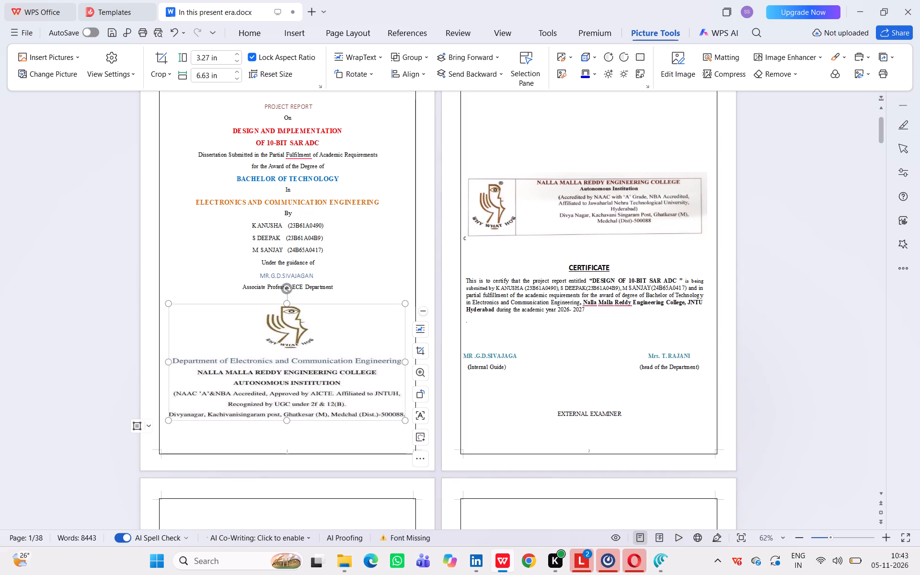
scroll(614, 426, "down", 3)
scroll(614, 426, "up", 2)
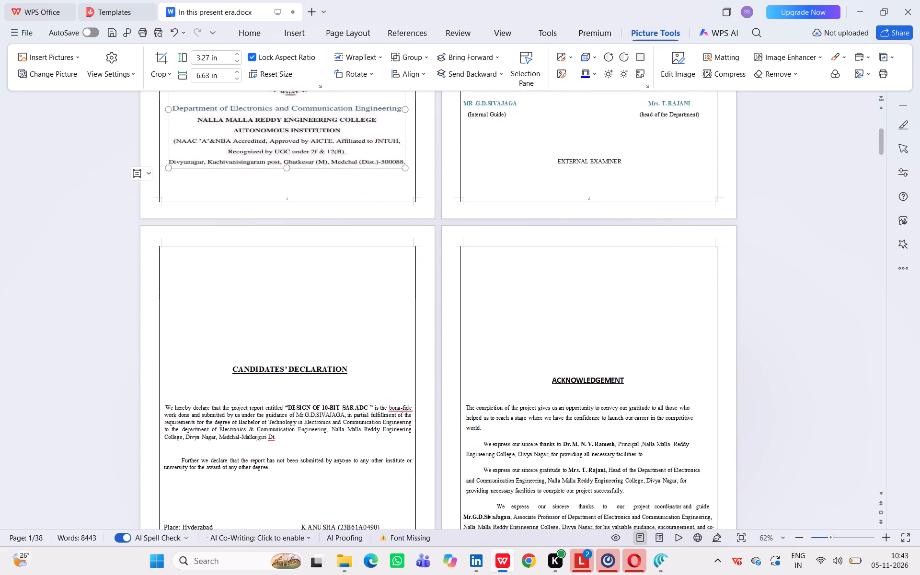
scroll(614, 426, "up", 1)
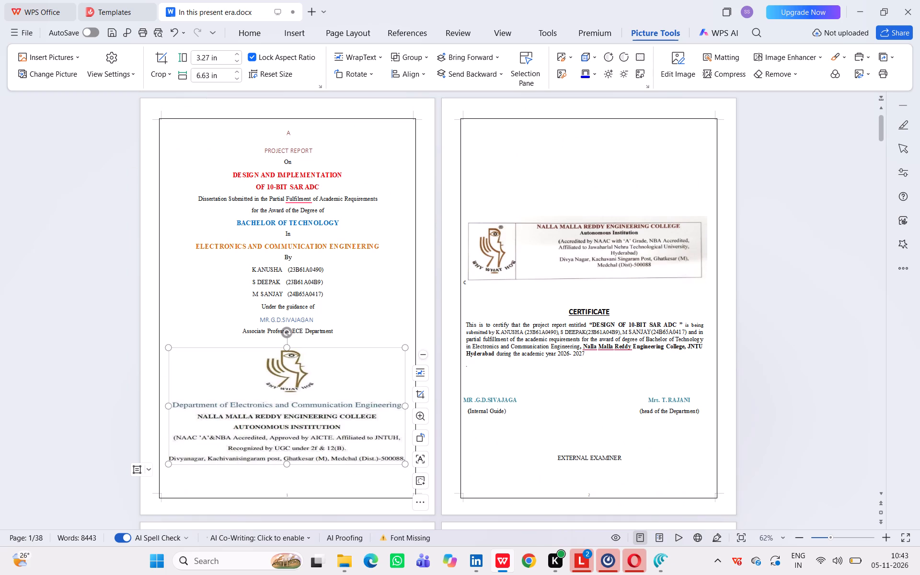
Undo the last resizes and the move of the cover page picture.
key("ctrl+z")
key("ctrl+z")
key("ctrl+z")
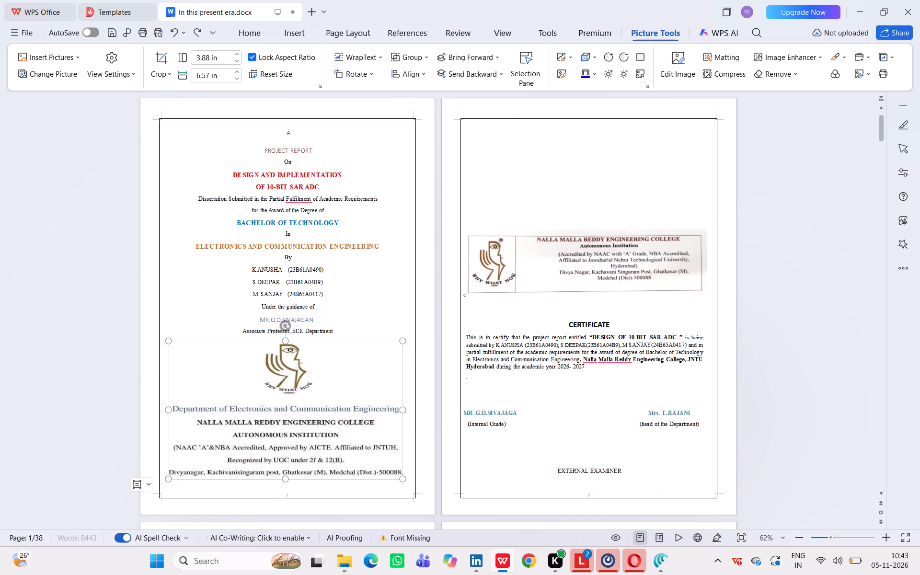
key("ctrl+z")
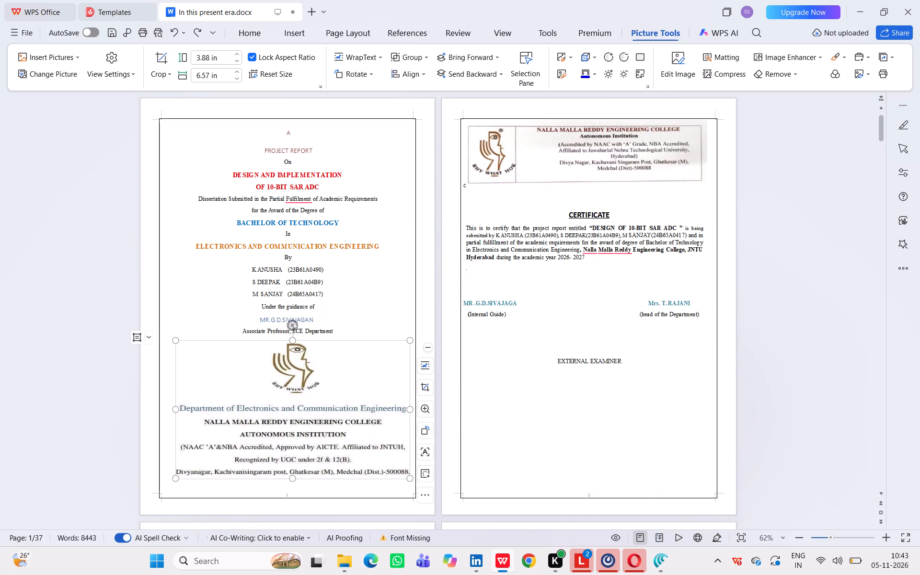
Adjust both sides of the cover page picture to about 5.69 in wide, centring it below the guide details.
left_click_drag(176, 411, 167, 408)
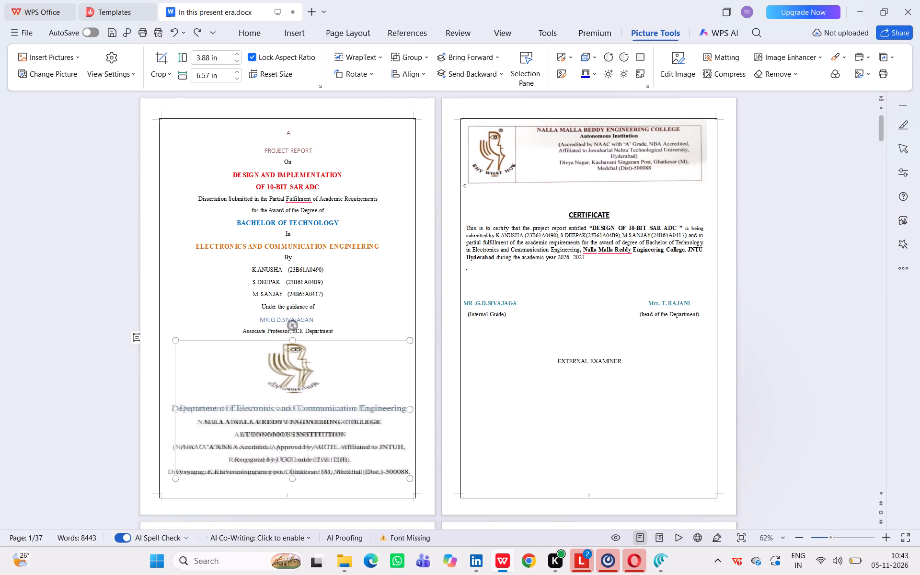
left_click_drag(167, 408, 166, 408)
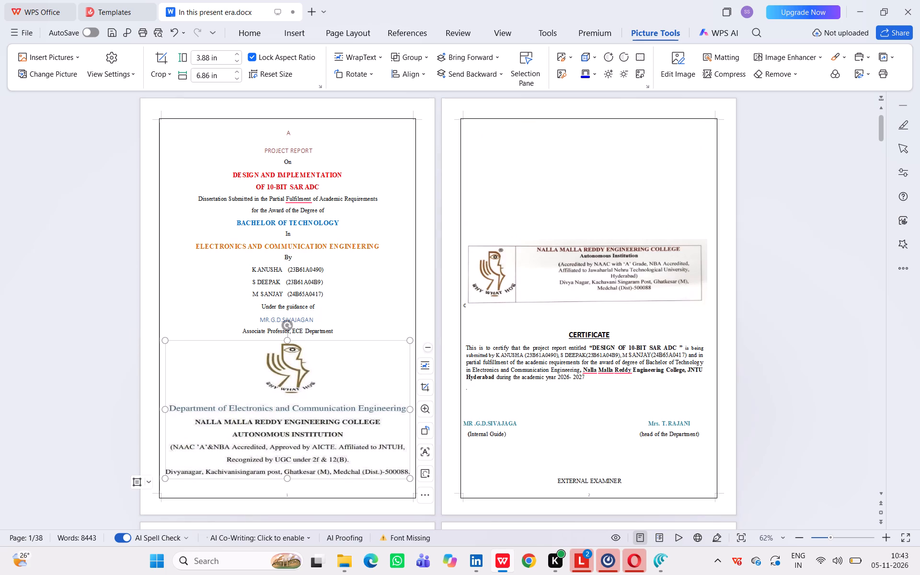
left_click_drag(164, 412, 183, 412)
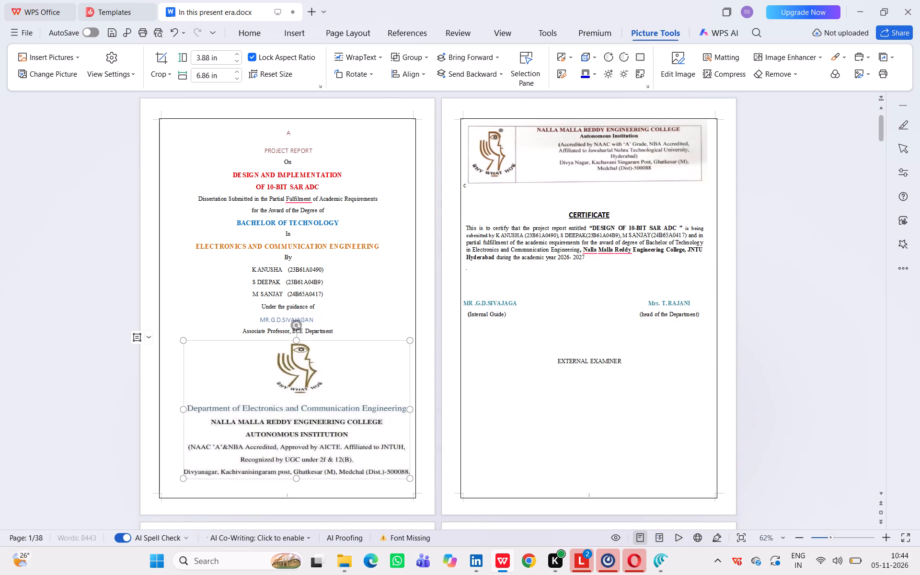
left_click_drag(411, 412, 388, 410)
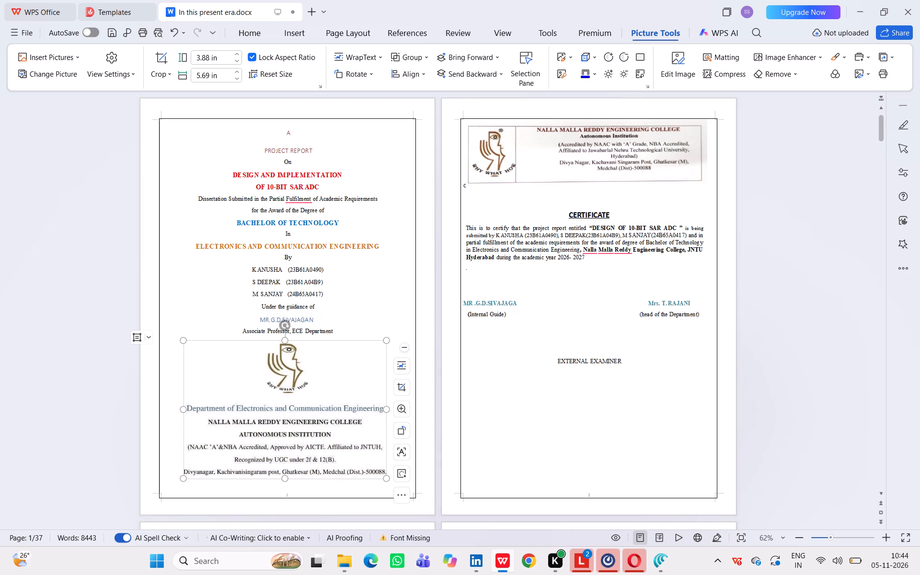
left_click(536, 433)
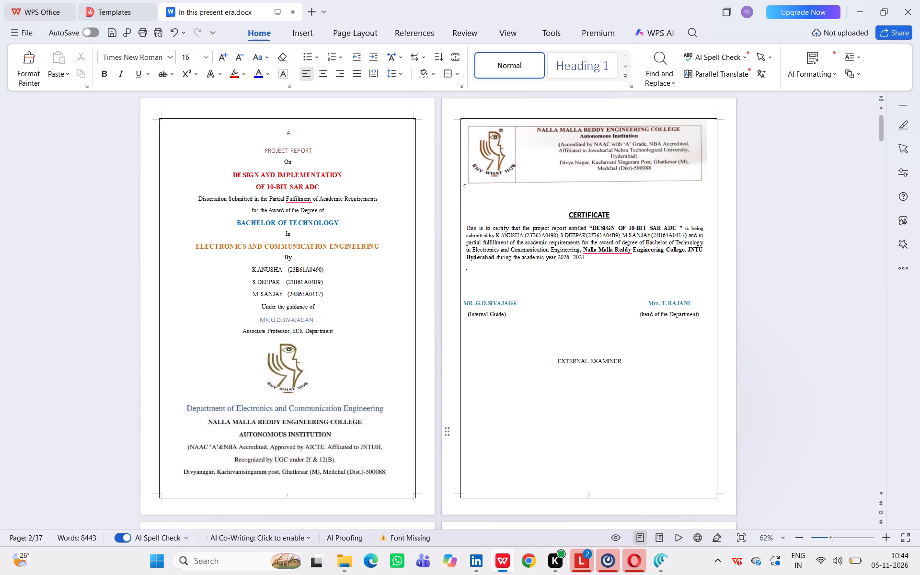
Correct the project guide's name in the acknowledgement by replacing the wrong letter after "Si" with "v".
scroll(536, 433, "down", 1)
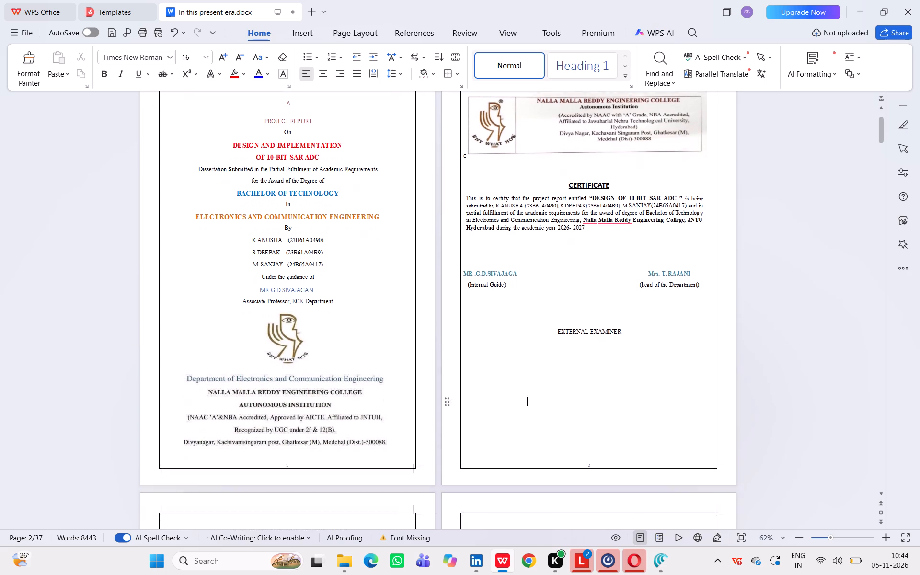
scroll(536, 433, "down", 3)
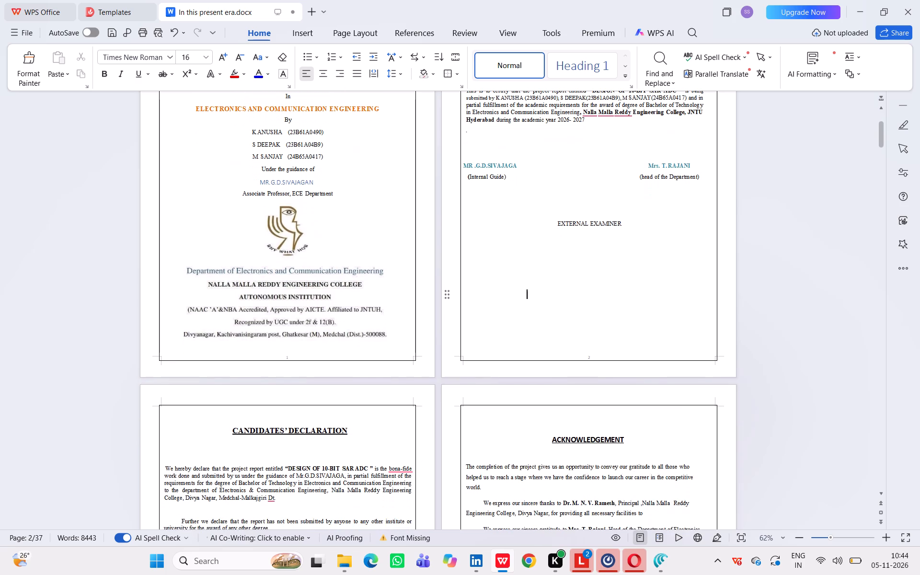
scroll(536, 433, "down", 4)
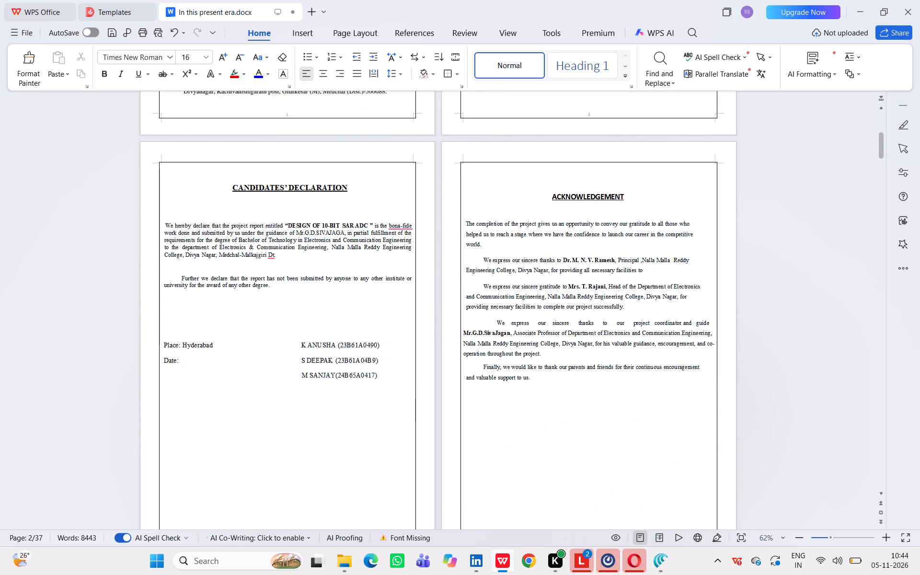
scroll(536, 433, "down", 2)
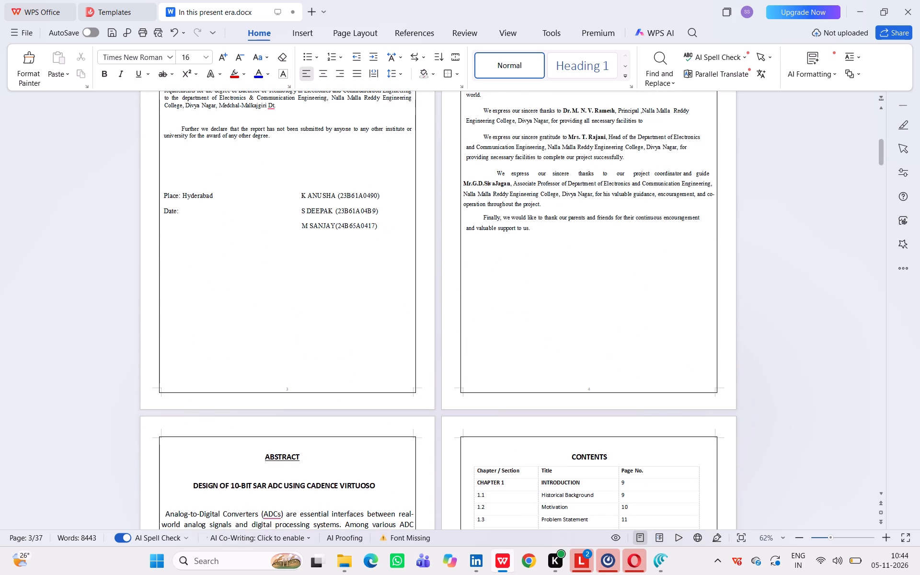
left_click(494, 184)
key("Left")
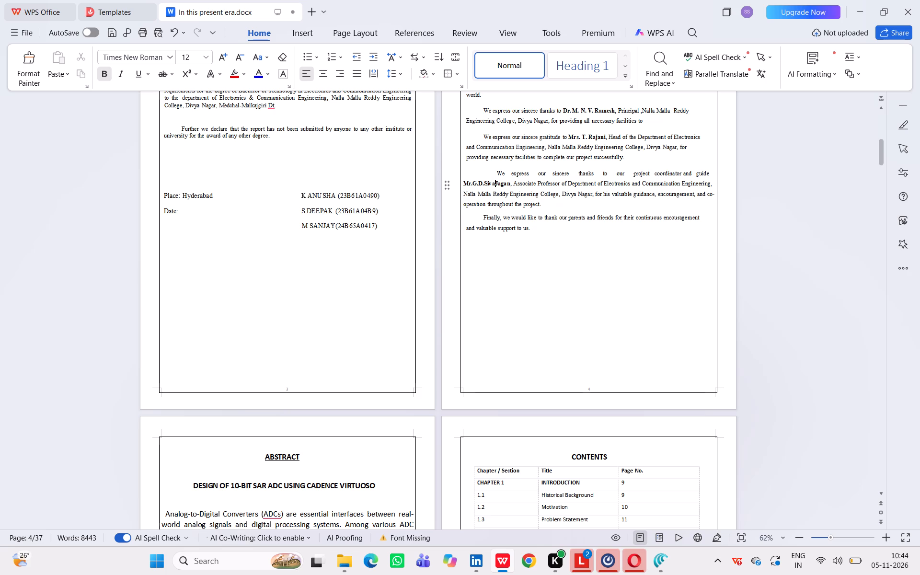
key("BackSpace")
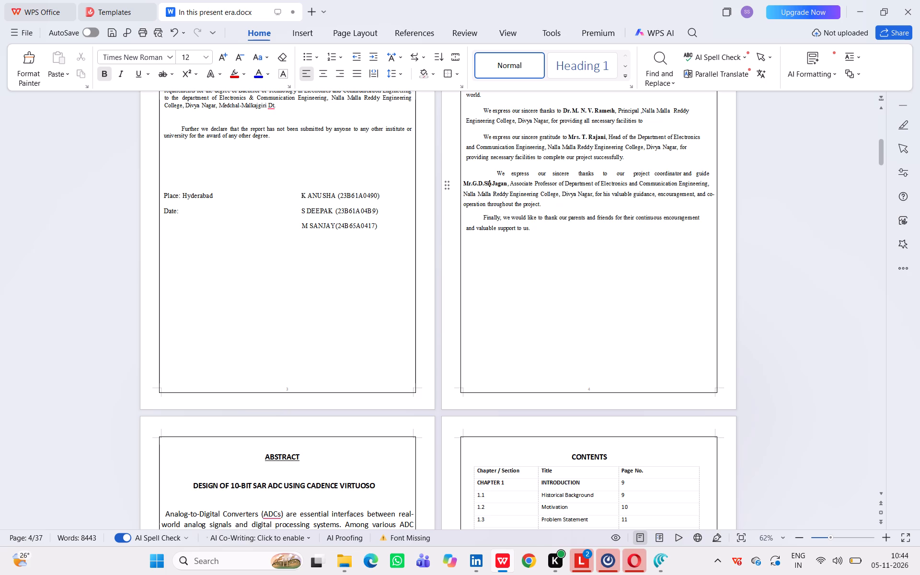
key("v")
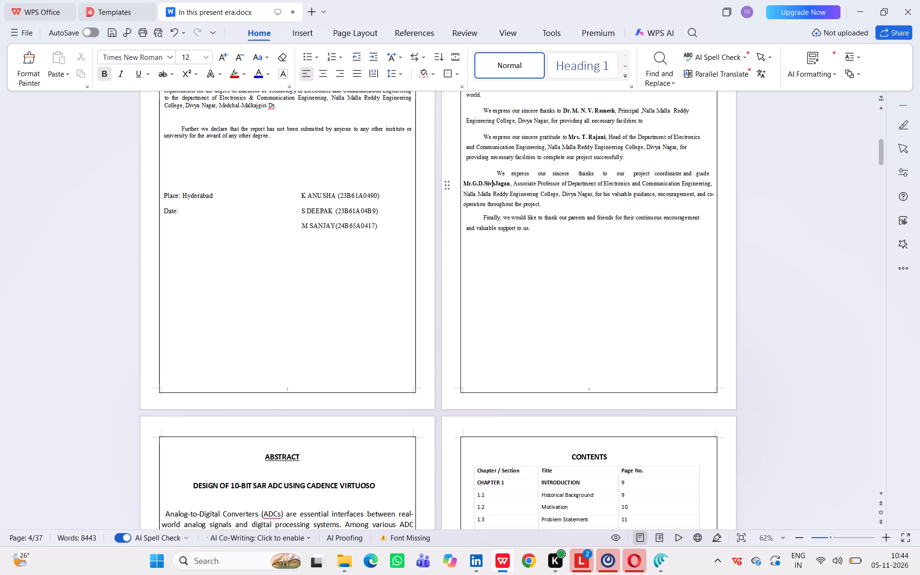
left_click(552, 230)
Add the missing final "N" to the internal guide's name in the certificate page's signature line.
scroll(552, 230, "up", 5)
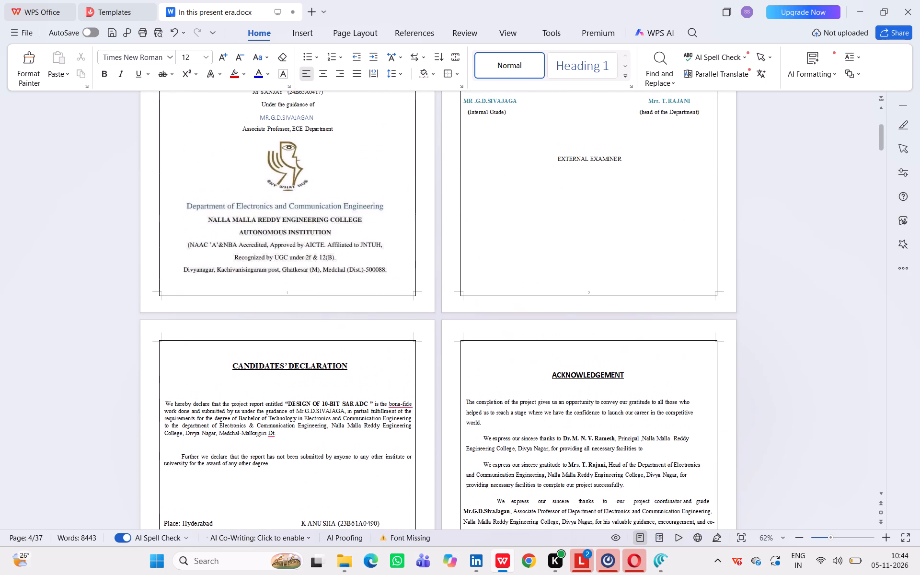
scroll(552, 230, "up", 1)
scroll(552, 230, "down", 2)
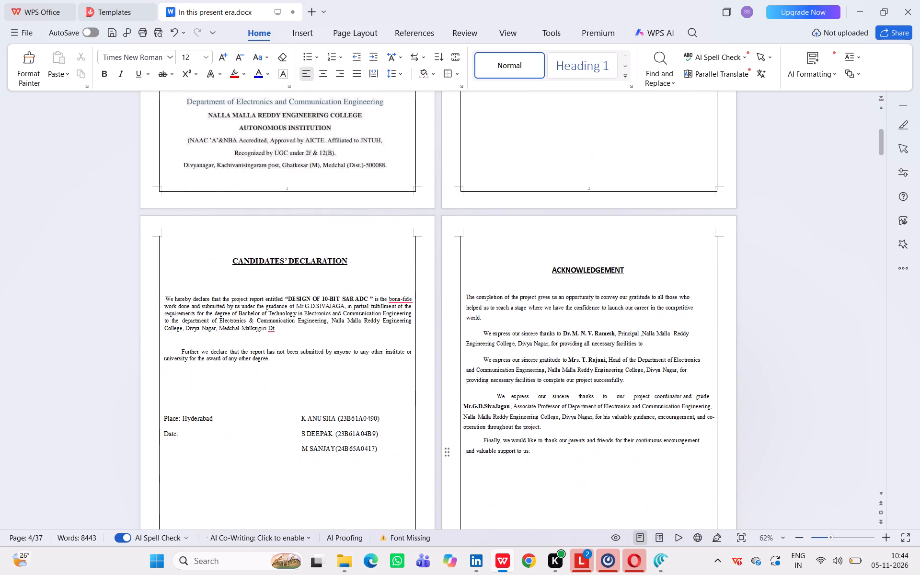
scroll(552, 230, "up", 1)
scroll(555, 301, "up", 2)
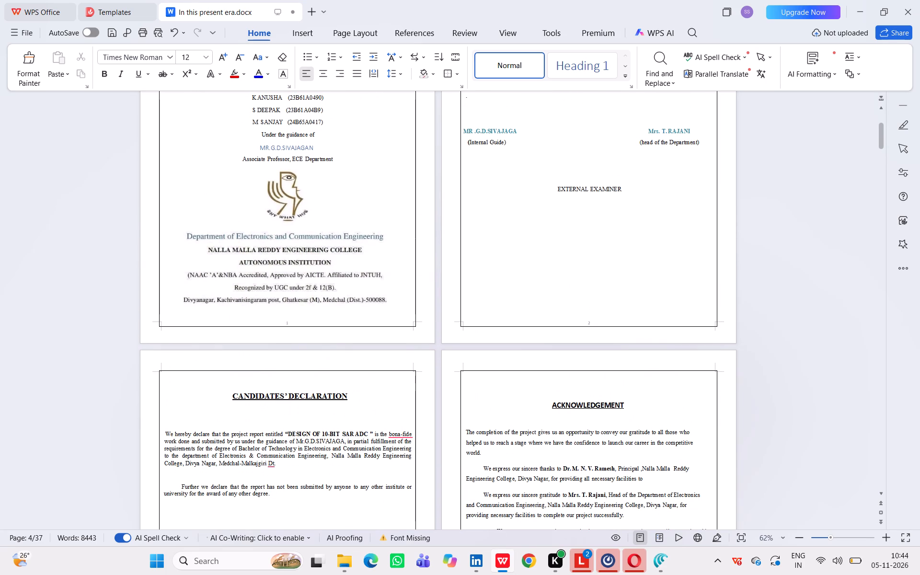
left_click(520, 135)
key("BackSpace")
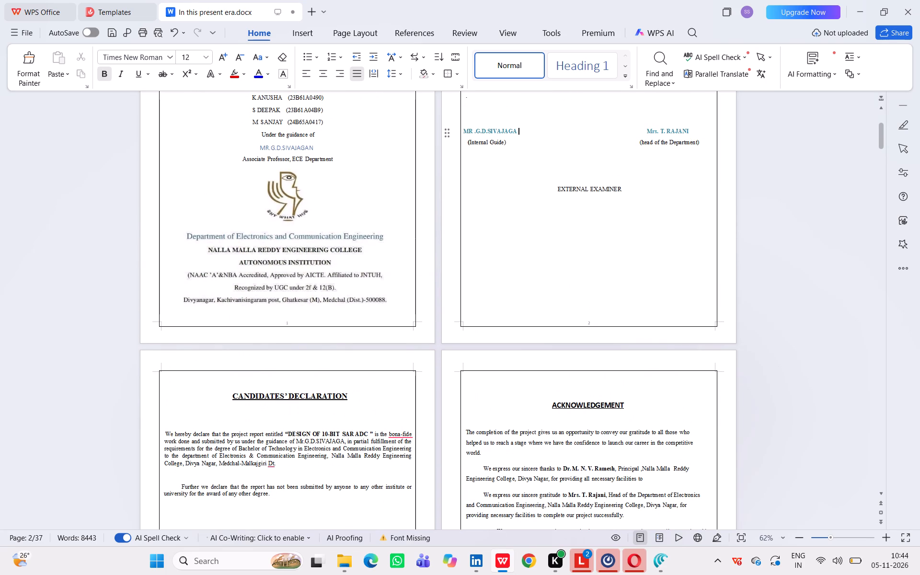
key("n")
key("BackSpace")
key("BackSpace")
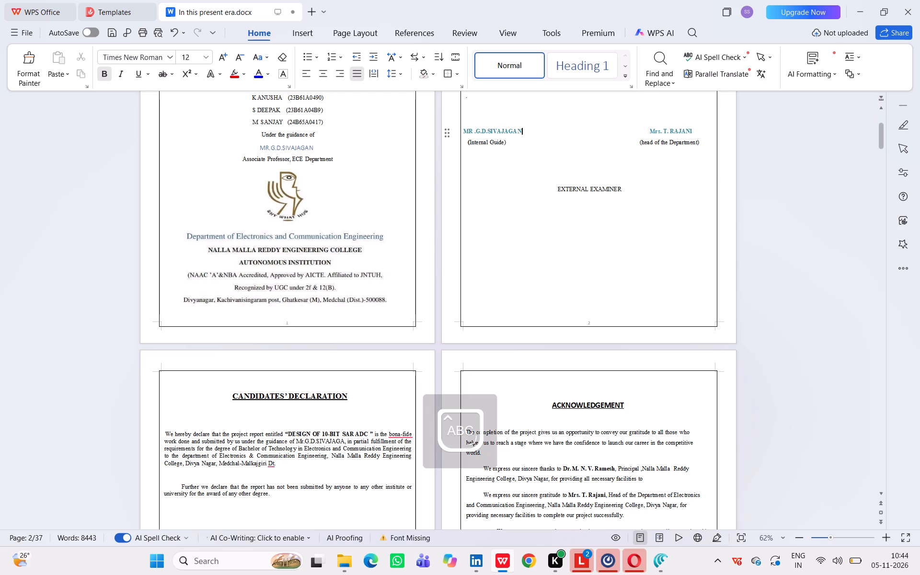
Insert "AND IMPLEMENTATION" after "DESIGN" in the project title quoted in the certificate paragraph.
scroll(534, 146, "up", 2)
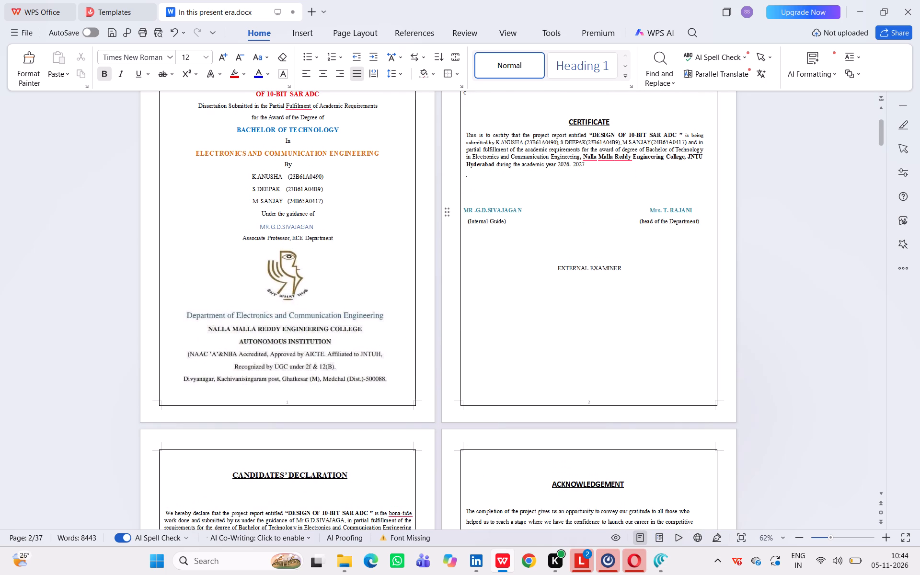
scroll(534, 146, "up", 1)
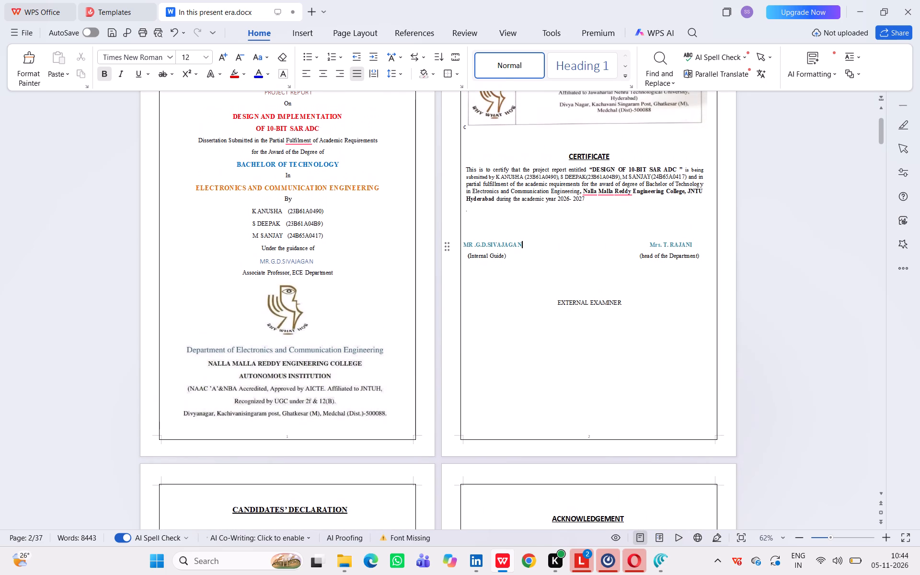
scroll(534, 146, "up", 1)
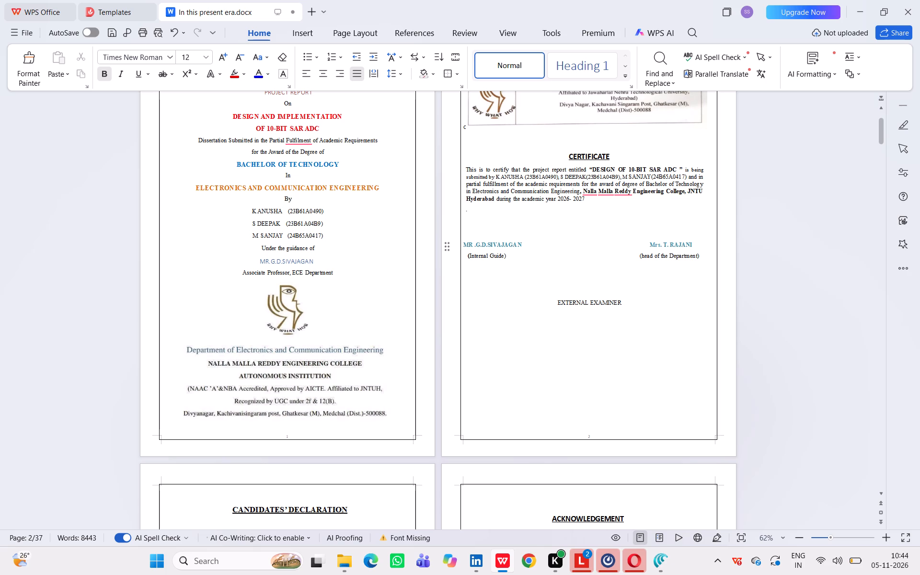
left_click(616, 169)
key("space")
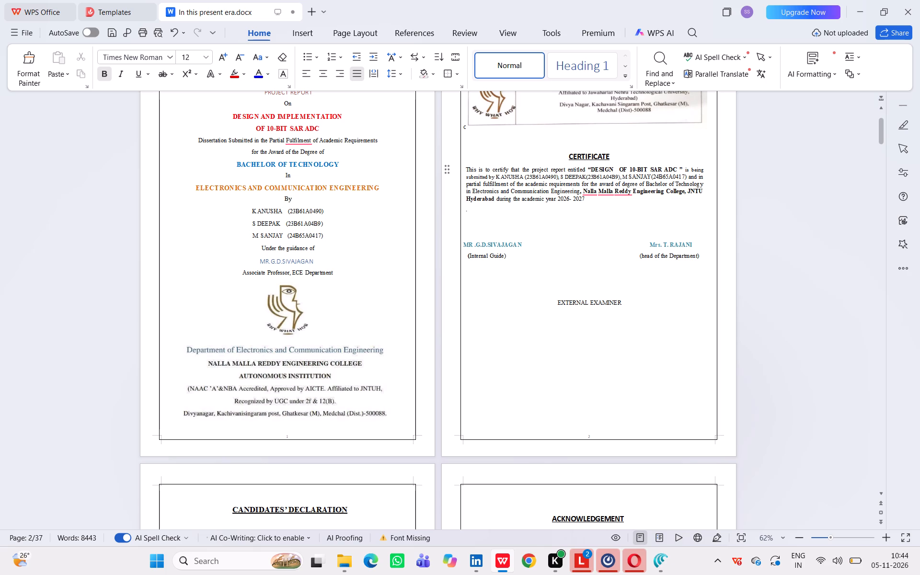
key("a")
type("ND")
key("space")
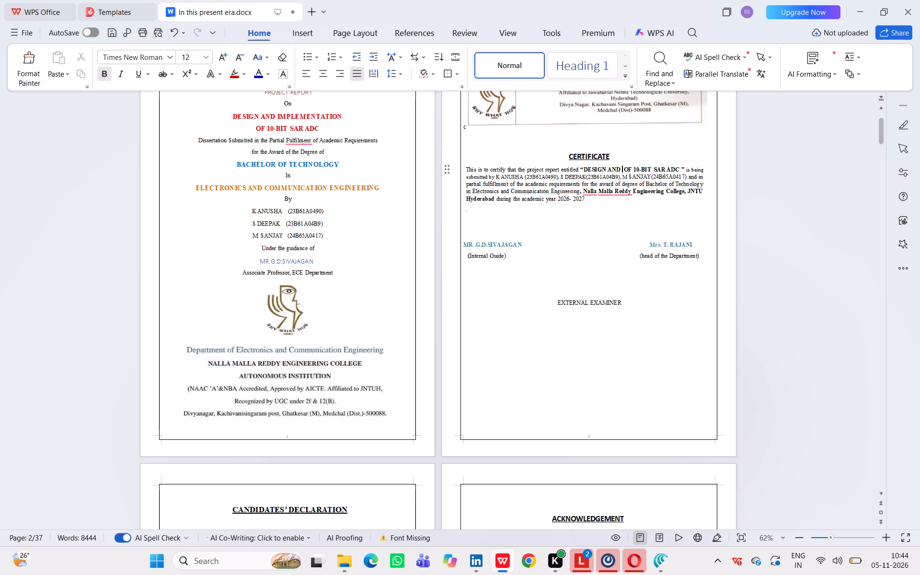
type("IMPL")
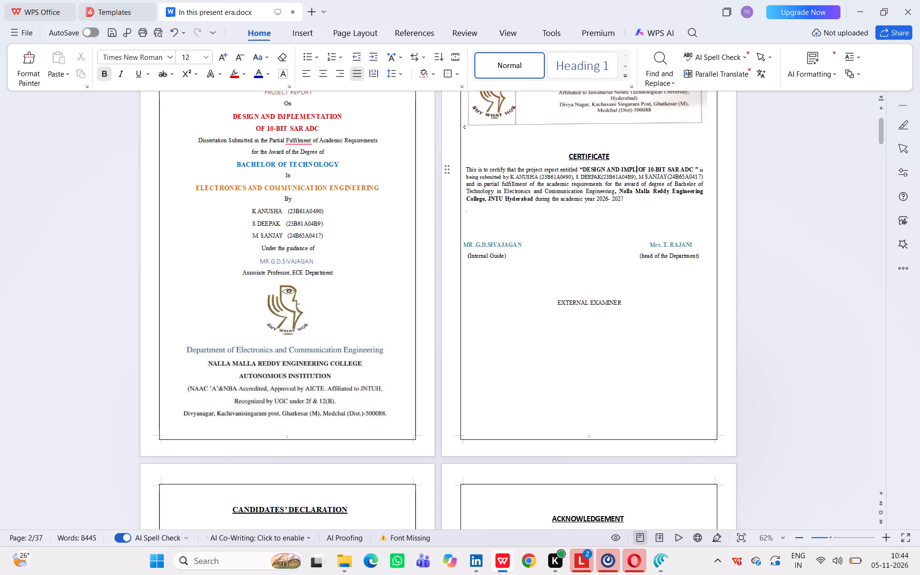
type("EMEN")
type("TATION")
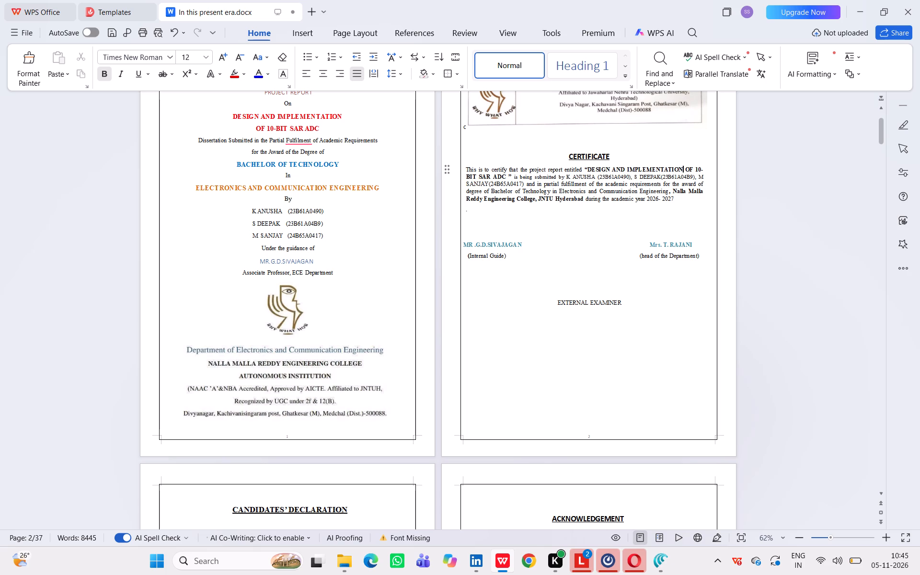
Insert "AND IMPLEMENTATION" after "DESIGN" in the project title quoted in the candidates' declaration.
scroll(619, 304, "down", 3)
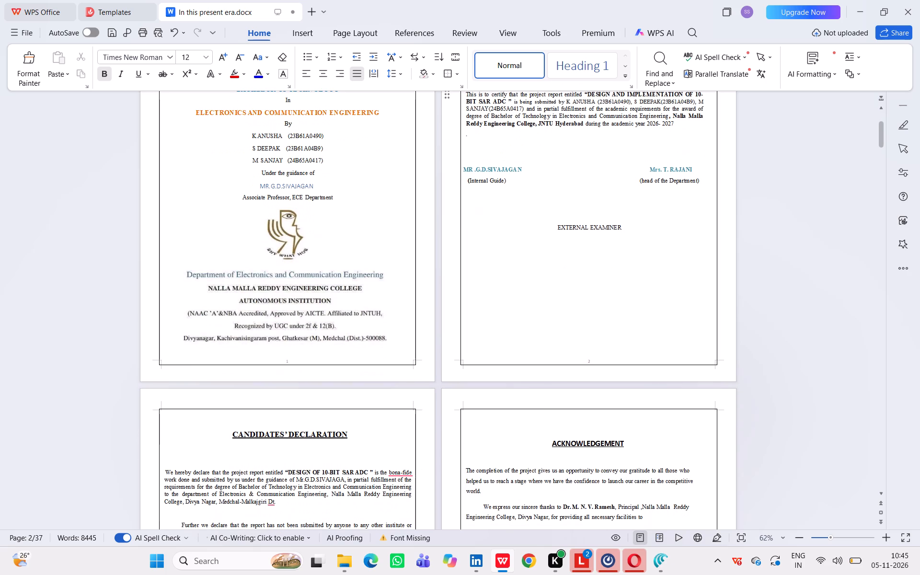
scroll(619, 304, "down", 4)
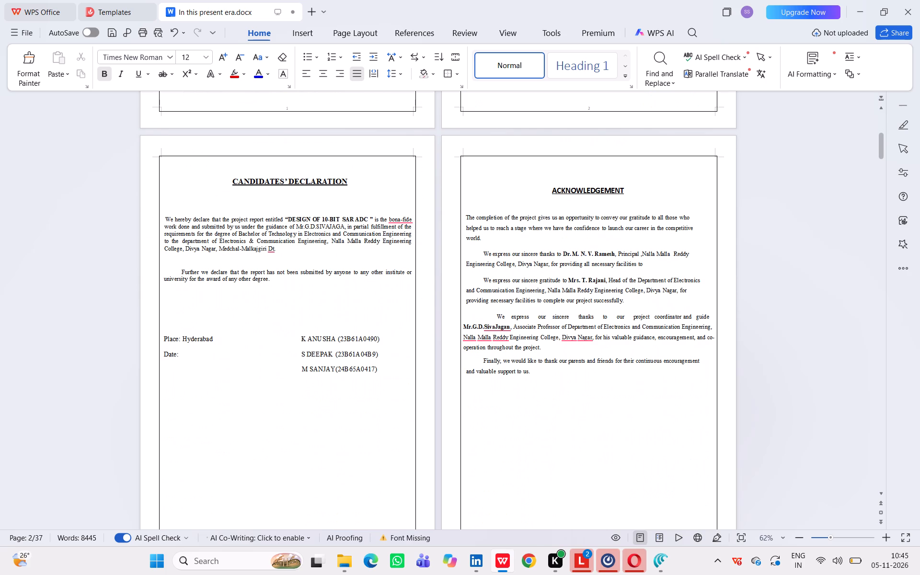
left_click(312, 219)
type("AND")
key("space")
type("IMPL")
type("EMNE")
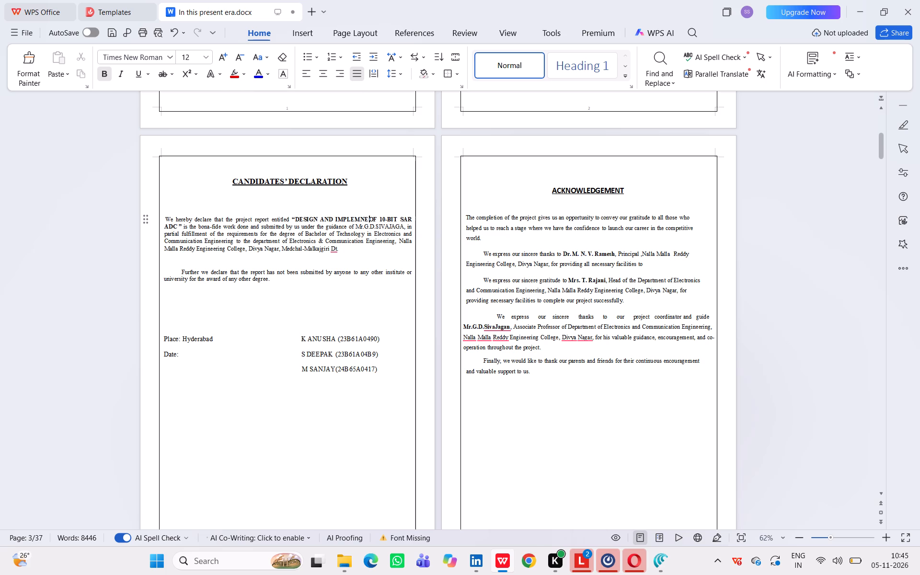
key("BackSpace")
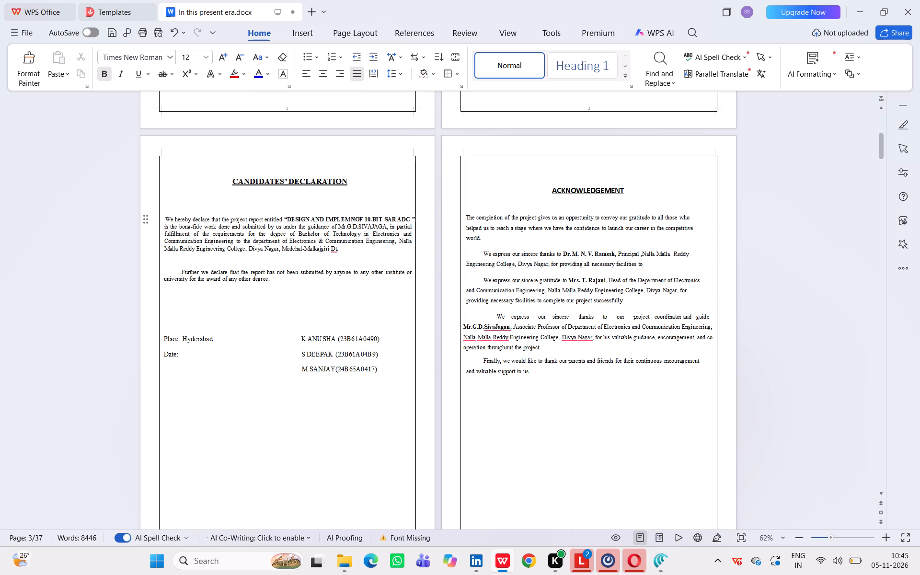
key("BackSpace")
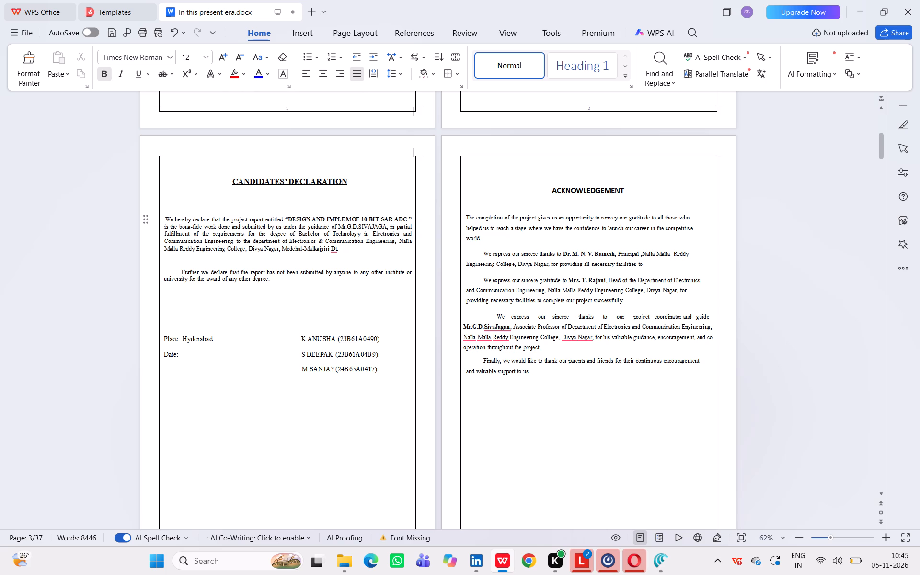
type("EN")
type("TATION")
key("space")
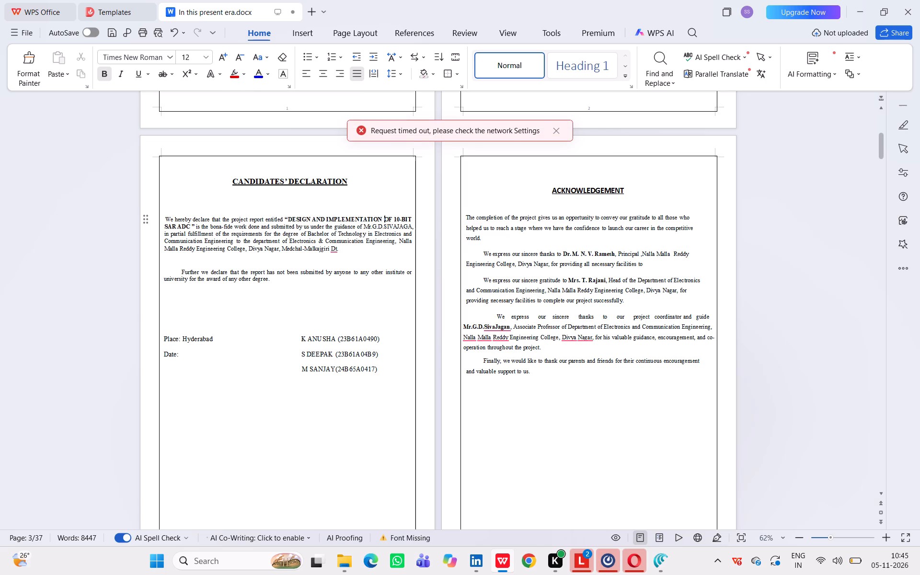
Review the abstract, contents, list of figures and list of tables pages up to the start of Chapter 1.
scroll(545, 390, "down", 5)
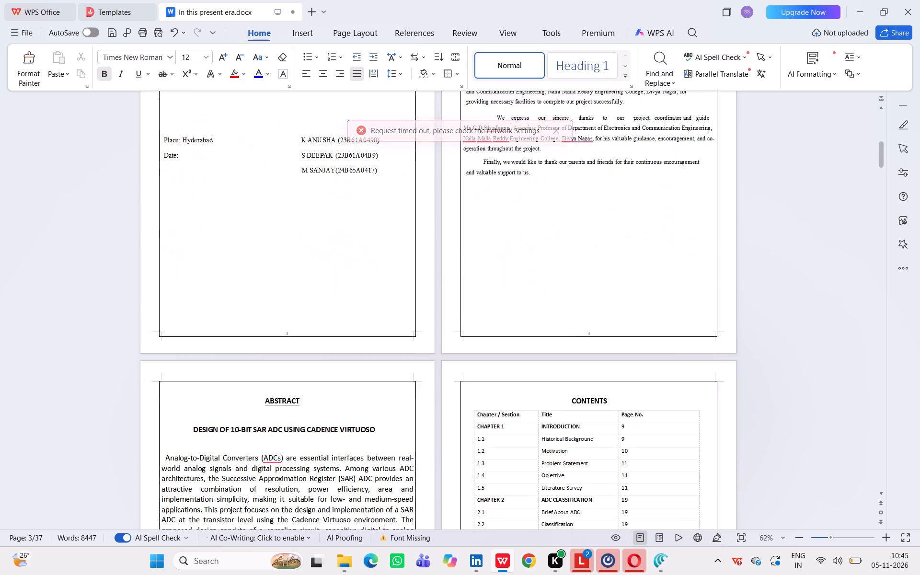
scroll(545, 390, "down", 2)
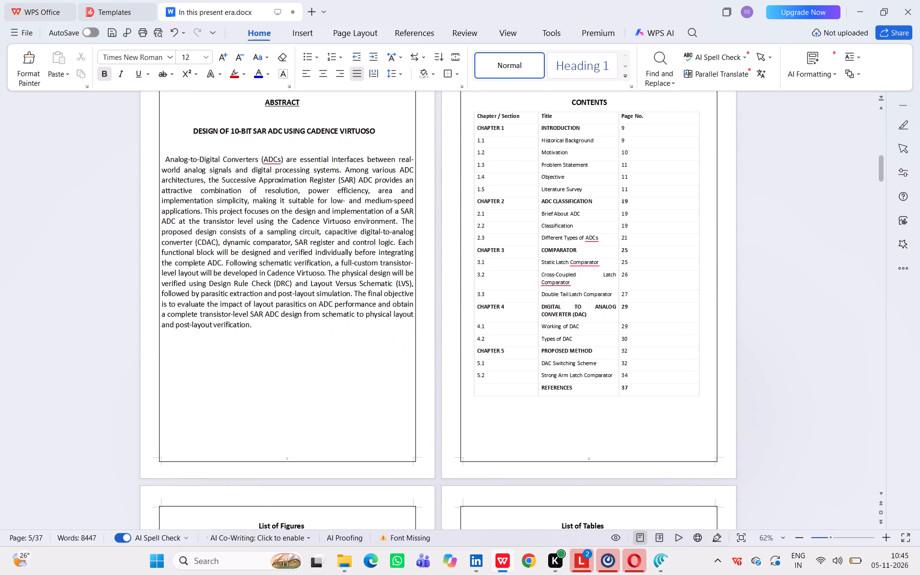
scroll(545, 390, "down", 3)
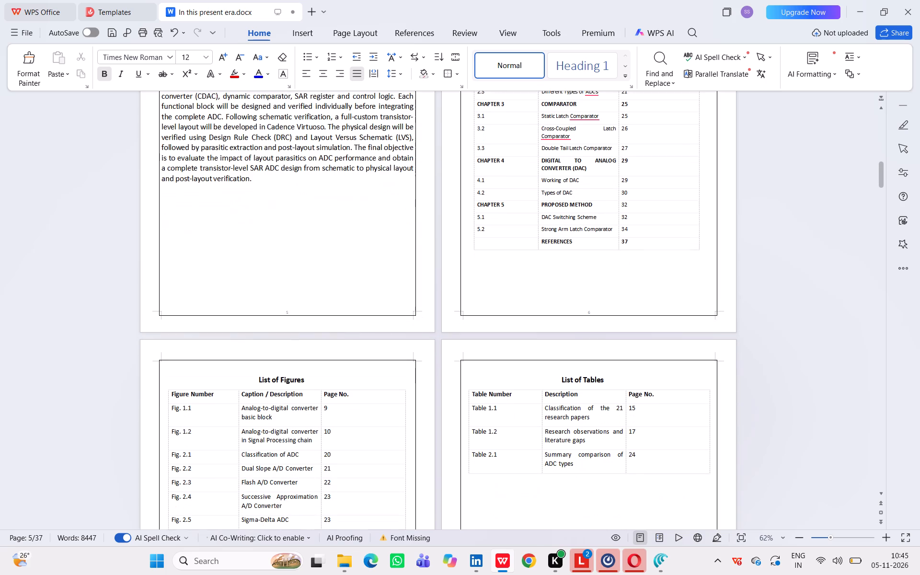
scroll(545, 390, "down", 6)
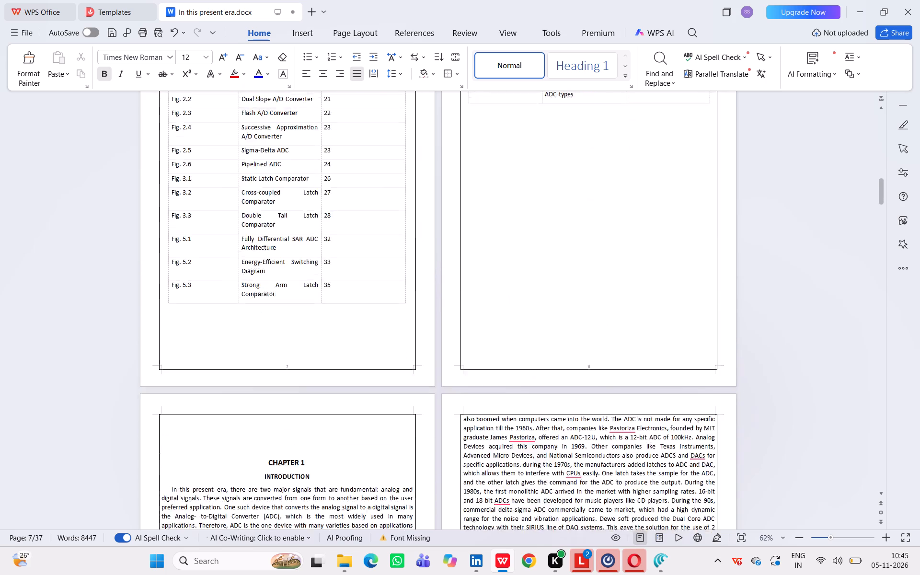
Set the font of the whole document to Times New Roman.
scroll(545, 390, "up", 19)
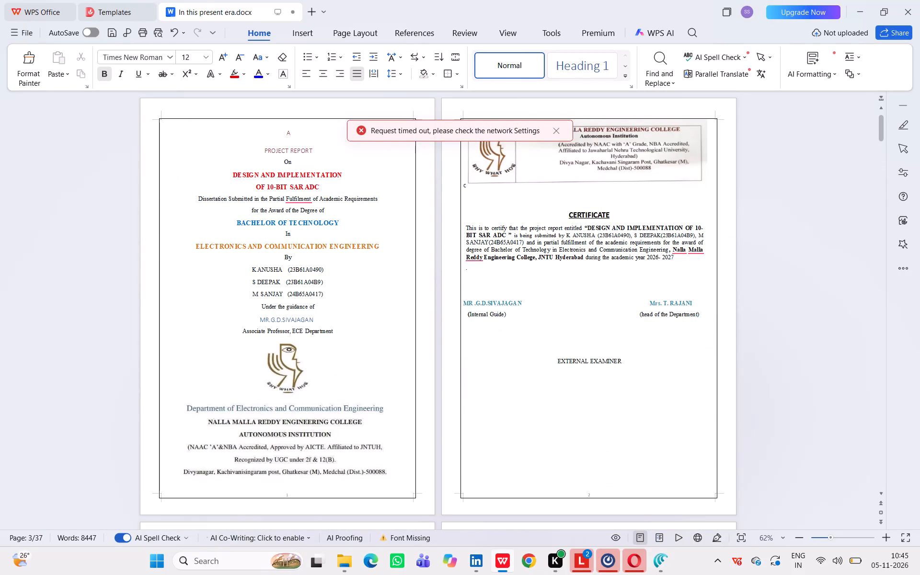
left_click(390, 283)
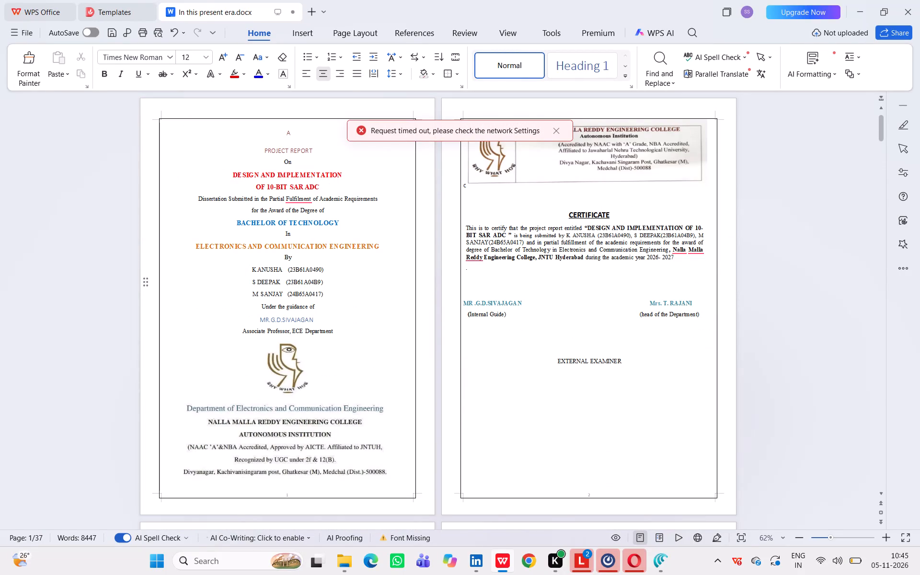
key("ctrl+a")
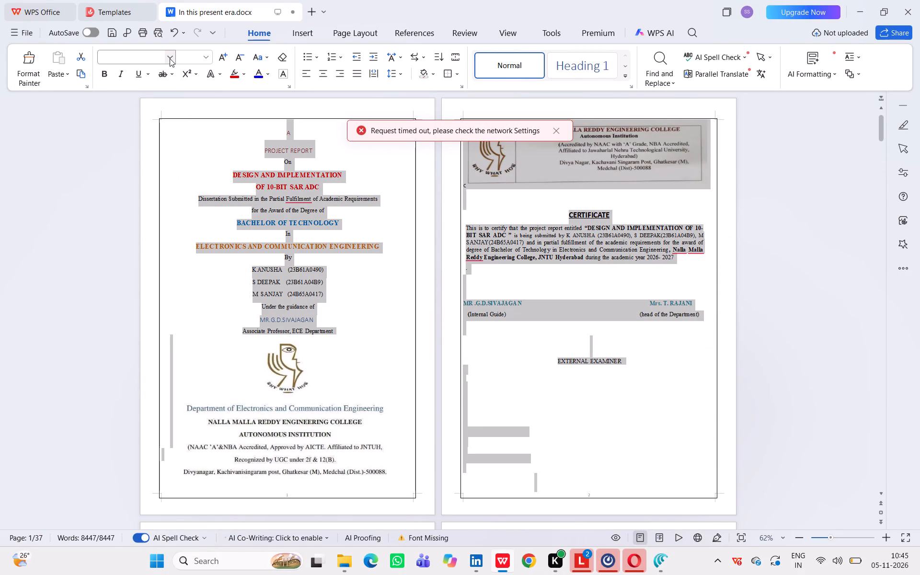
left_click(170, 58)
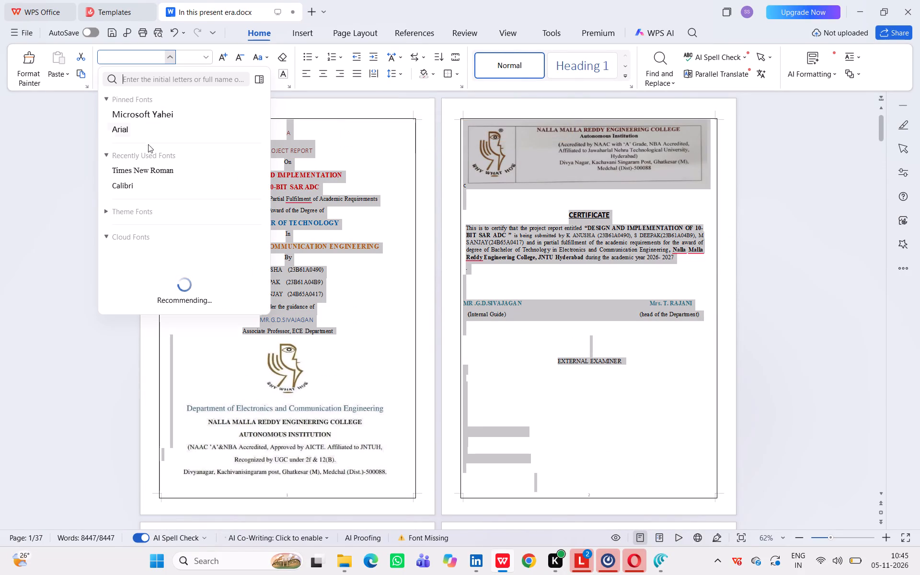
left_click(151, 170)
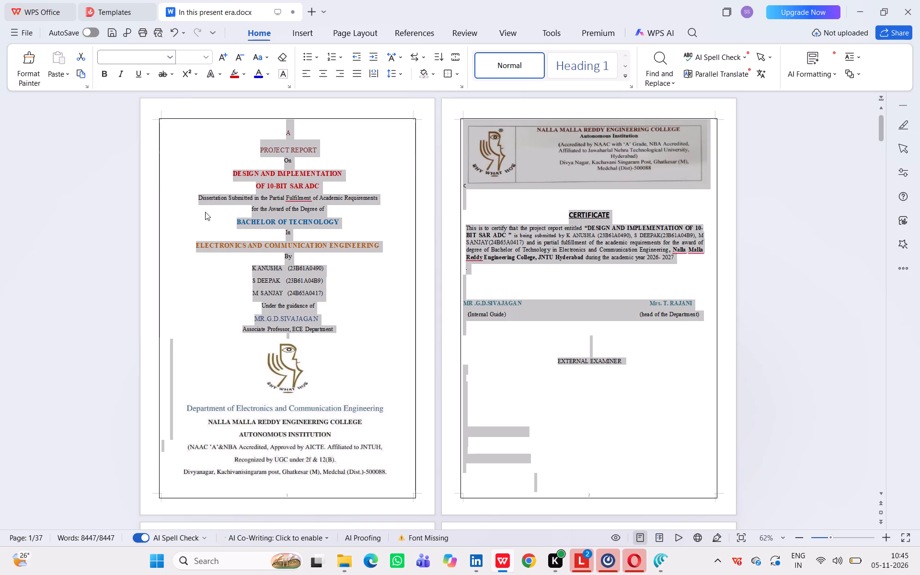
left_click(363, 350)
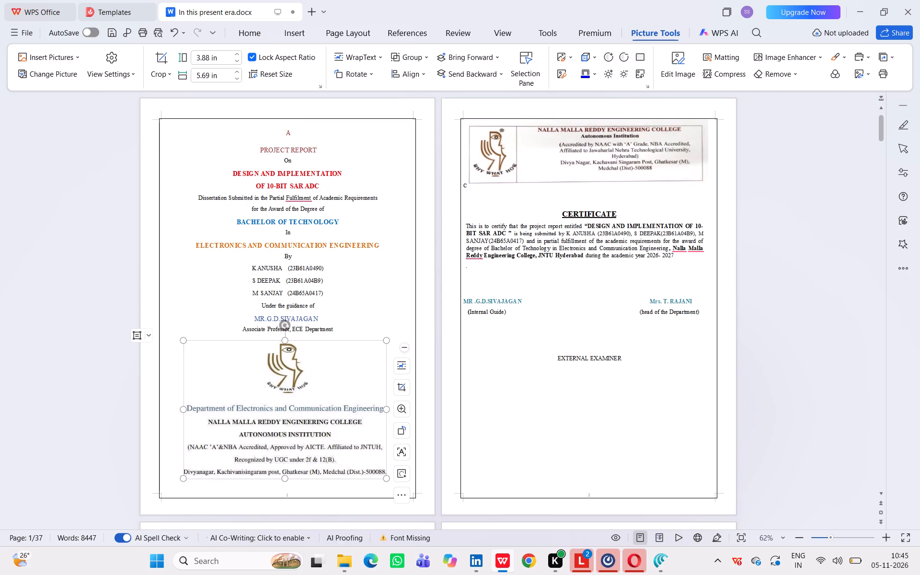
Check the layout of the abstract, contents, list of figures and list of tables pages after the font change.
scroll(521, 447, "down", 9)
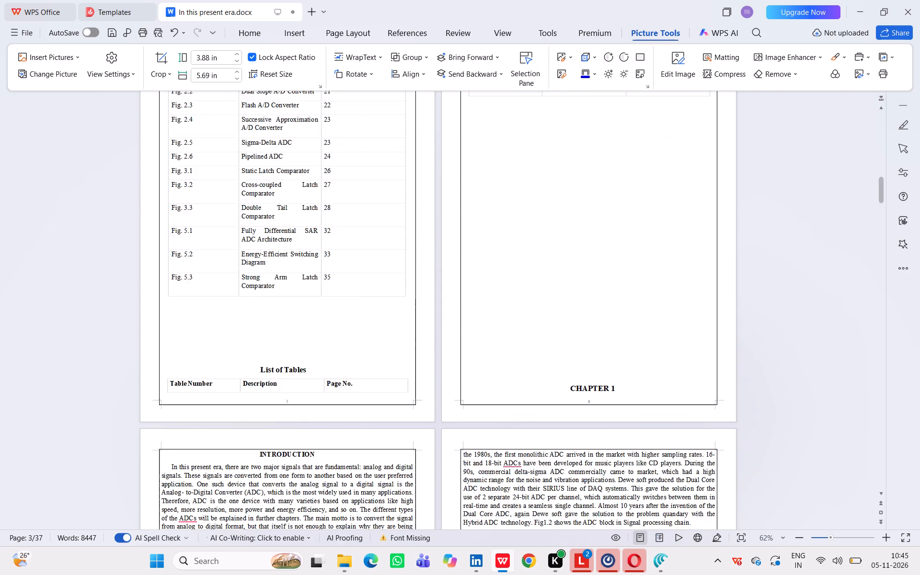
scroll(521, 447, "up", 5)
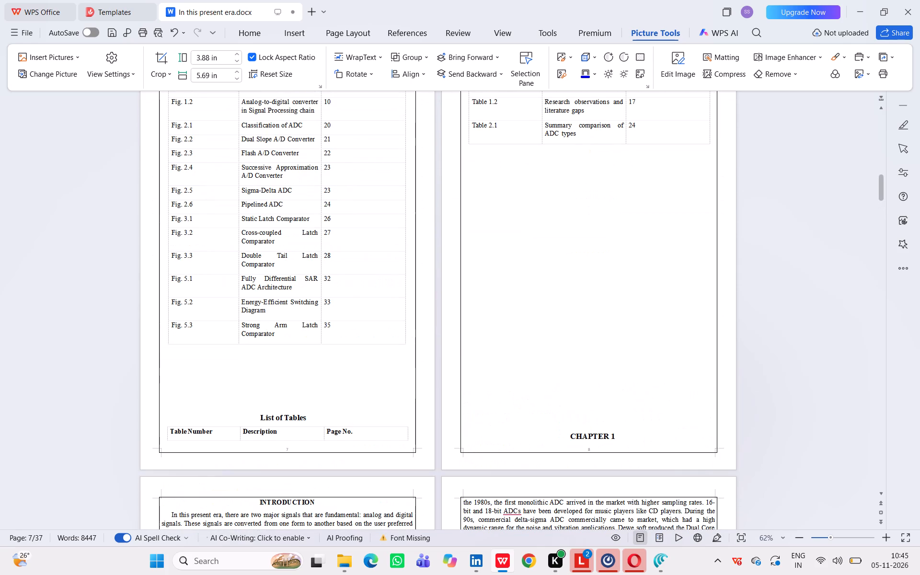
scroll(521, 447, "up", 1)
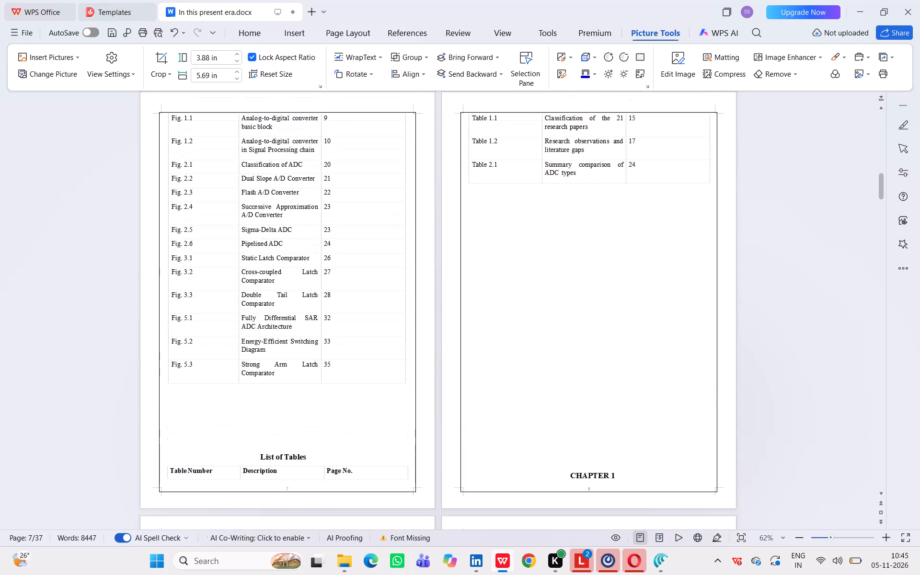
scroll(521, 447, "up", 5)
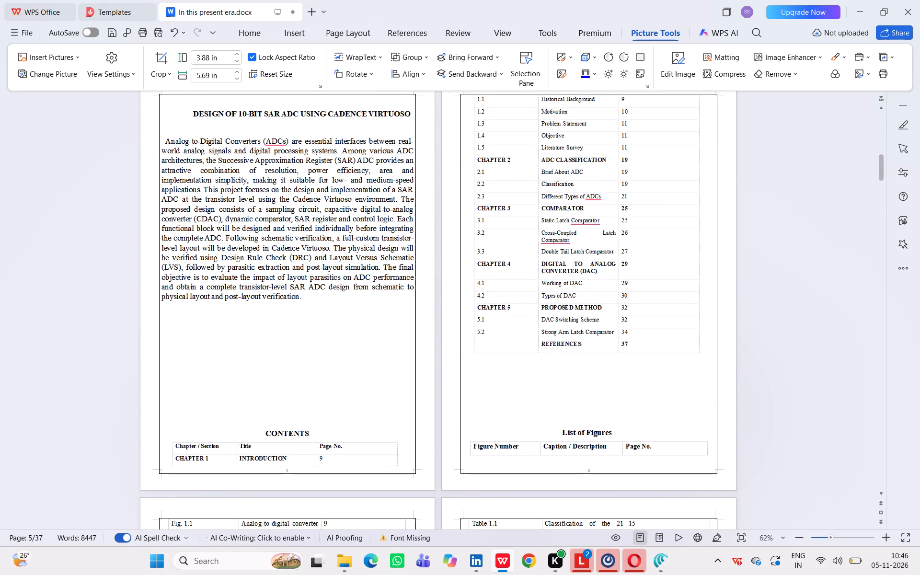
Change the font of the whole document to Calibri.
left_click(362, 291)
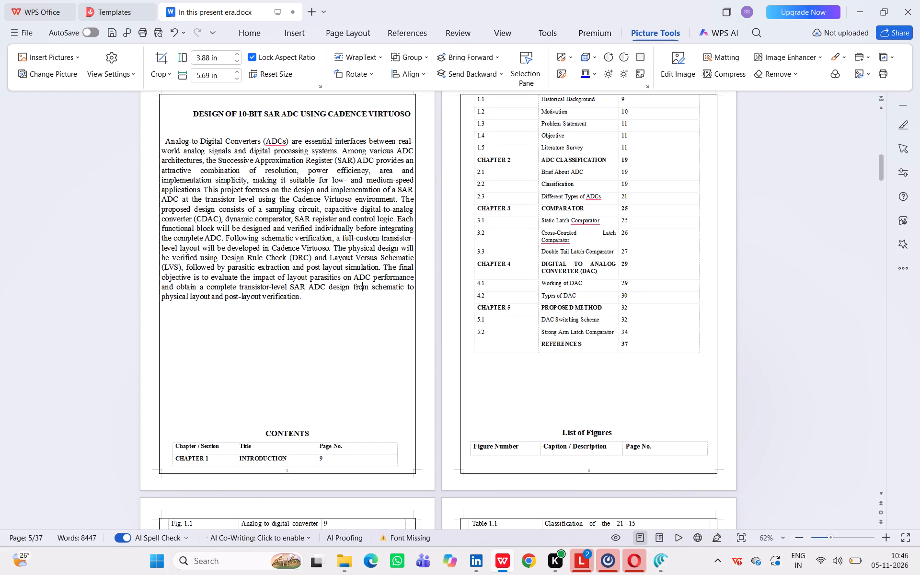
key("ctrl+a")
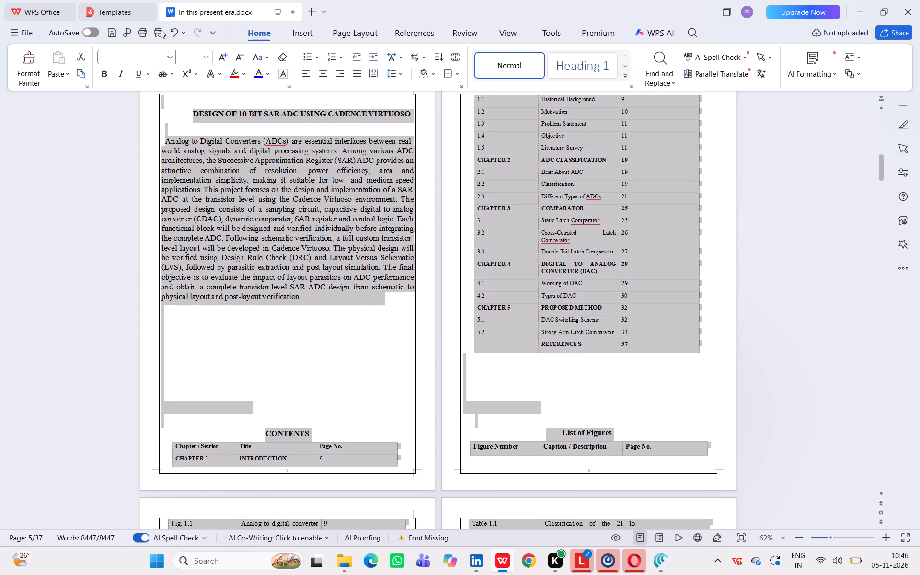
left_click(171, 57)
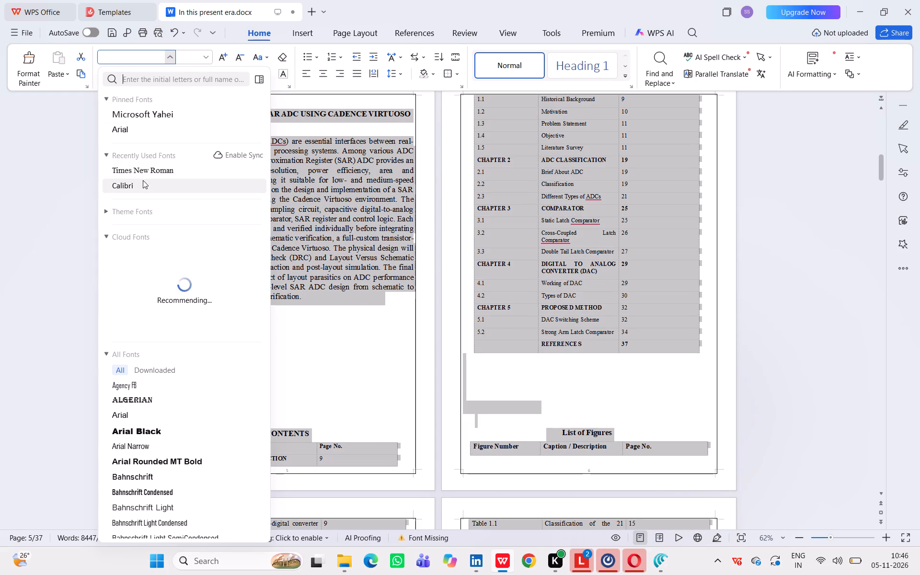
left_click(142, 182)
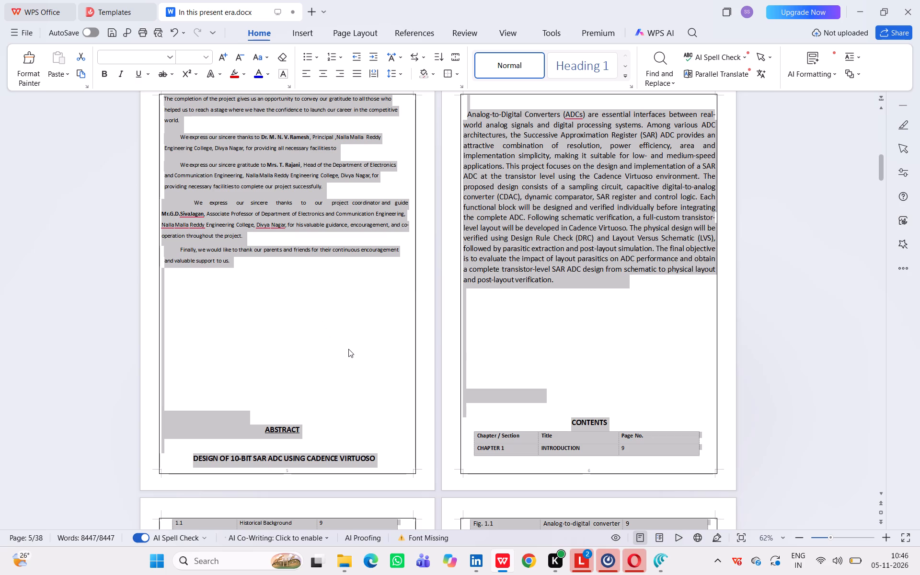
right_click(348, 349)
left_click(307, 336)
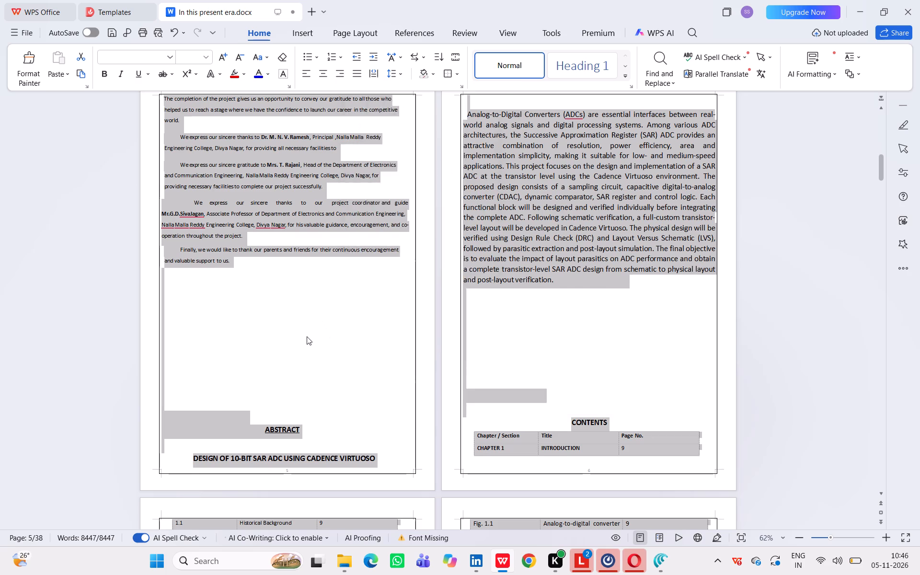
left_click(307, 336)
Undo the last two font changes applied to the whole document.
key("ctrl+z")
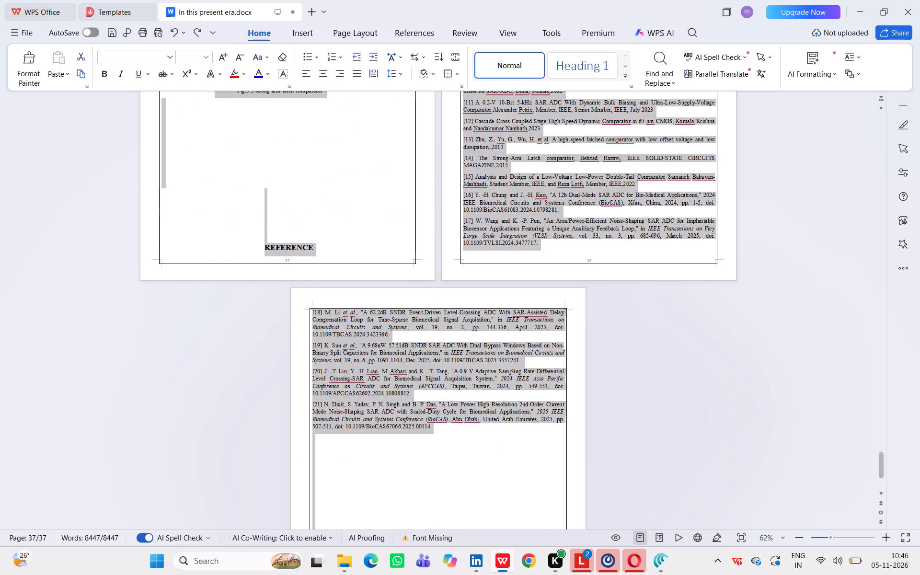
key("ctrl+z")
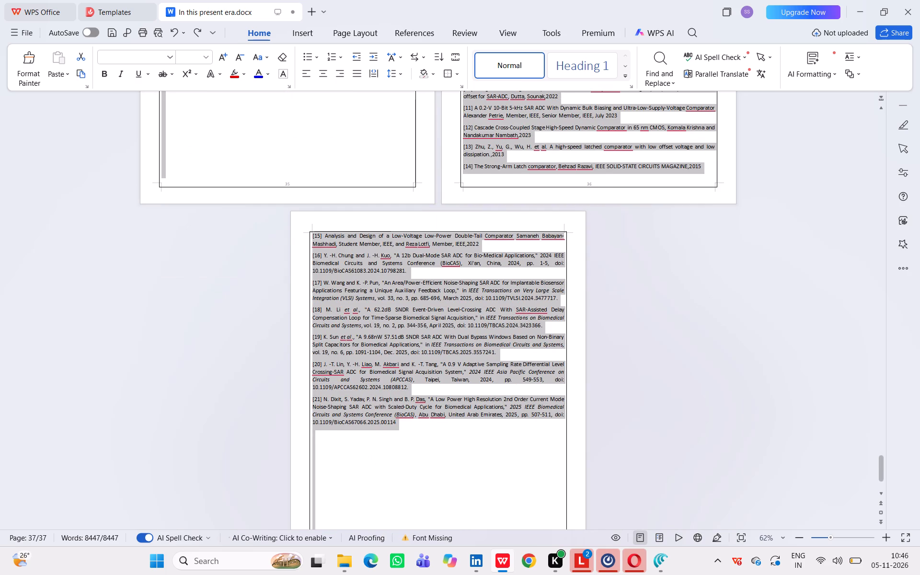
With all text still selected, set the whole document's font to Times New Roman.
scroll(317, 260, "up", 4)
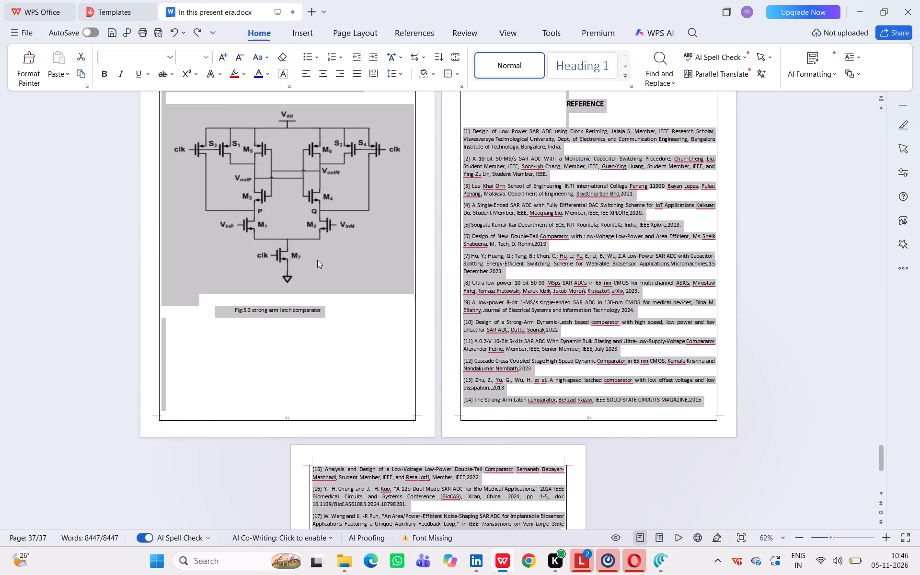
scroll(317, 260, "up", 8)
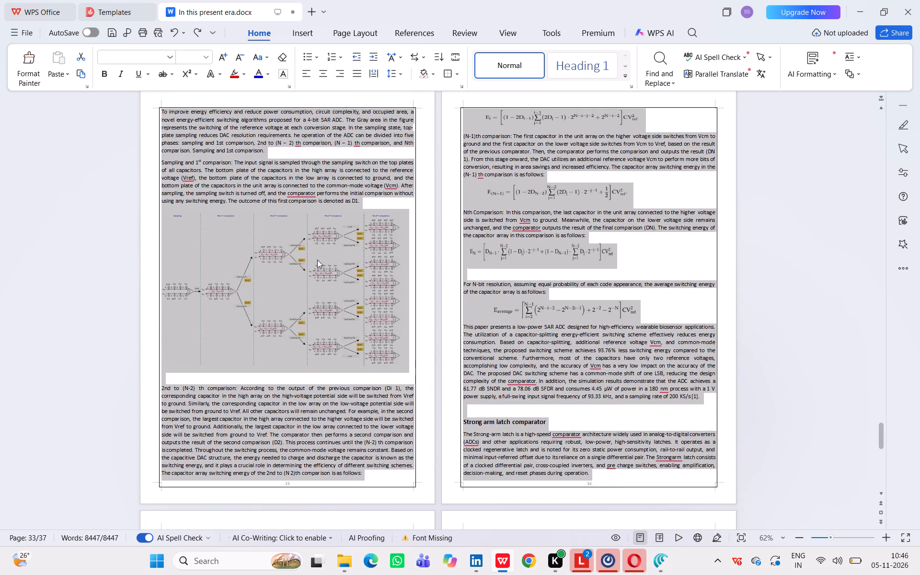
scroll(317, 260, "up", 11)
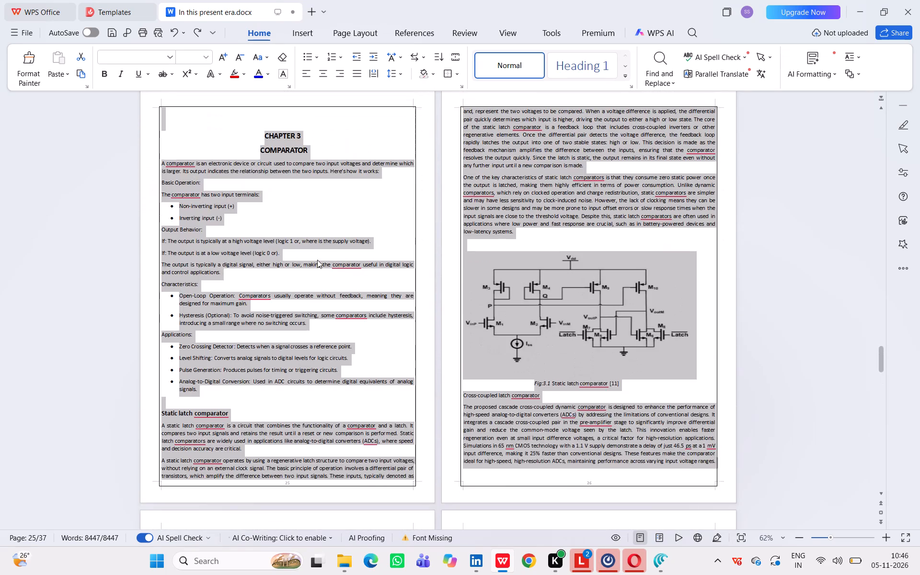
scroll(317, 260, "up", 9)
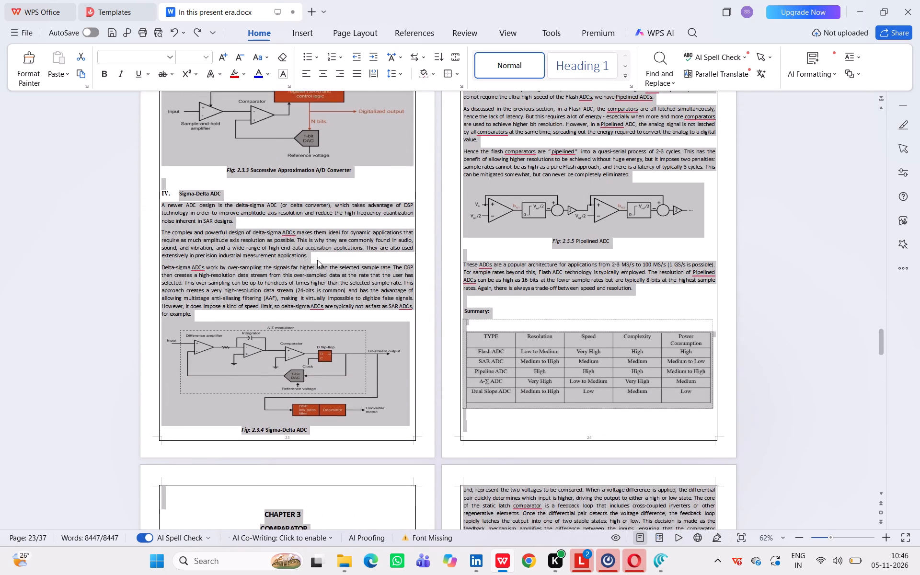
scroll(317, 260, "up", 10)
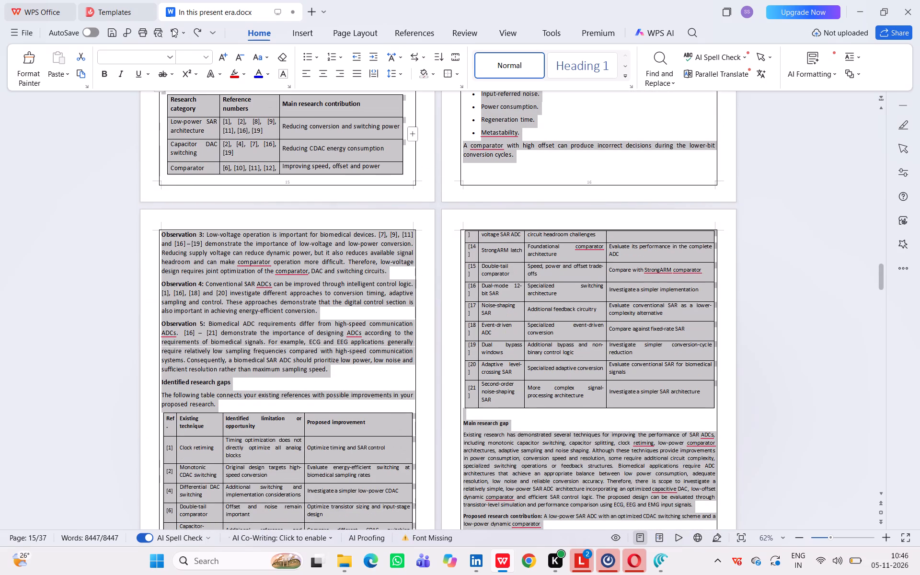
left_click(170, 57)
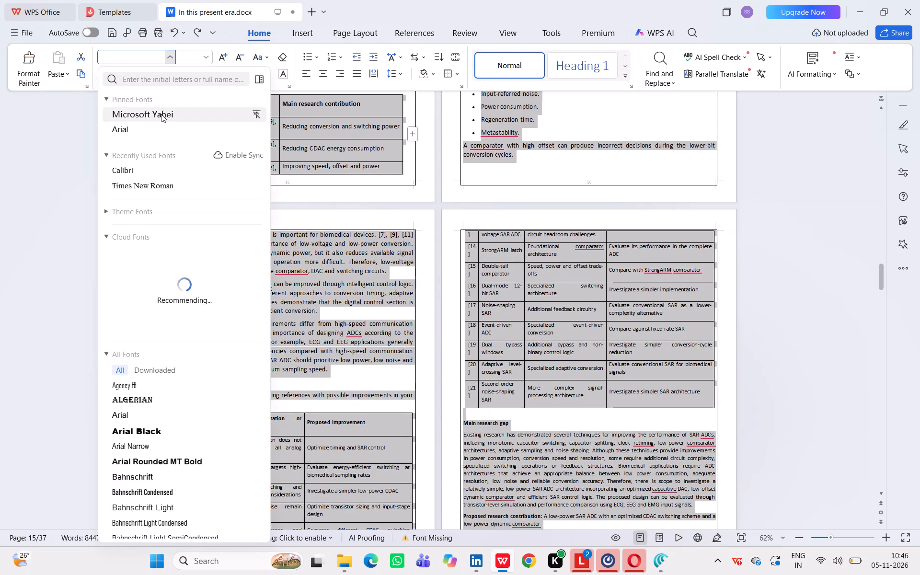
left_click(168, 182)
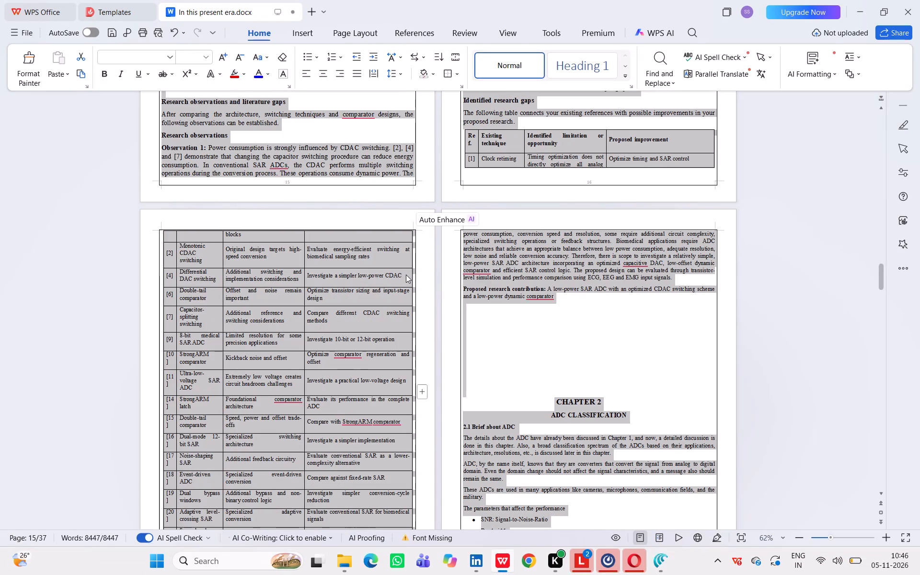
left_click(542, 190)
Review the page layout from the research observations back through the contents, abstract and declaration to the cover page.
scroll(542, 190, "up", 7)
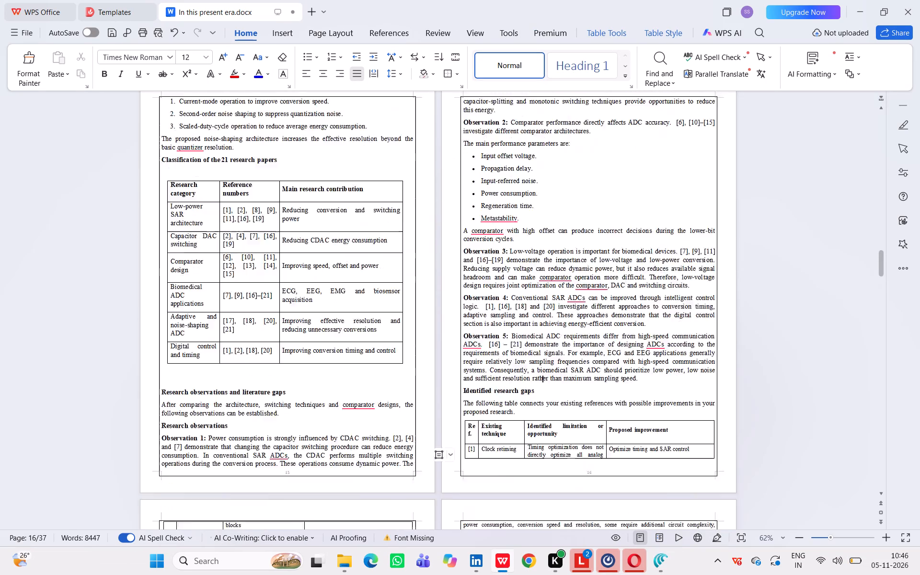
scroll(542, 190, "up", 7)
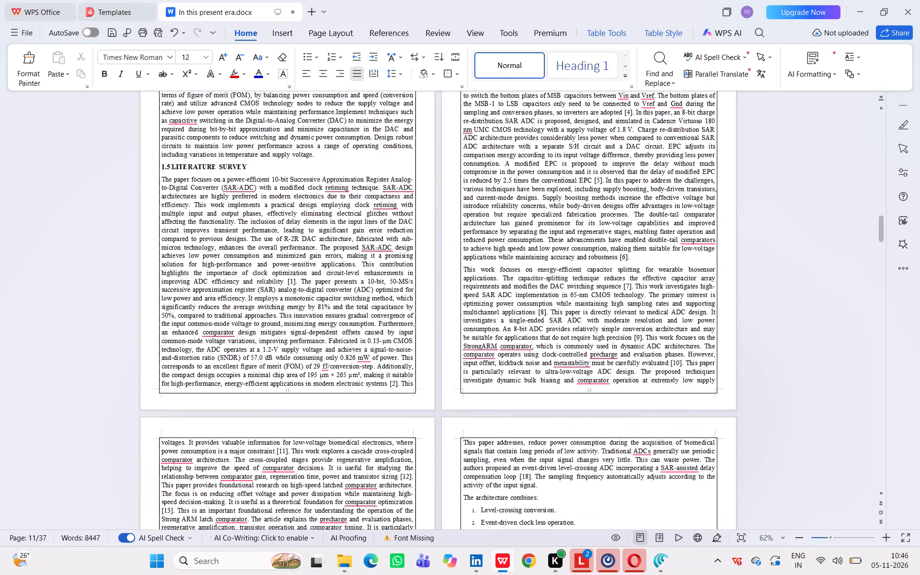
scroll(542, 190, "up", 9)
scroll(542, 190, "down", 4)
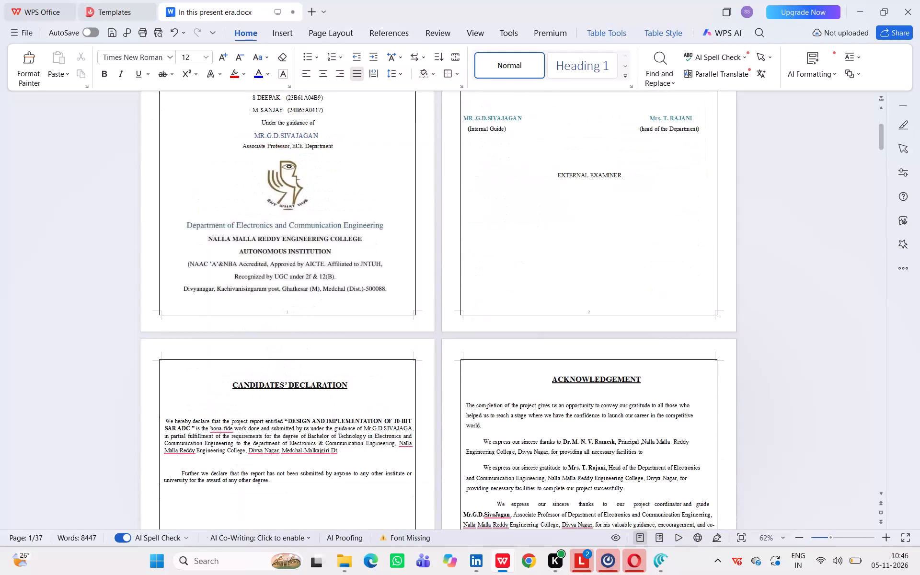
scroll(542, 190, "down", 5)
scroll(542, 190, "up", 3)
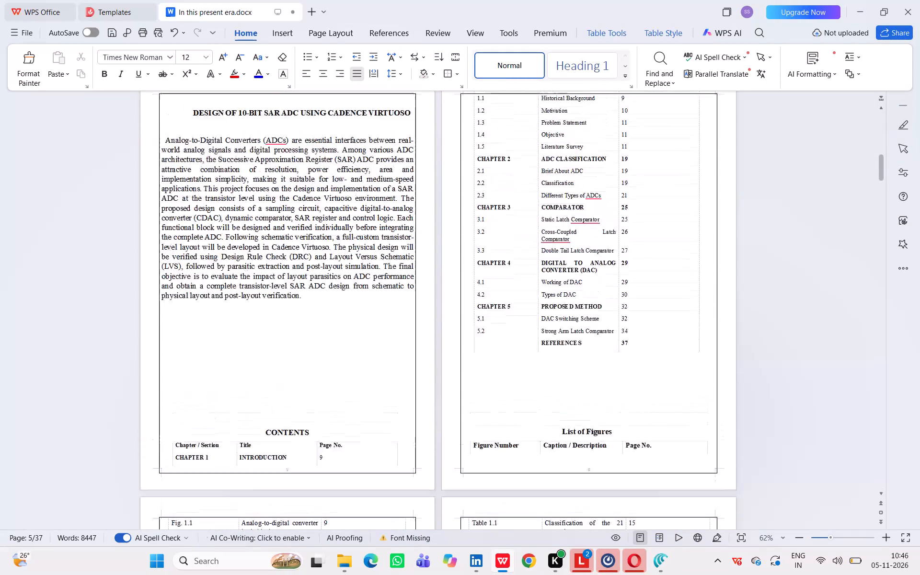
scroll(542, 190, "up", 6)
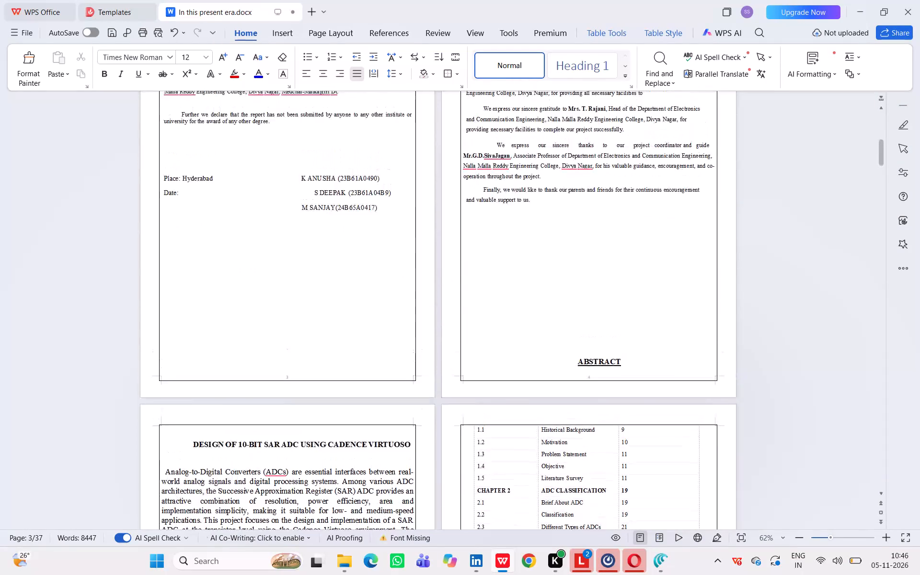
scroll(542, 190, "up", 6)
Push the ABSTRACT heading from the acknowledgement page onto the following page, and centre it above the project title using line breaks and spaces.
scroll(542, 190, "down", 1)
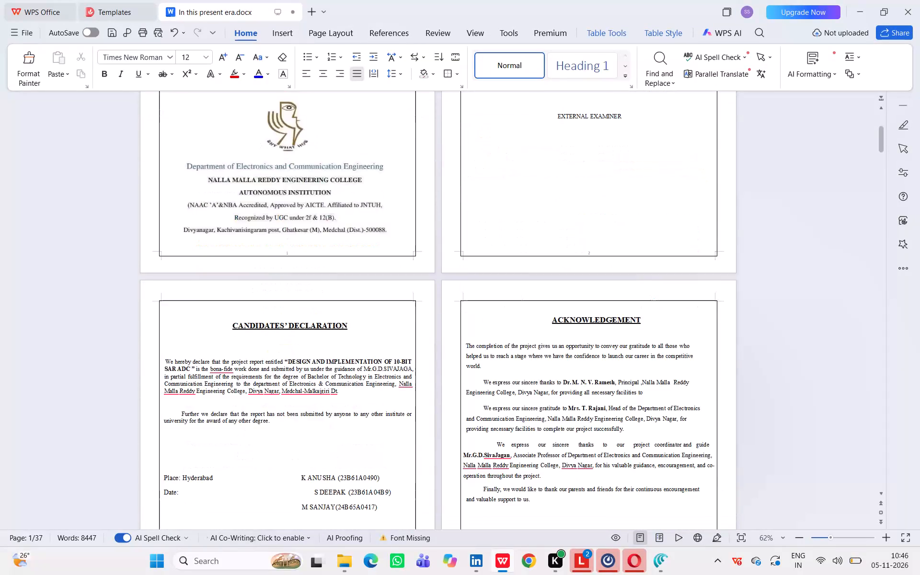
scroll(542, 190, "down", 1)
left_click(561, 142)
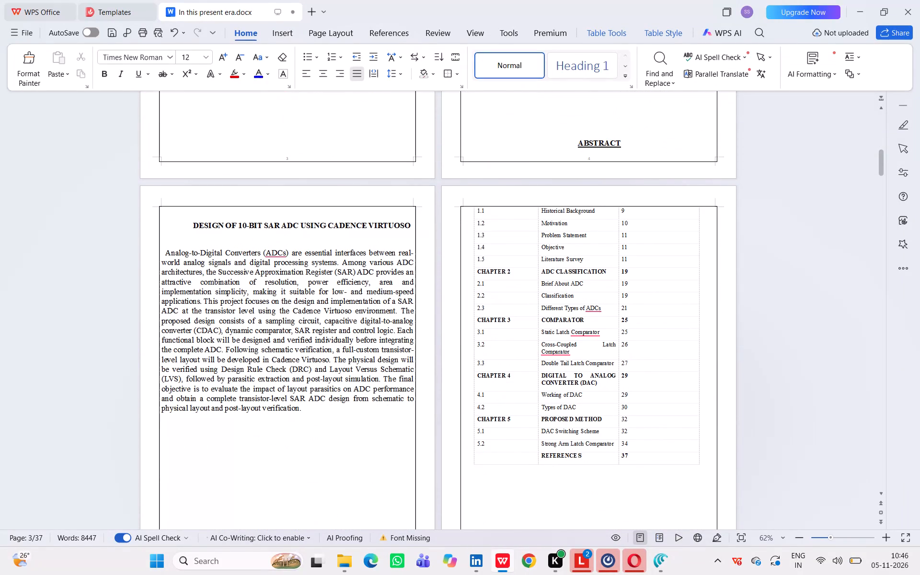
key("Return")
key("space")
key("space")
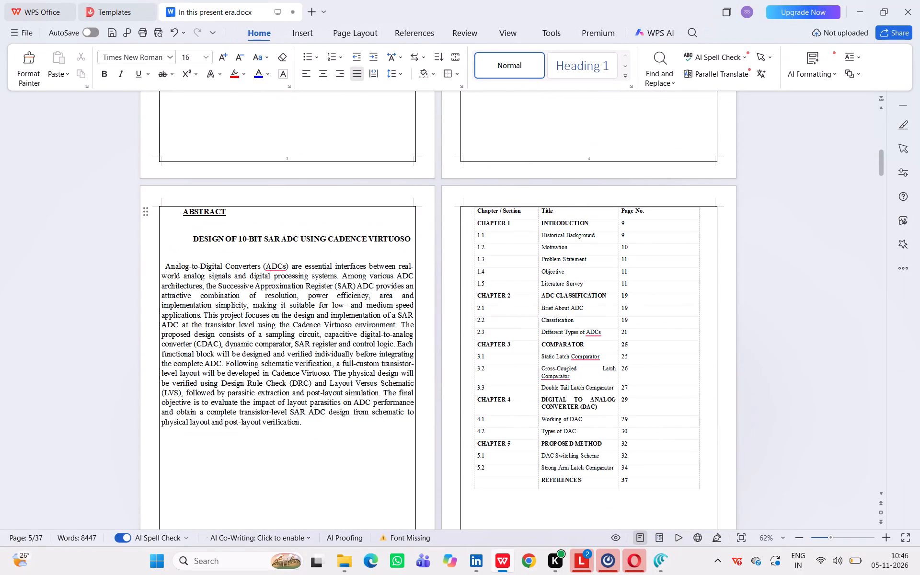
key("space")
key("space")
key("Return")
key("space")
key("space")
key("space")
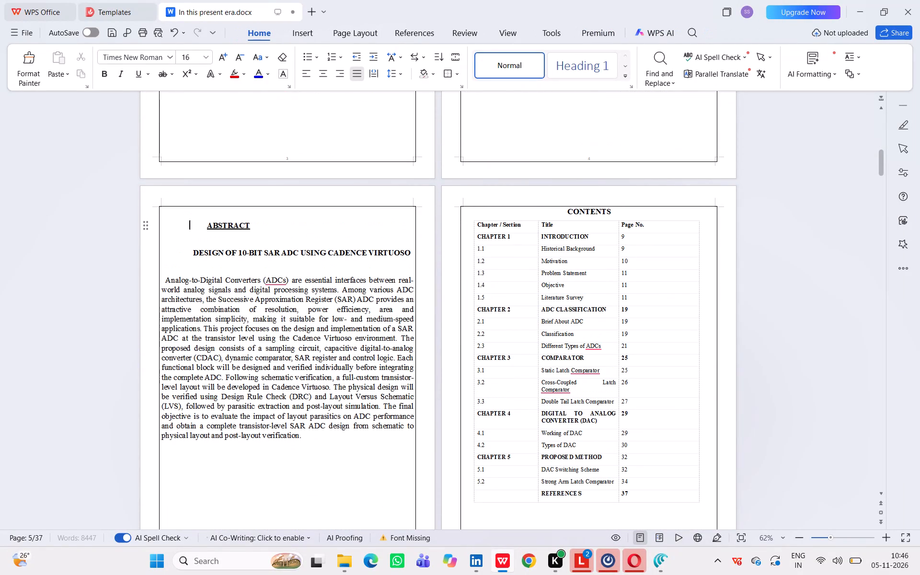
key("space")
key("space")
key("space")
key("space")
key("space")
key("space")
key("space")
key("space")
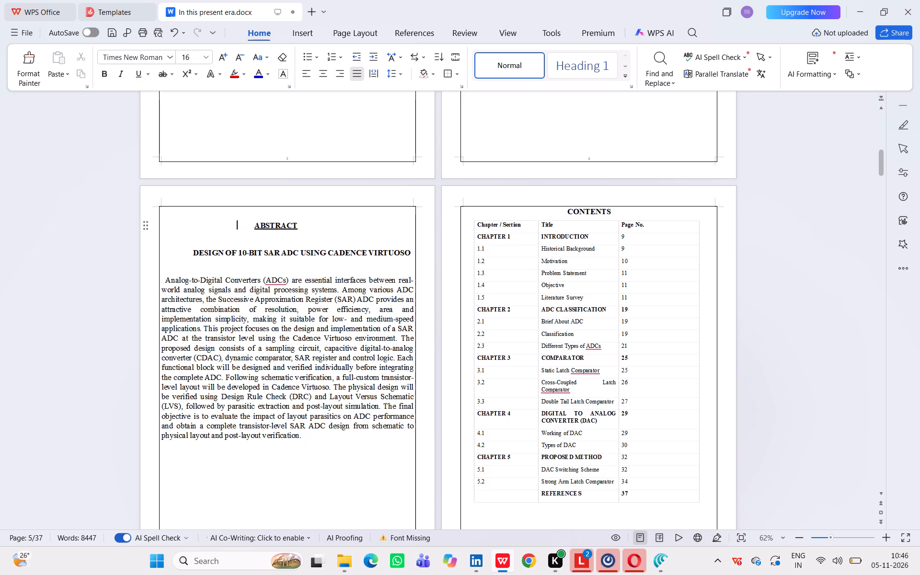
key("space")
key("Return")
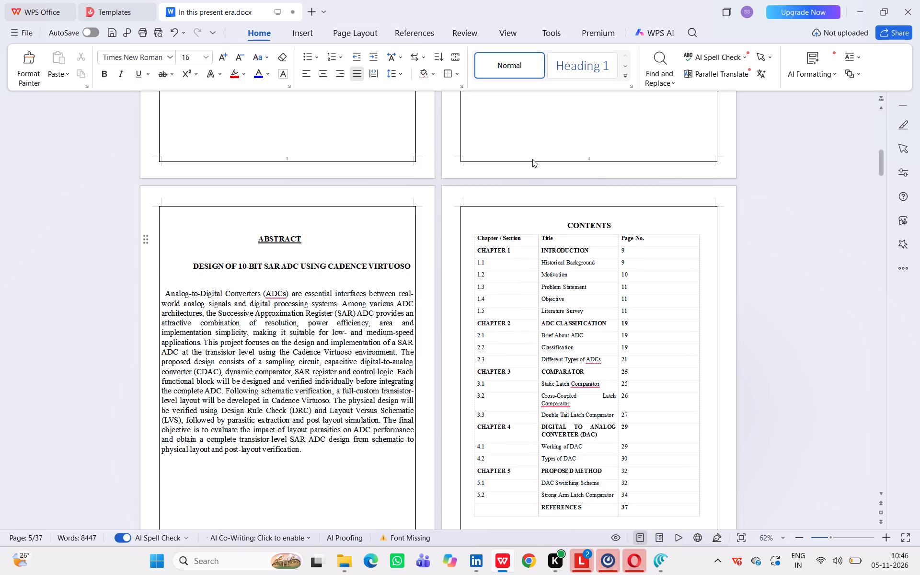
Re-centre the project title beneath the ABSTRACT heading by replacing its leading indentation with a few spaces.
left_click(188, 269)
key("BackSpace")
key("space")
key("space")
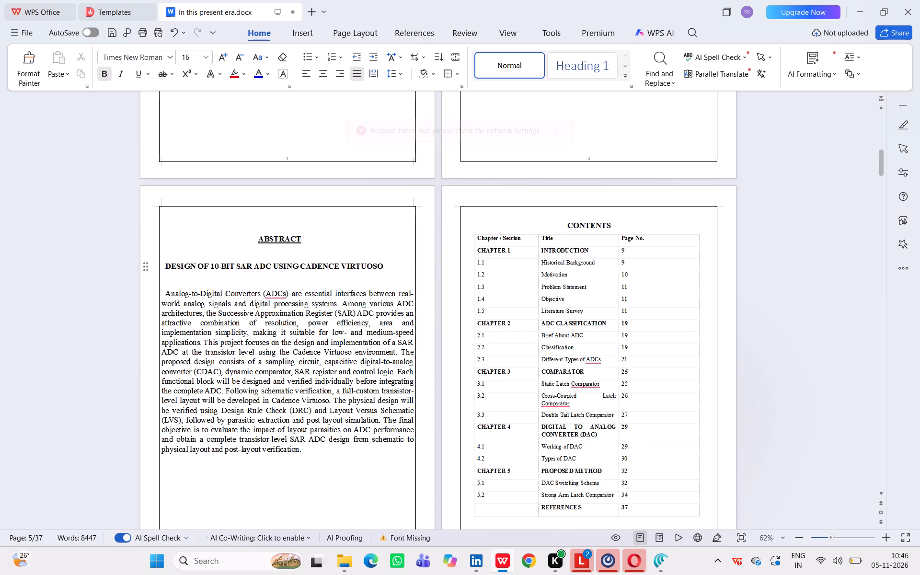
key("space")
key("space")
key("space")
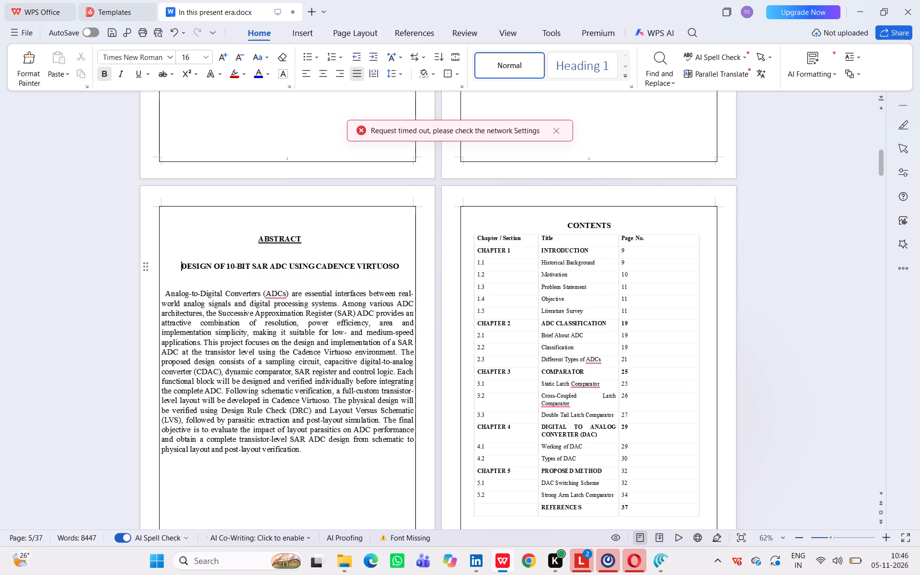
Delete "USING CADENCE VIRTUOSO" from the end of the project title on the abstract page.
left_click(399, 266)
key("BackSpace")
key("BackSpace")
key("BackSpace")
key("BackSpace")
key("BackSpace")
key("BackSpace")
key("BackSpace")
key("BackSpace")
key("BackSpace")
key("BackSpace")
key("BackSpace")
key("BackSpace")
key("BackSpace")
key("BackSpace")
key("BackSpace")
key("BackSpace")
key("BackSpace")
key("BackSpace")
key("BackSpace")
key("BackSpace")
key("c")
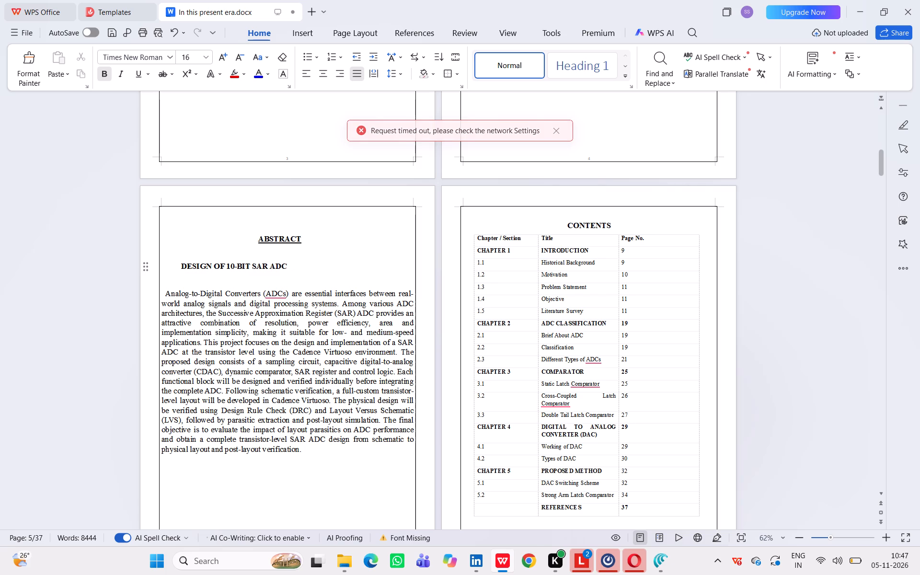
Insert "AND IMPLEMENTATION" after DESIGN in the abstract title, so it reads "DESIGN AND IMPLEMENTATION OF 10-BIT SAR ADC".
key("Left")
key("Left")
key("Left")
key("Left")
key("Left")
key("Left")
key("Left")
key("Left")
key("Left")
key("Left")
key("Left")
key("Left")
key("Left")
key("Left")
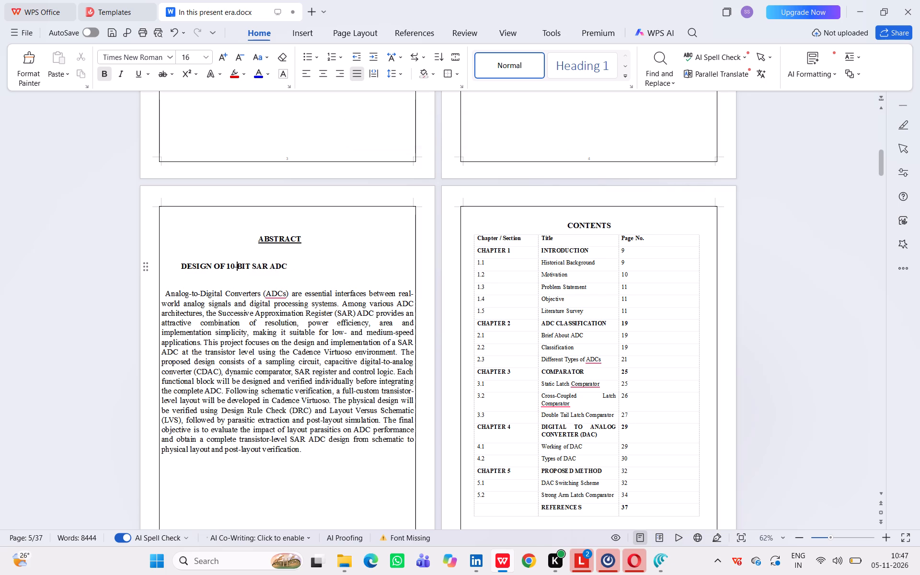
key("Left")
key("Left")
key("Left")
type("AND")
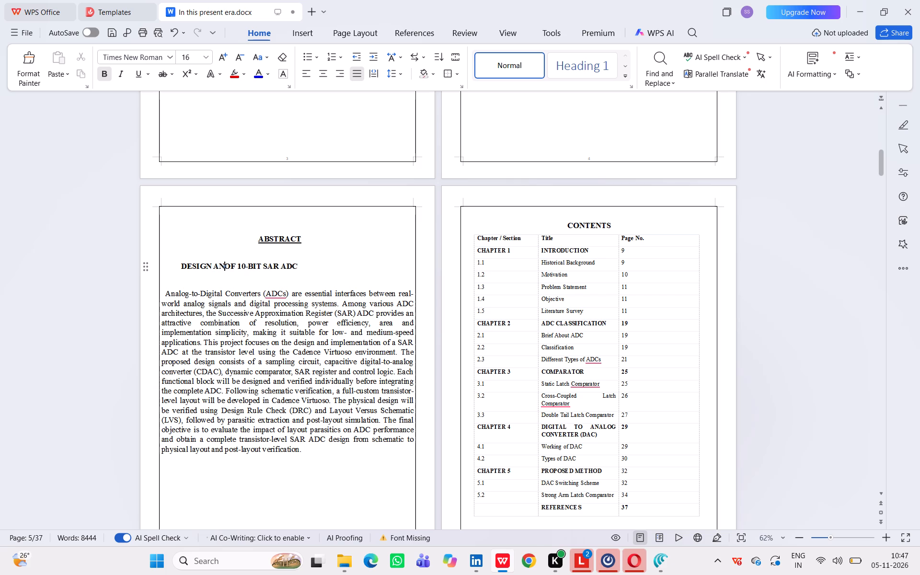
key("space")
type("IMPLEMENT")
type("ATION")
key("space")
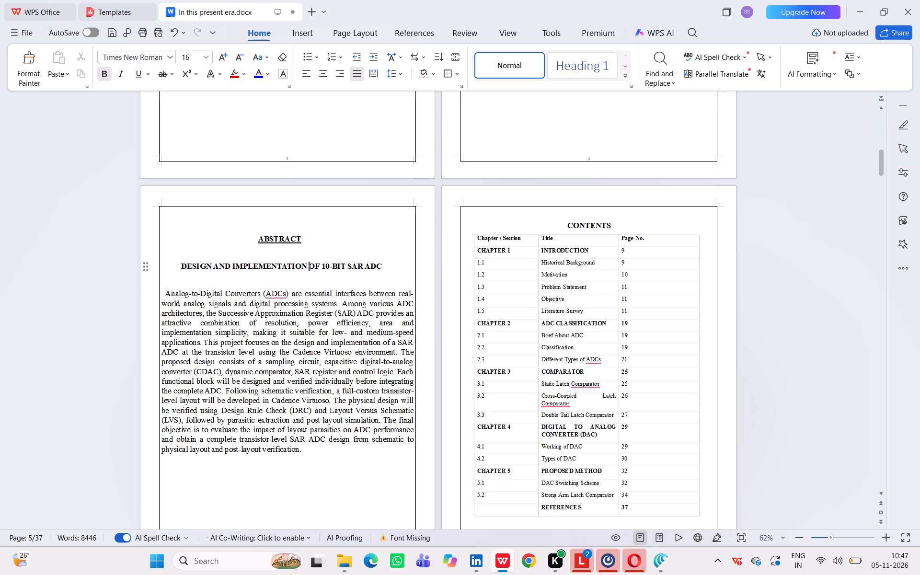
Add one blank line below and one above the CONTENTS heading.
scroll(353, 404, "down", 1)
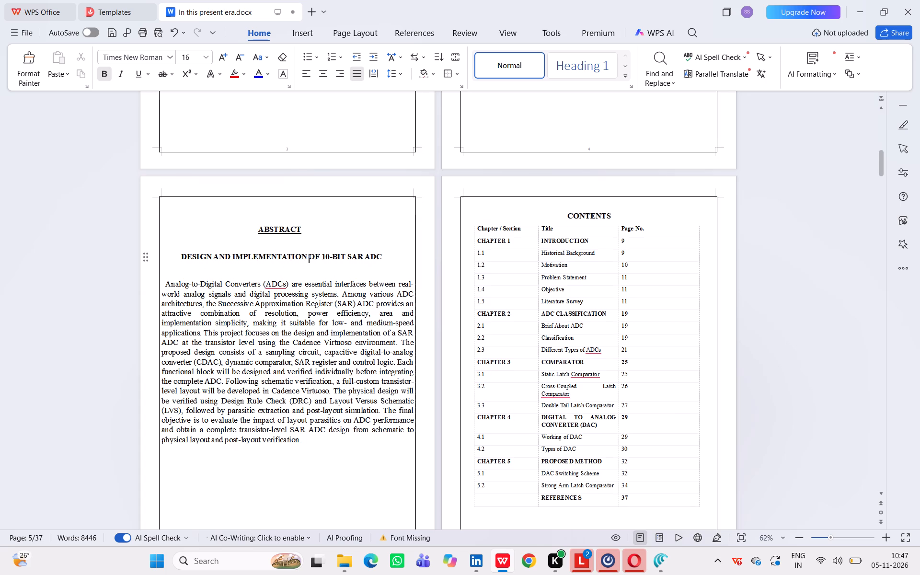
scroll(353, 404, "down", 2)
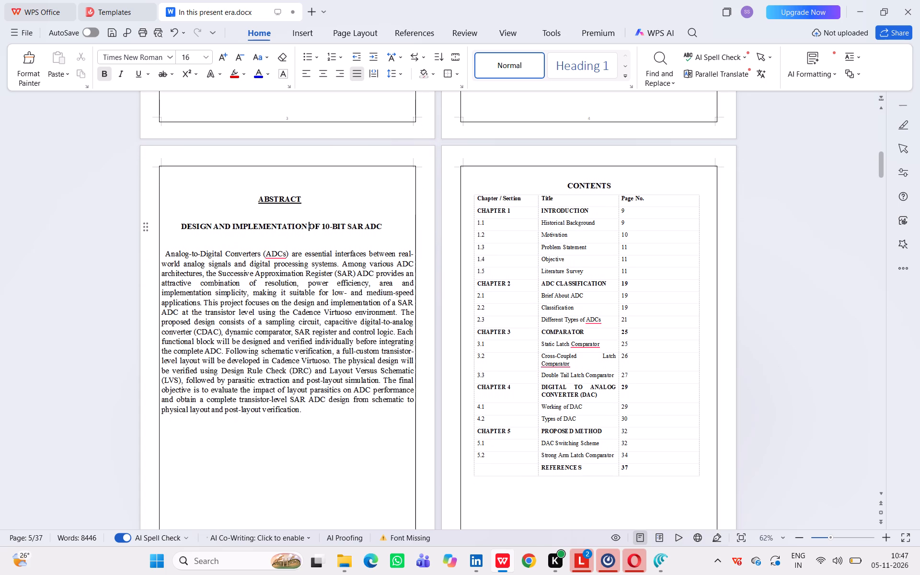
left_click(353, 404)
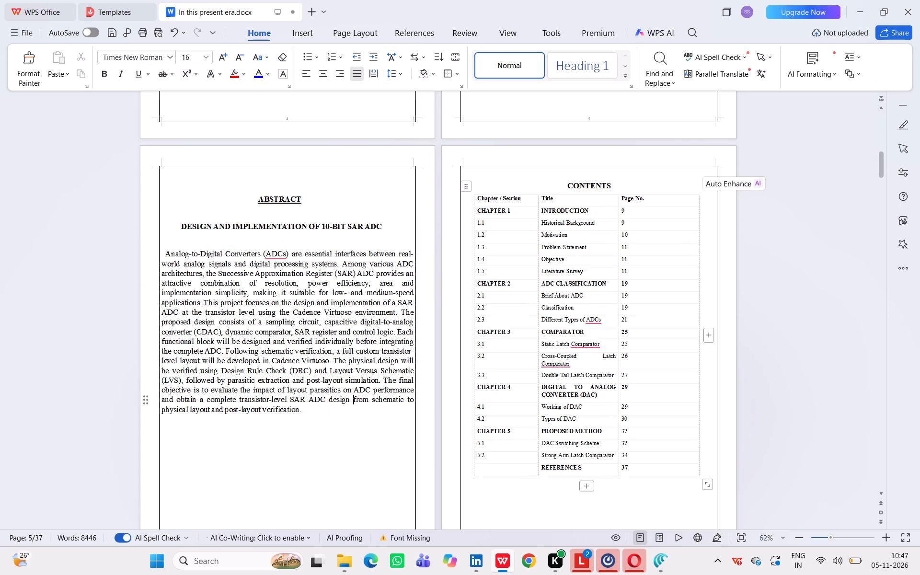
left_click(614, 183)
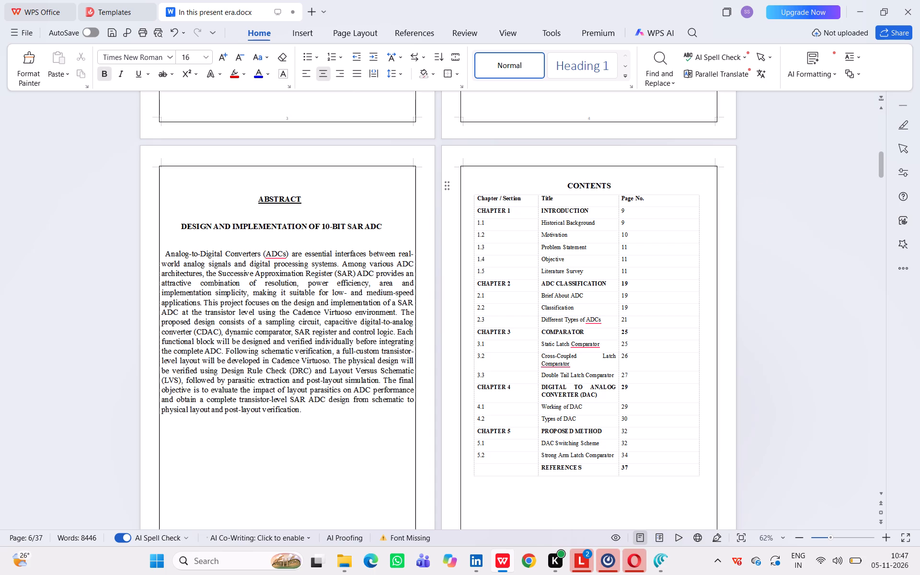
key("Return")
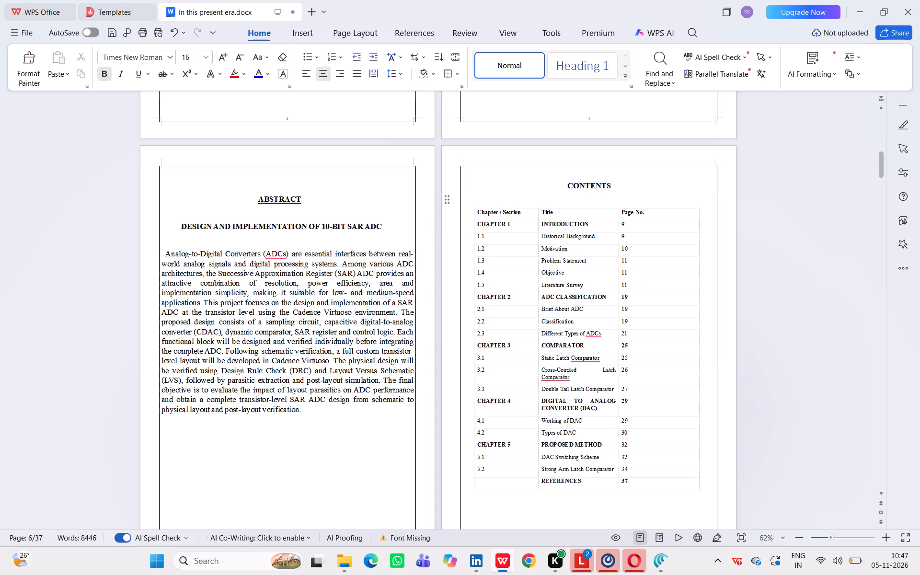
left_click(546, 192)
key("Return")
Move the List of Figures heading up one line and re-centre it above its table using spaces.
scroll(546, 192, "down", 1)
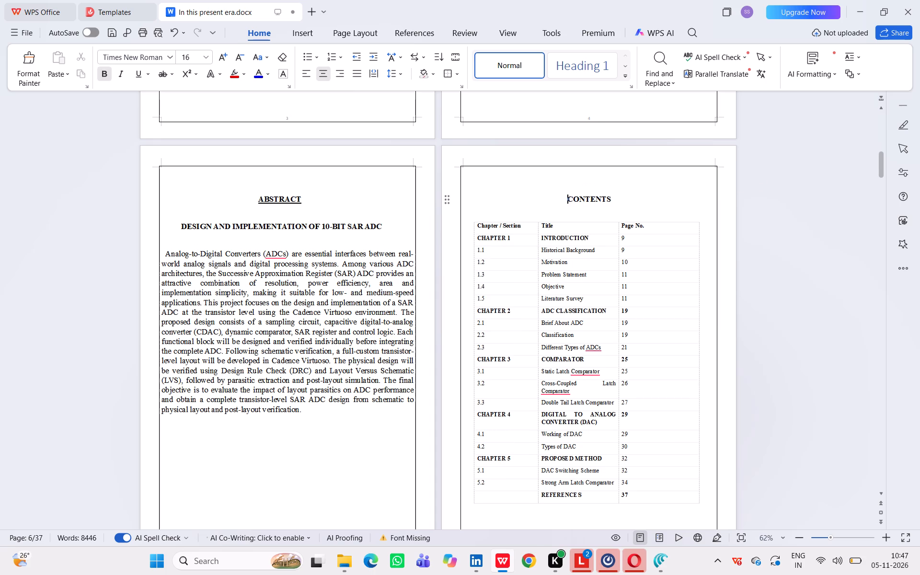
scroll(546, 192, "down", 2)
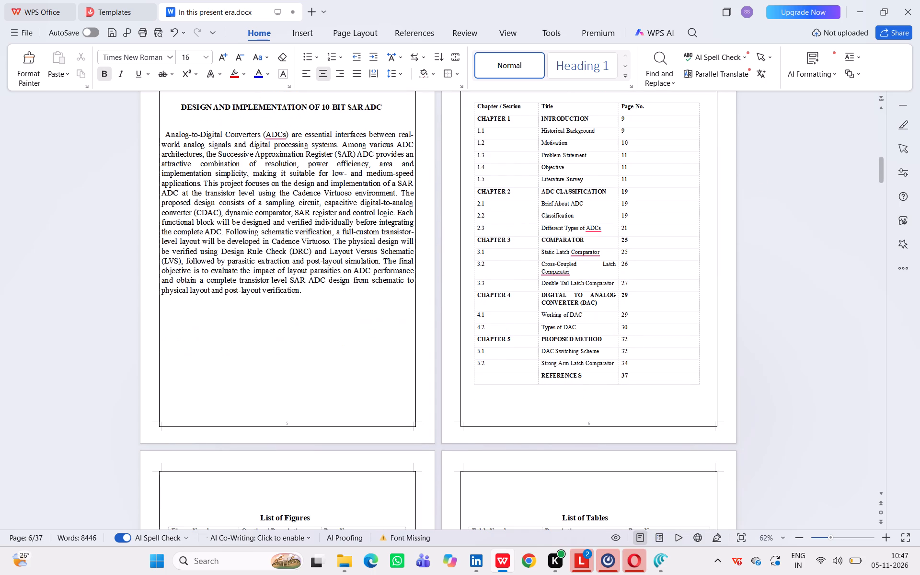
scroll(546, 192, "down", 4)
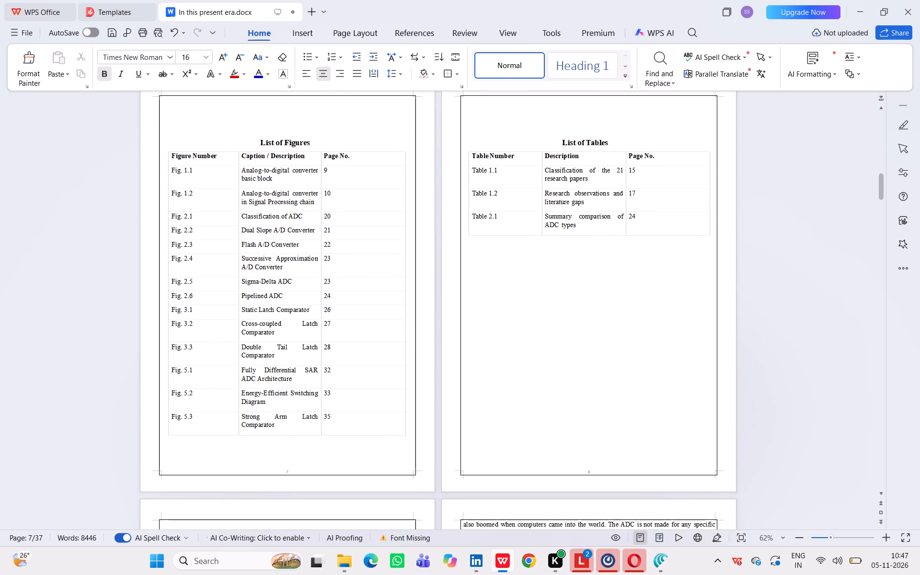
left_click(250, 143)
key("BackSpace")
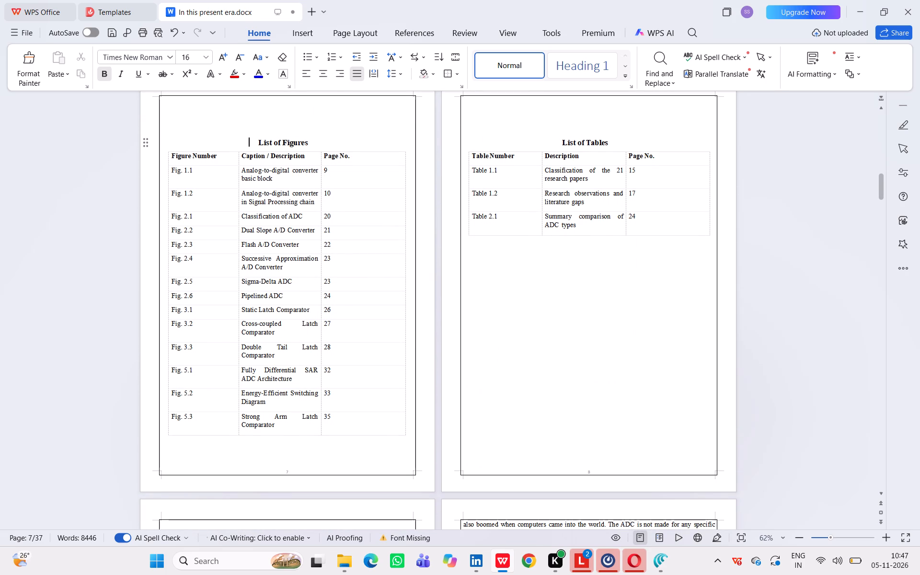
key("BackSpace")
key("BackSpace")
key("BackSpace")
key("BackSpace")
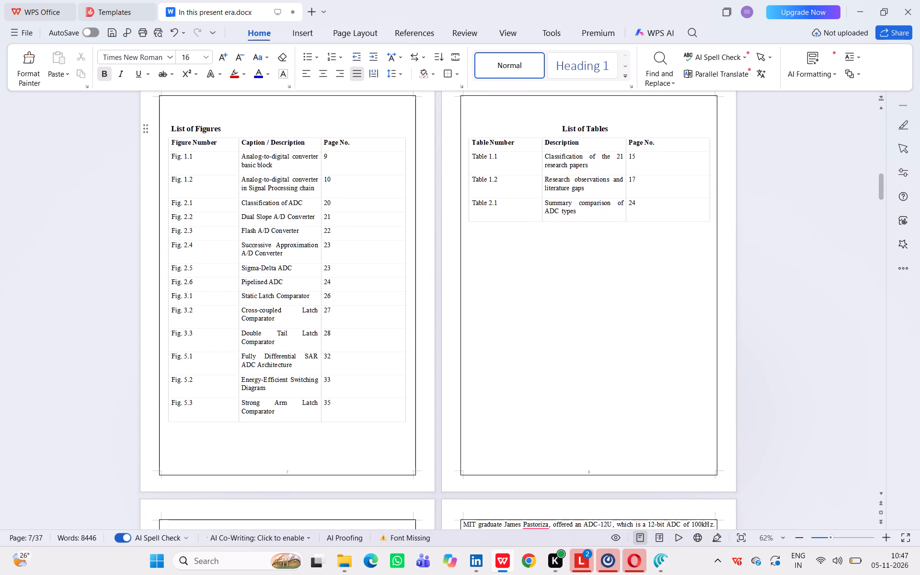
key("space")
key("space")
key("space")
key("space")
key("space")
key("space")
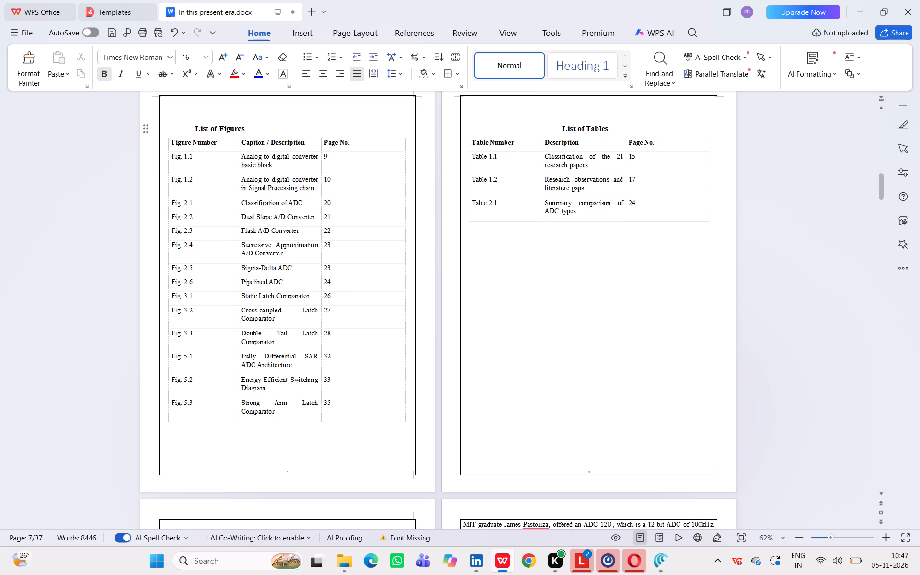
key("space")
key("space")
key("space")
key("space")
key("space")
key("space")
key("space")
key("space")
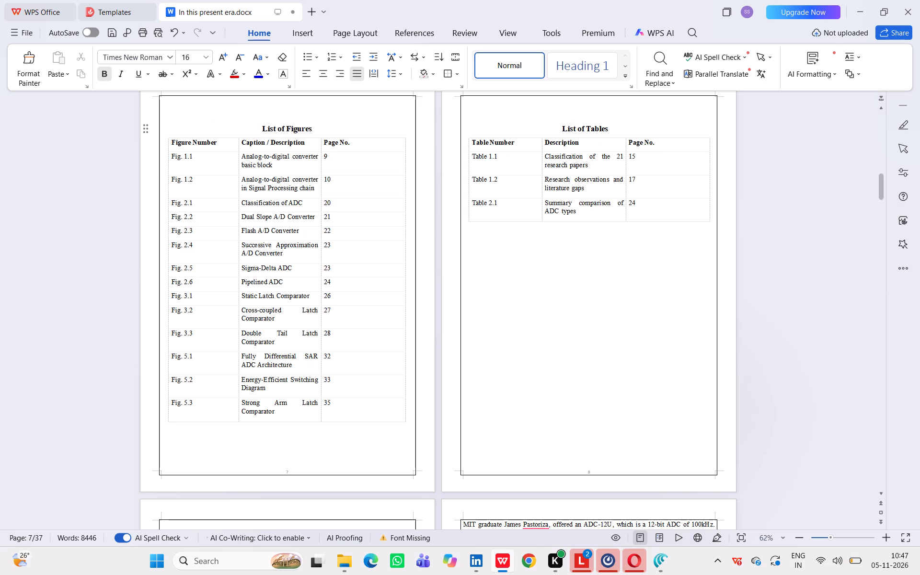
Insert a blank line between the List of Figures heading and its table.
key("Right")
key("Right")
key("Right")
key("Right")
key("Right")
key("Right")
key("Right")
key("Right")
key("Right")
key("Right")
key("Right")
key("Right")
key("Right")
key("Right")
key("Right")
key("Right")
key("Right")
key("Right")
key("Right")
key("Right")
key("Return")
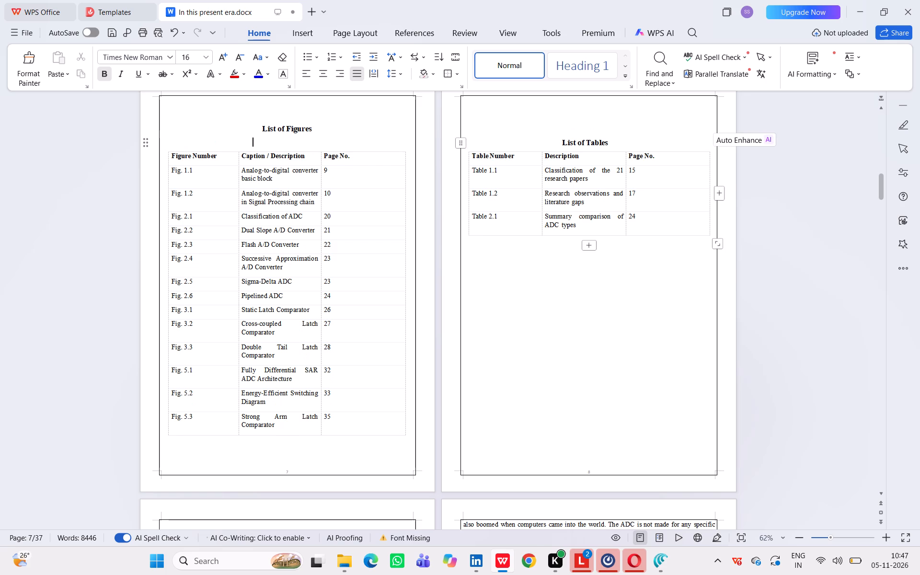
Insert a blank line between the List of Tables heading and its table.
left_click(616, 143)
key("Return")
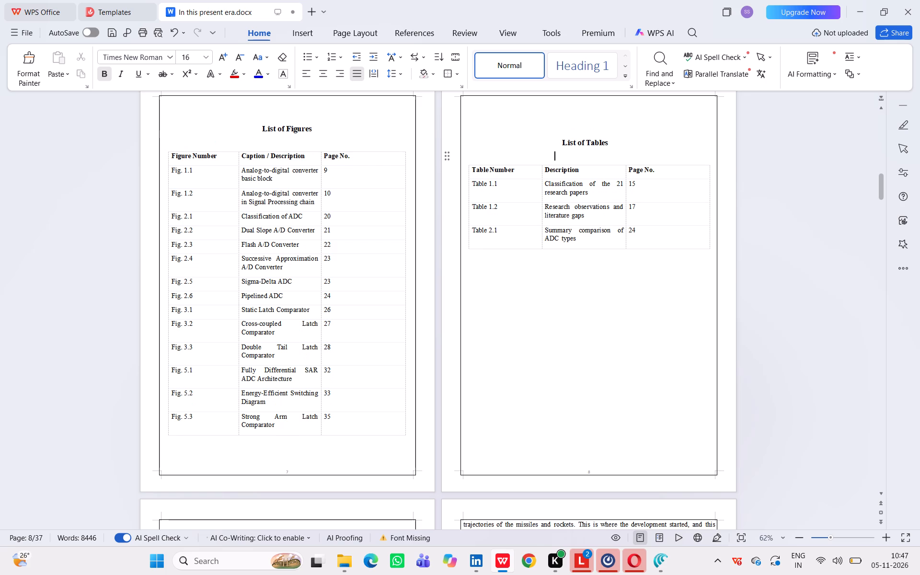
Push the CHAPTER 2 ADC CLASSIFICATION heading off the main research gap page to the top of the following page using blank lines.
scroll(577, 260, "down", 9)
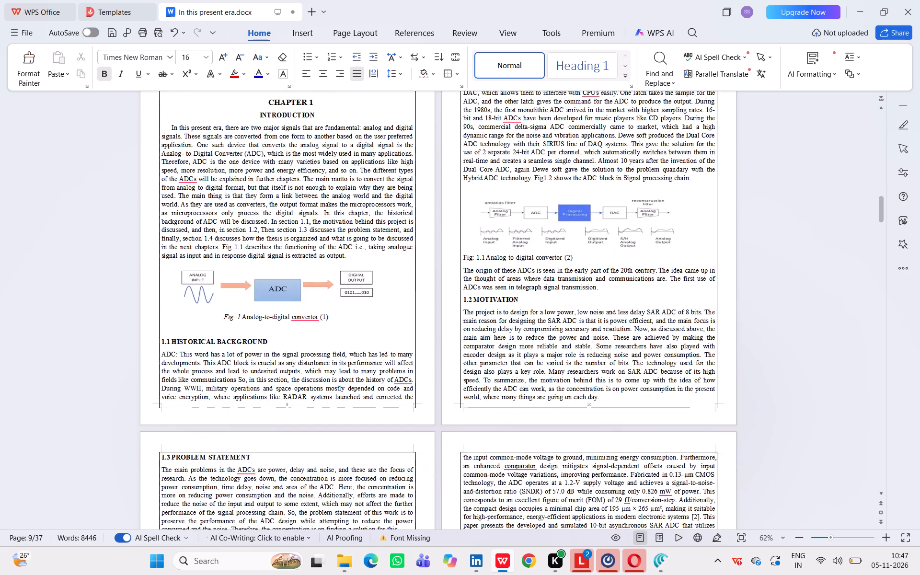
scroll(577, 260, "down", 7)
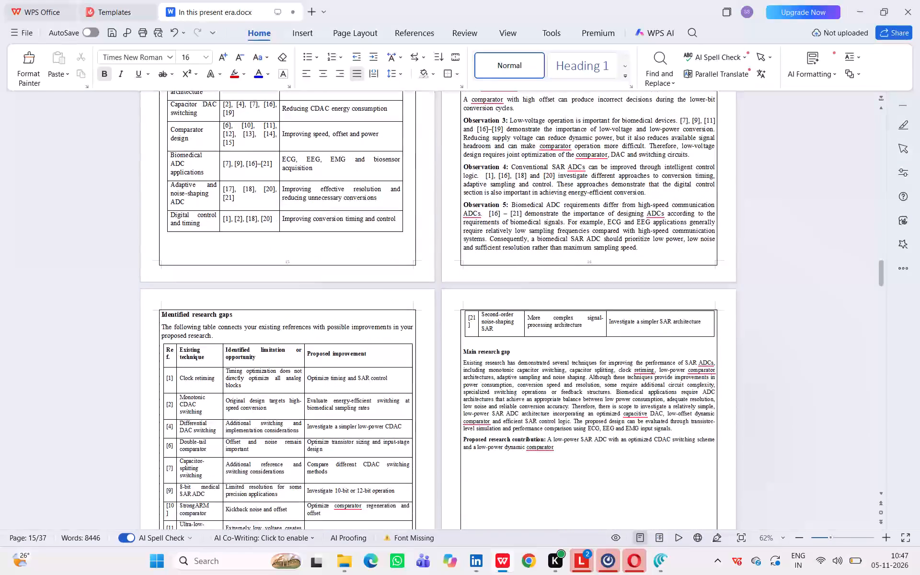
scroll(577, 260, "down", 3)
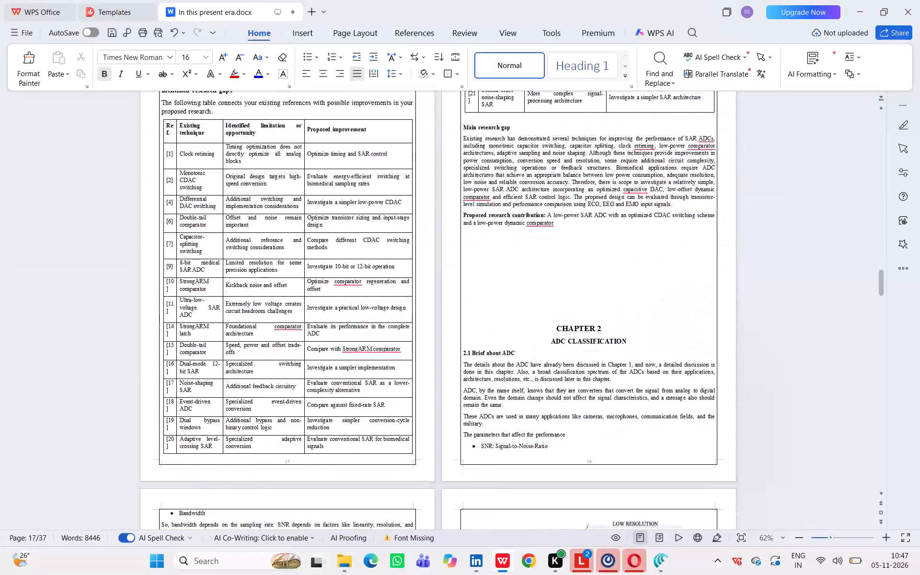
left_click(547, 325)
key("Return")
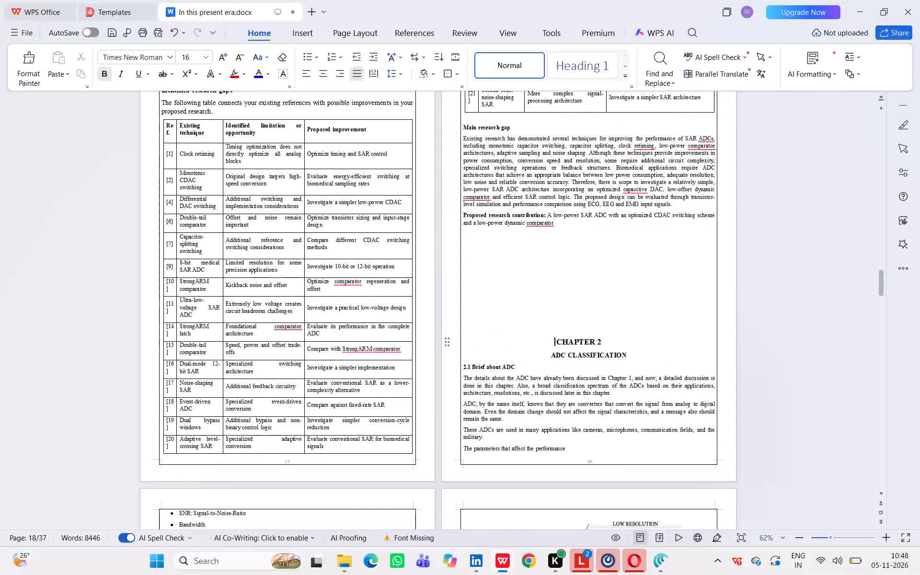
key("Return")
key("Return")
key("Return")
key("Return")
key("Return")
key("Return")
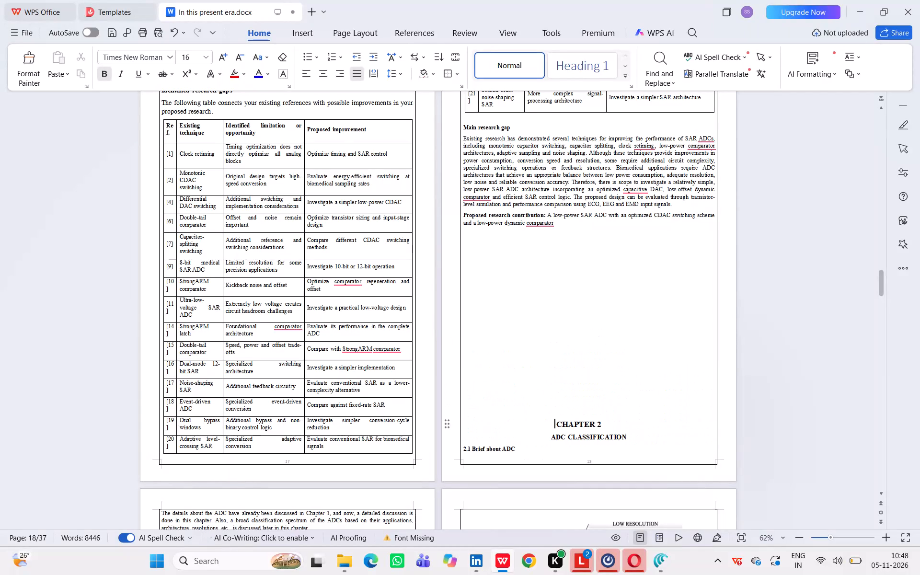
key("Return")
key("Return")
key("Return")
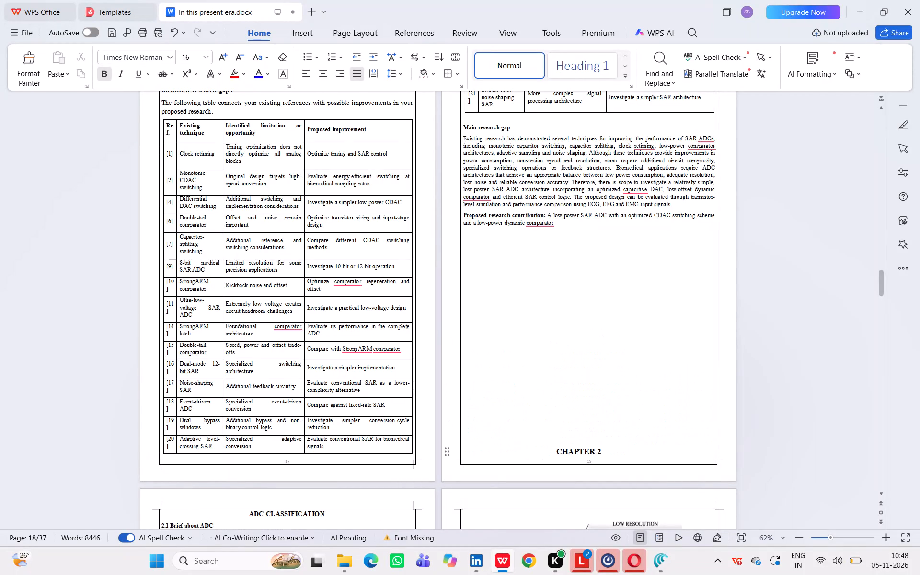
key("Return")
key("Return")
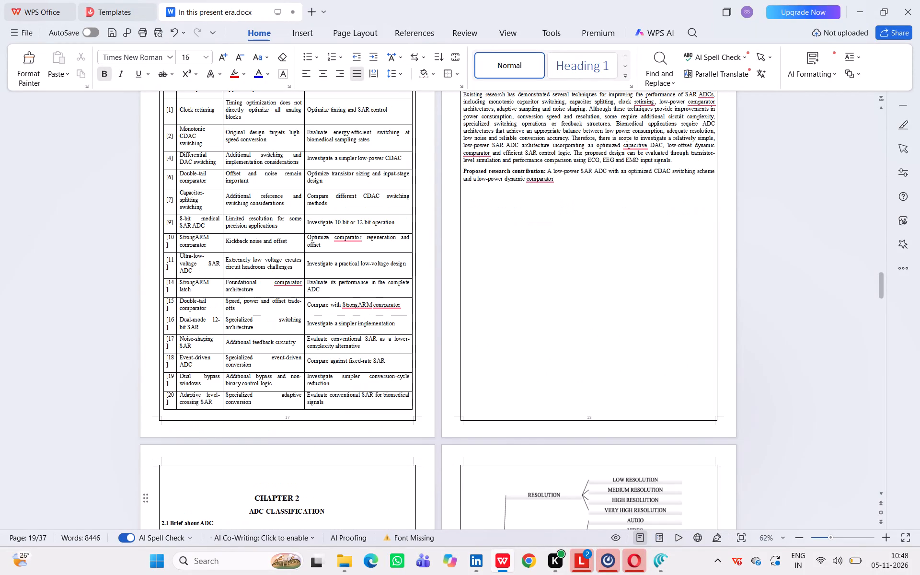
key("Return")
Review the page layout around Chapter 2 and back through the literature survey to the contents and abstract pages.
scroll(547, 325, "down", 5)
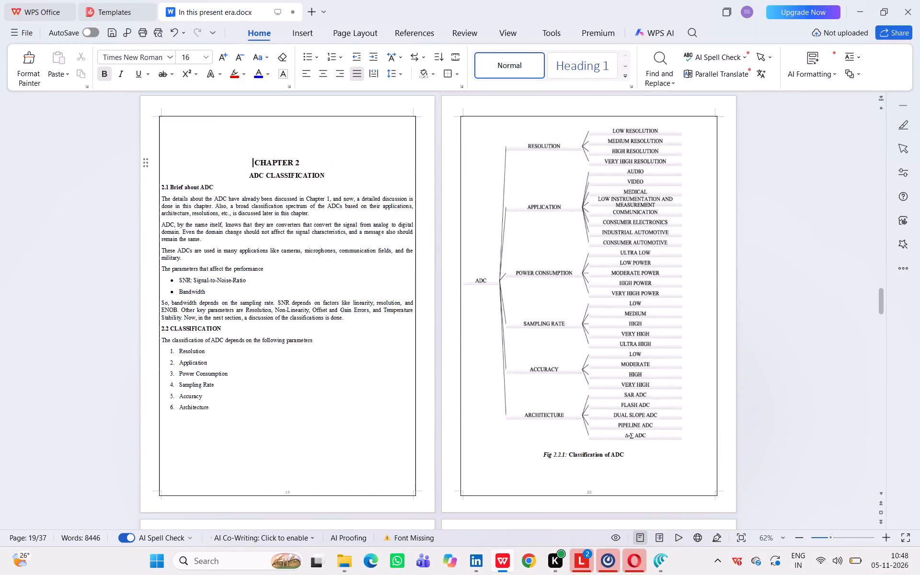
scroll(547, 325, "down", 1)
scroll(547, 325, "up", 15)
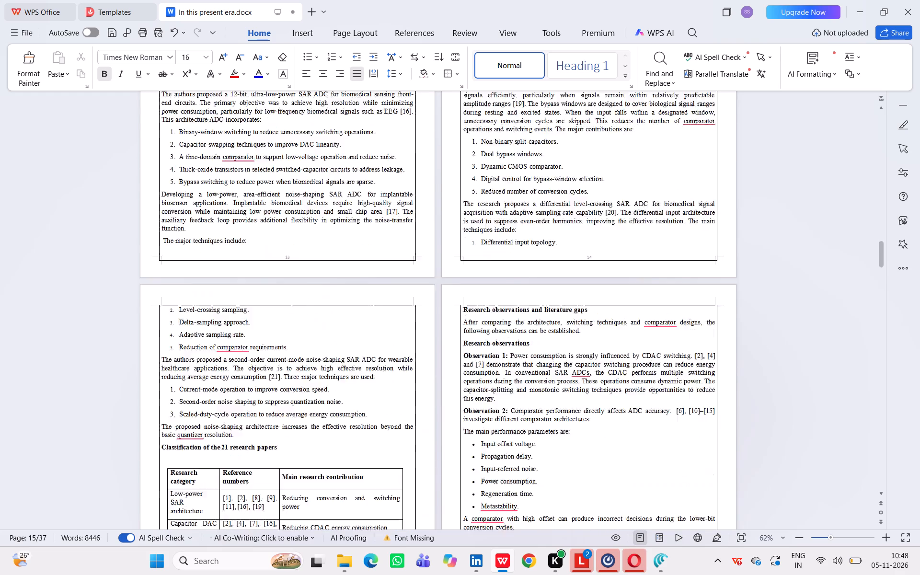
scroll(547, 325, "up", 12)
scroll(547, 325, "down", 10)
scroll(547, 325, "up", 2)
scroll(547, 325, "right", 1)
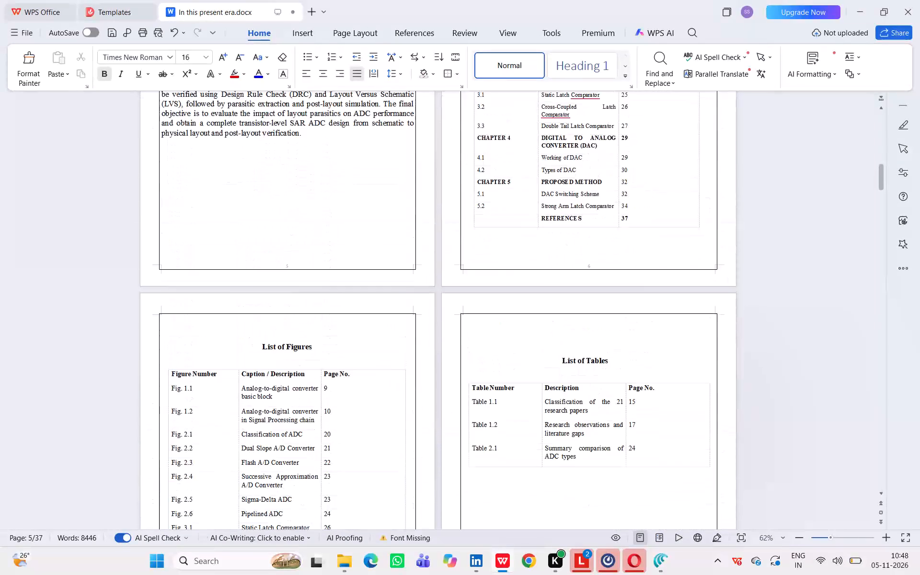
scroll(547, 325, "right", 1)
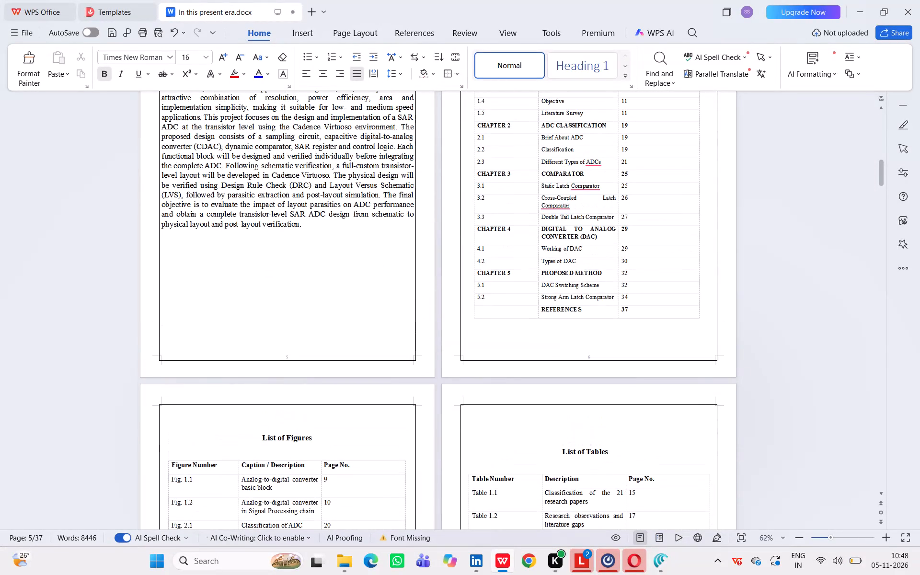
Insert two blank lines above the CHAPTER 3 COMPARATOR heading to lower it from the page's upper border.
scroll(547, 325, "right", 1)
scroll(547, 325, "down", 6)
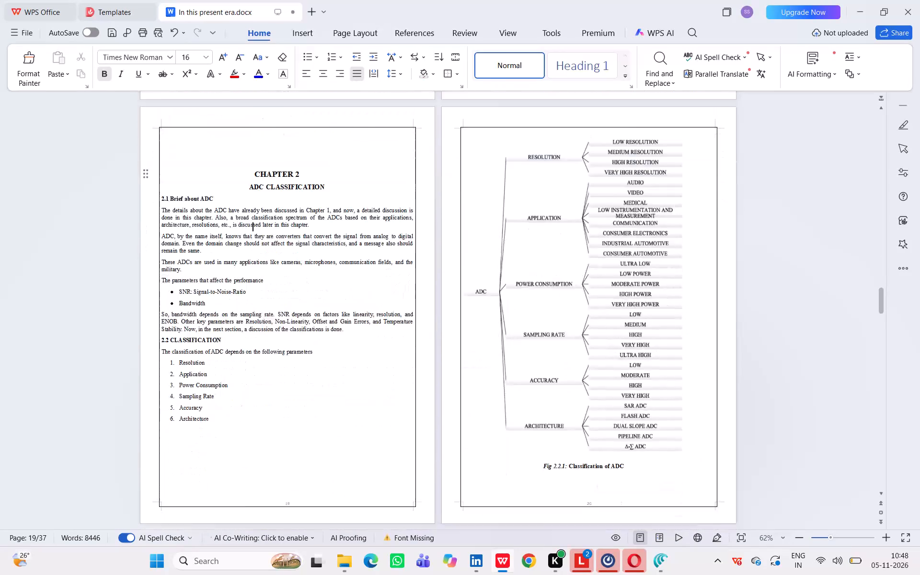
scroll(547, 325, "down", 5)
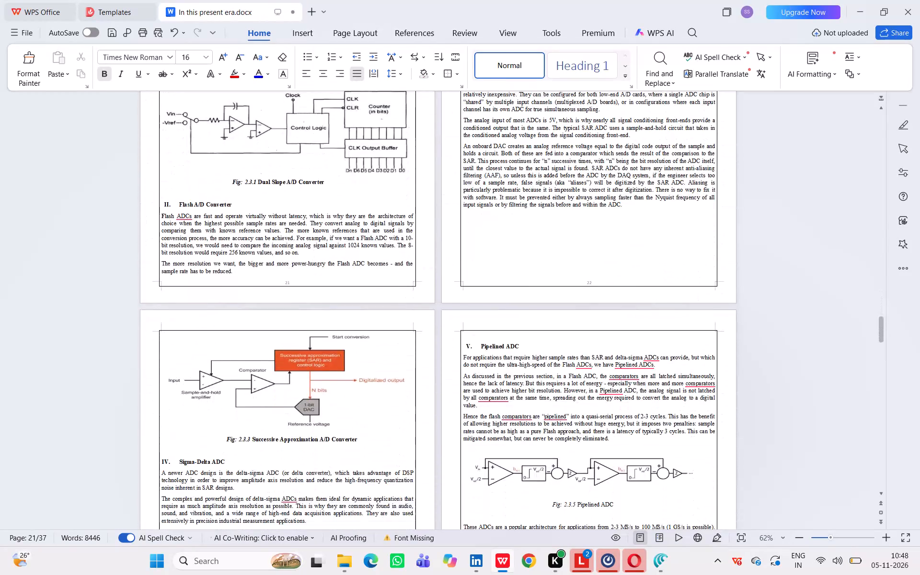
scroll(547, 325, "down", 2)
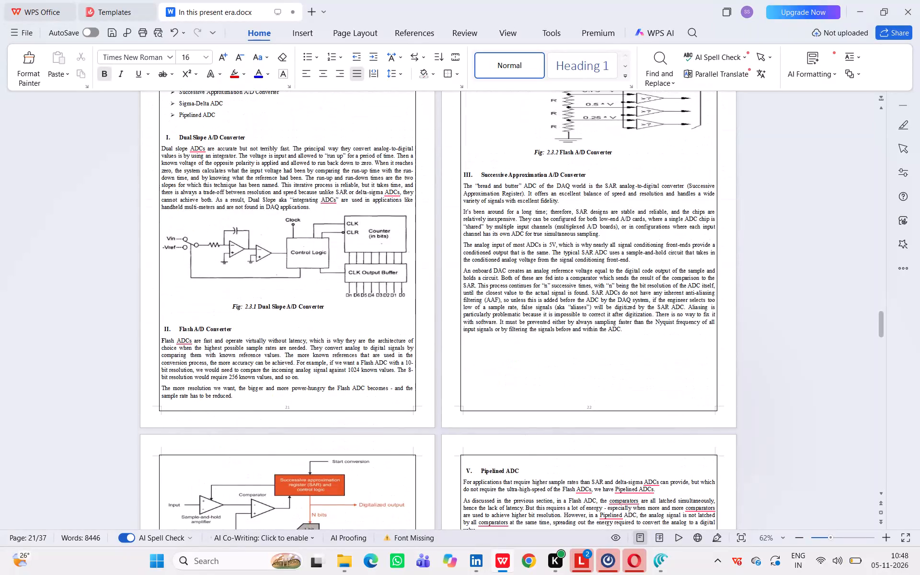
scroll(547, 325, "down", 2)
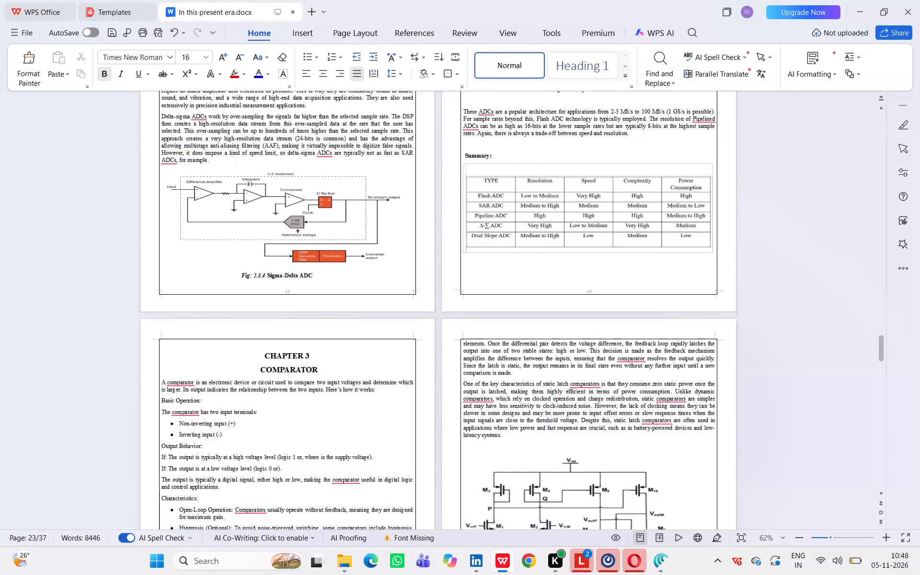
left_click(251, 356)
key("Return")
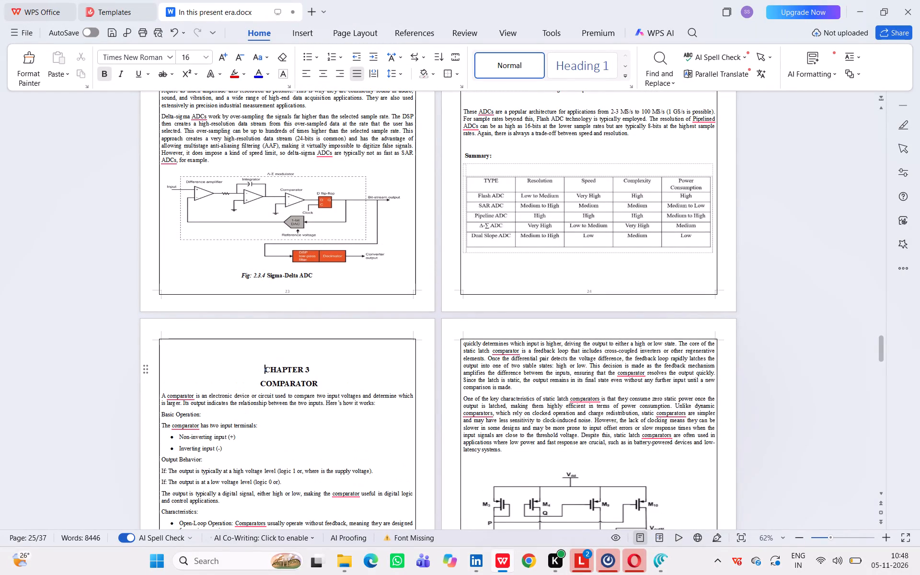
key("Return")
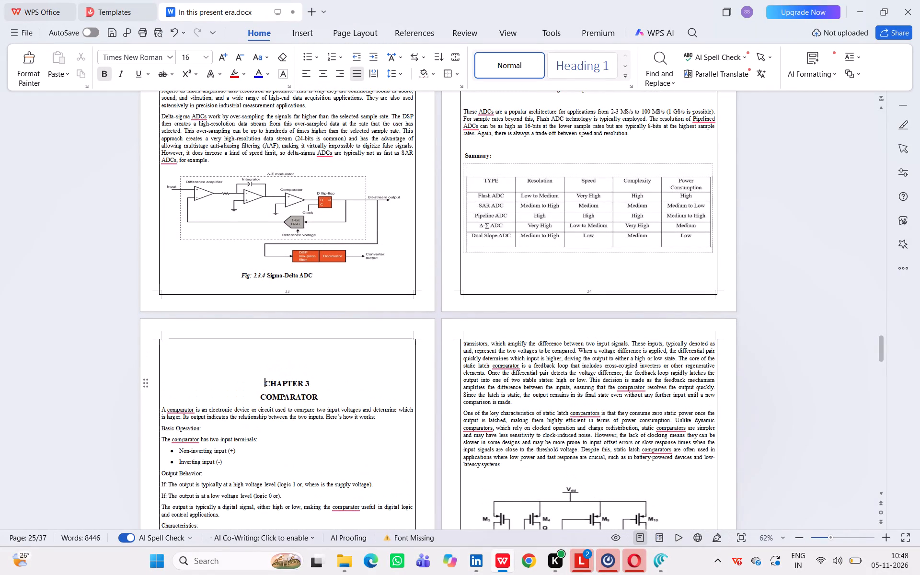
Insert three blank lines above the CHAPTER 4 DIGITAL TO ANALOG CONVERTOR (DAC) heading to lower it on its page.
scroll(419, 453, "down", 5)
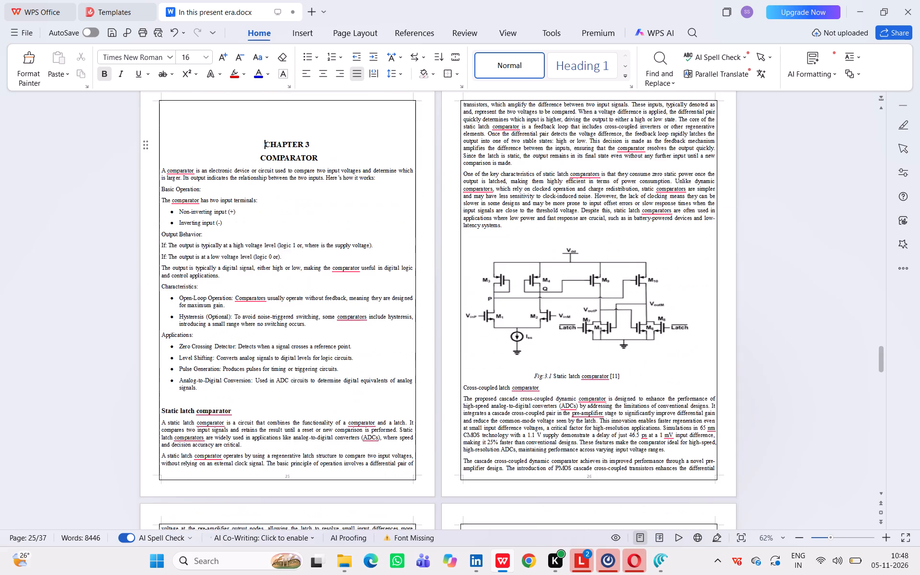
scroll(419, 453, "down", 3)
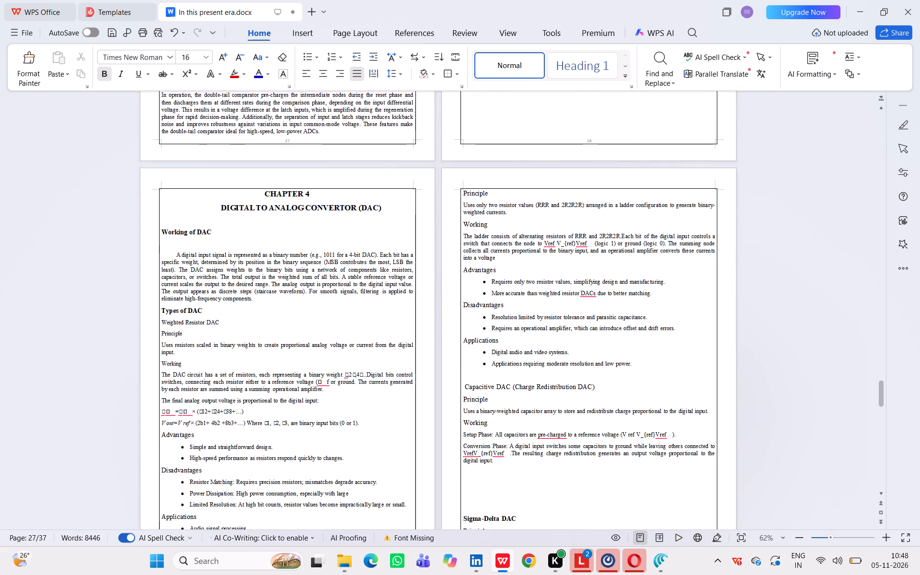
left_click(248, 191)
key("Return")
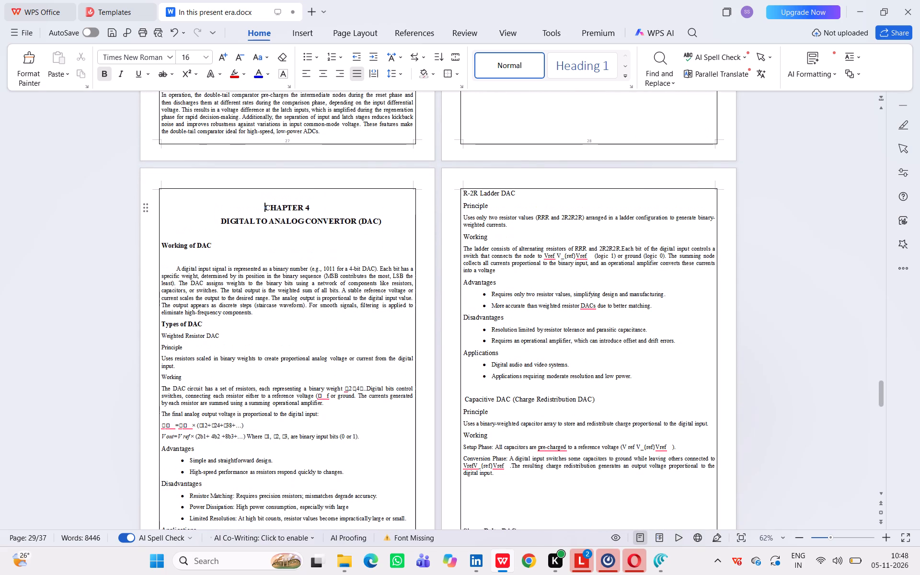
key("Return")
key("Return")
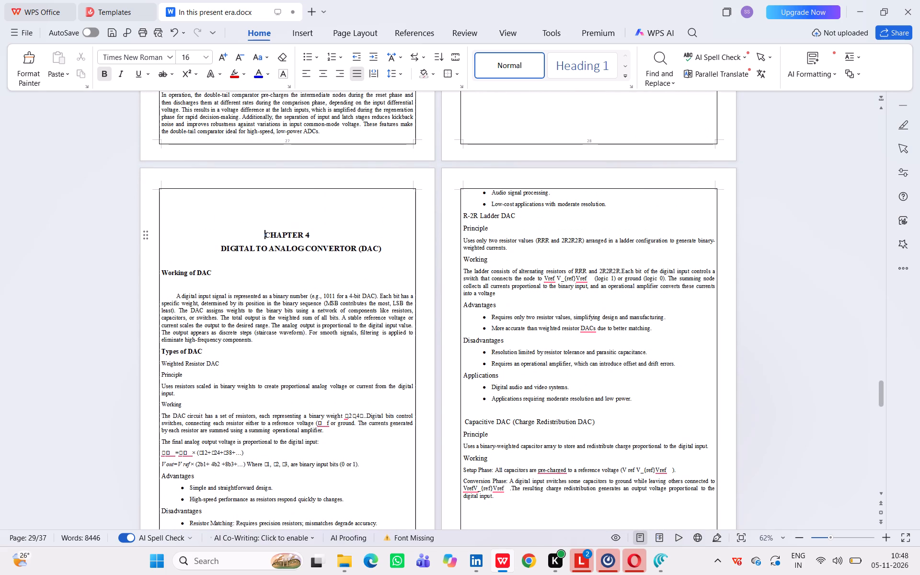
Insert two blank lines above the CHAPTER 5 PROPOSED METHOD heading to lower it on its page.
scroll(350, 375, "down", 7)
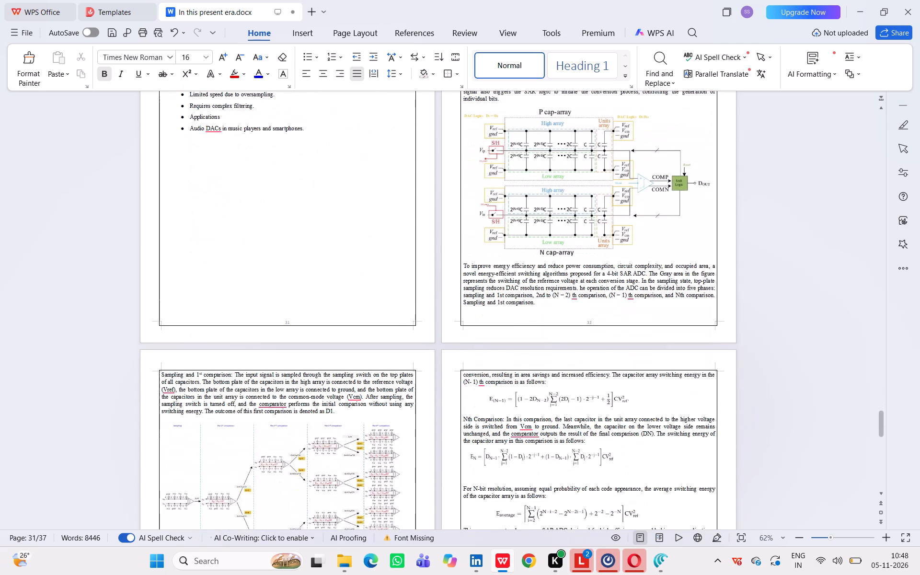
scroll(350, 375, "up", 5)
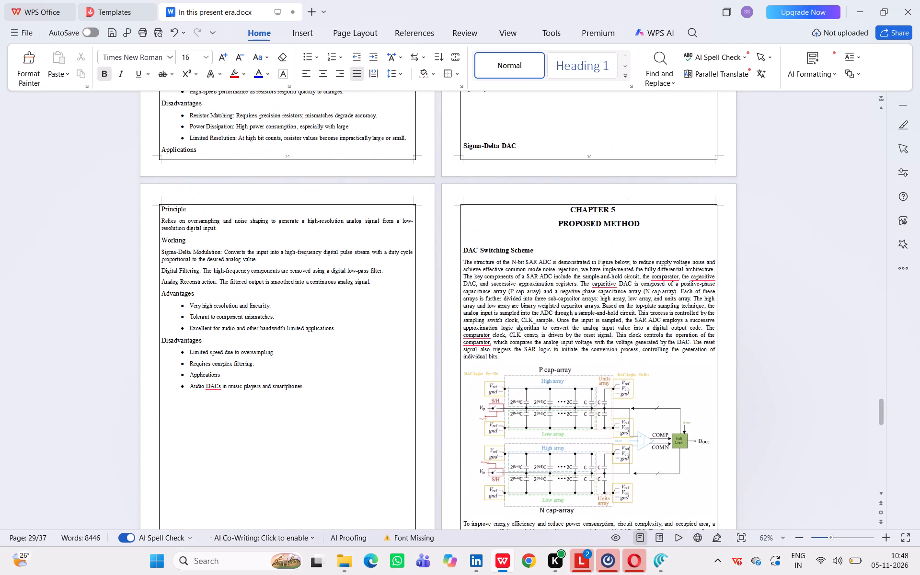
left_click(549, 215)
key("Return")
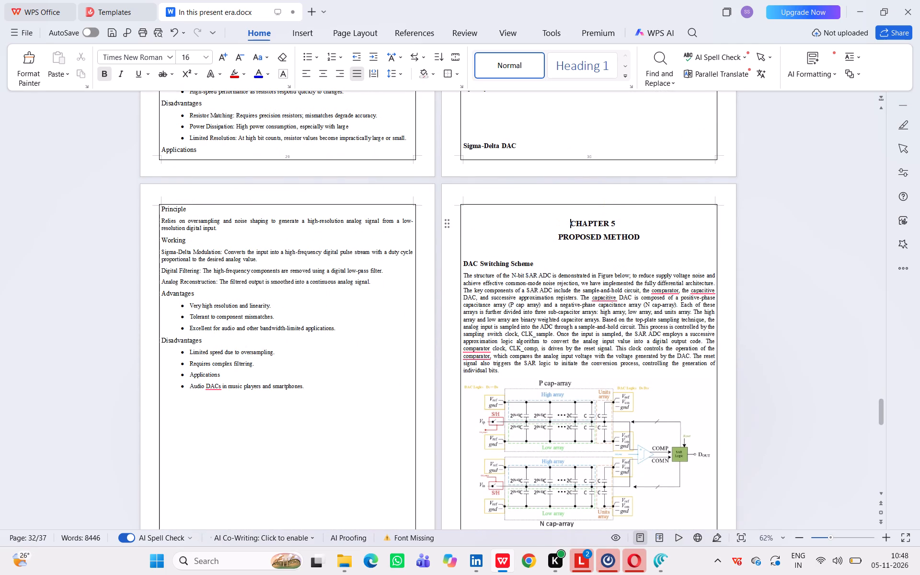
key("Return")
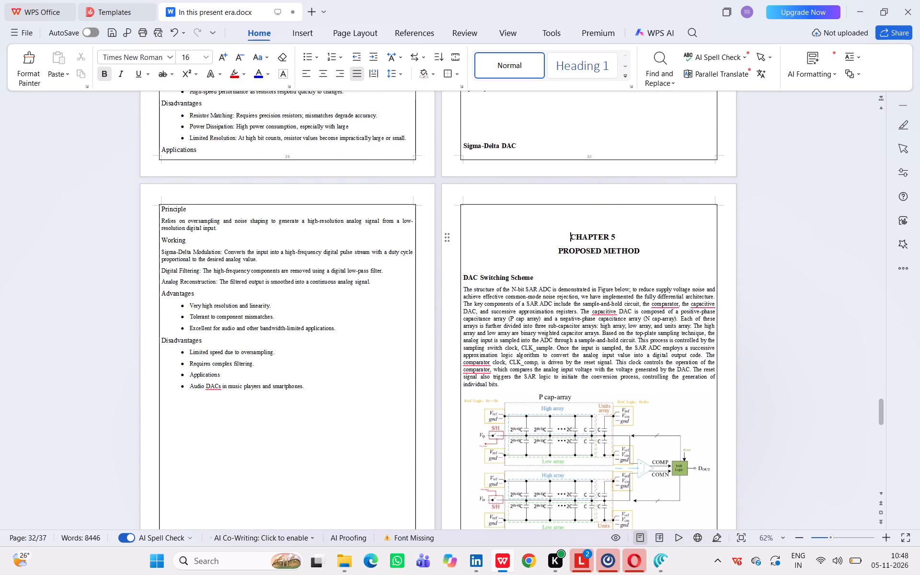
Push the Sigma-Delta DAC heading from the bottom of page 30 to the following page with two blank lines, joining its Principle text.
left_click(461, 147)
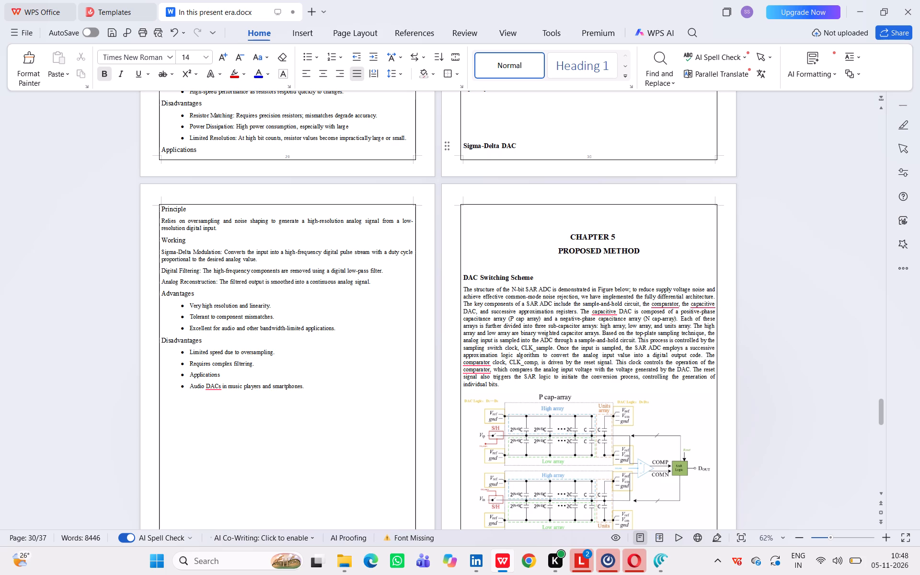
key("Return")
key("Return")
key("Return")
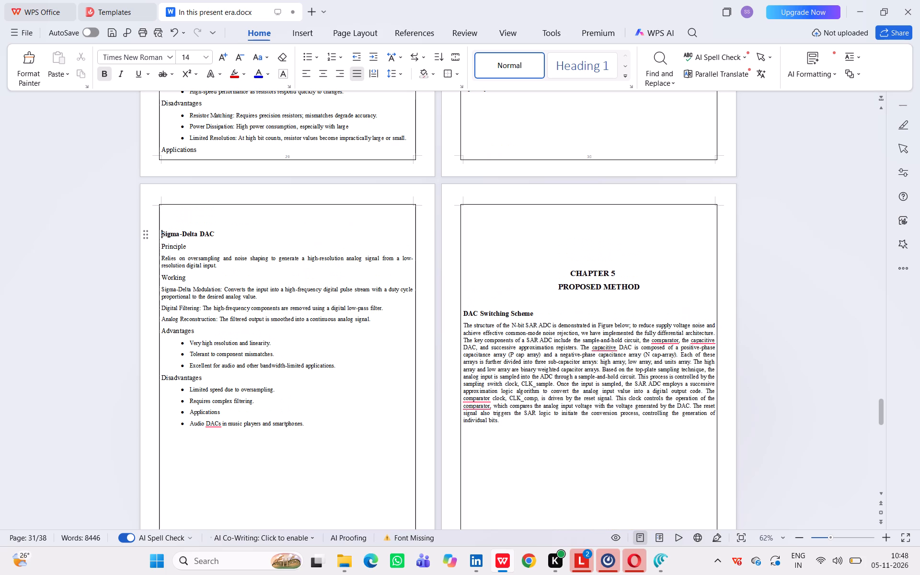
key("BackSpace")
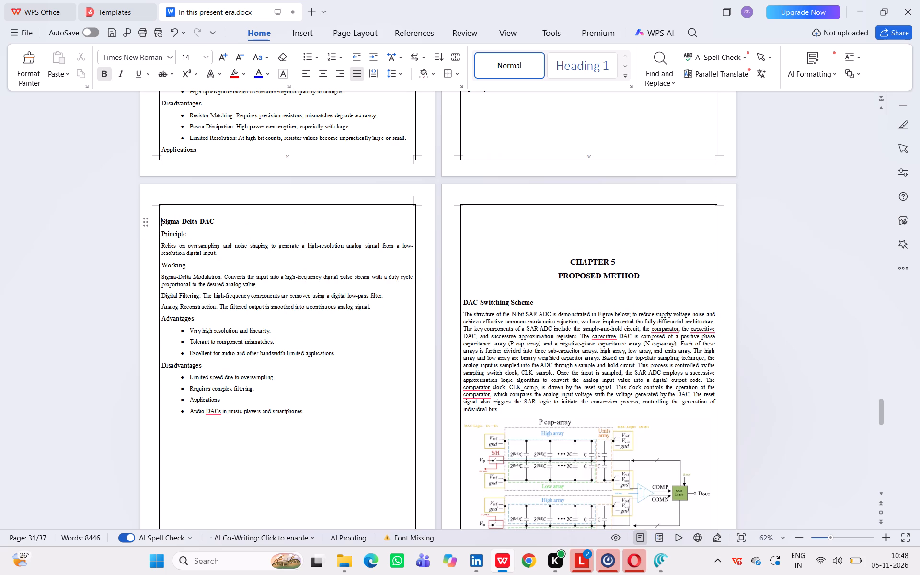
Review the page layout from Chapter 5 through the REFERENCE pages and back up to the Chapter 3 comparator pages.
scroll(512, 281, "down", 1)
scroll(552, 387, "down", 2)
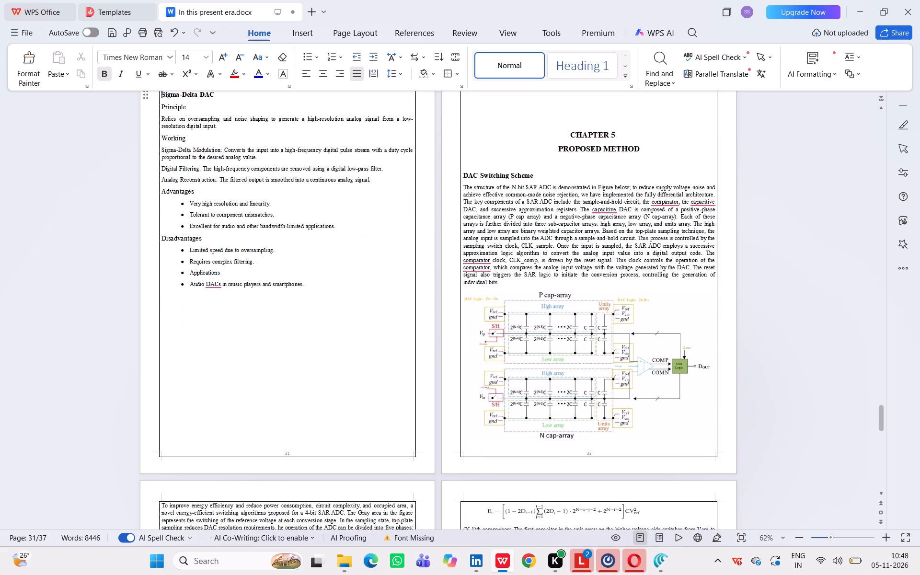
scroll(552, 387, "up", 1)
scroll(552, 387, "down", 2)
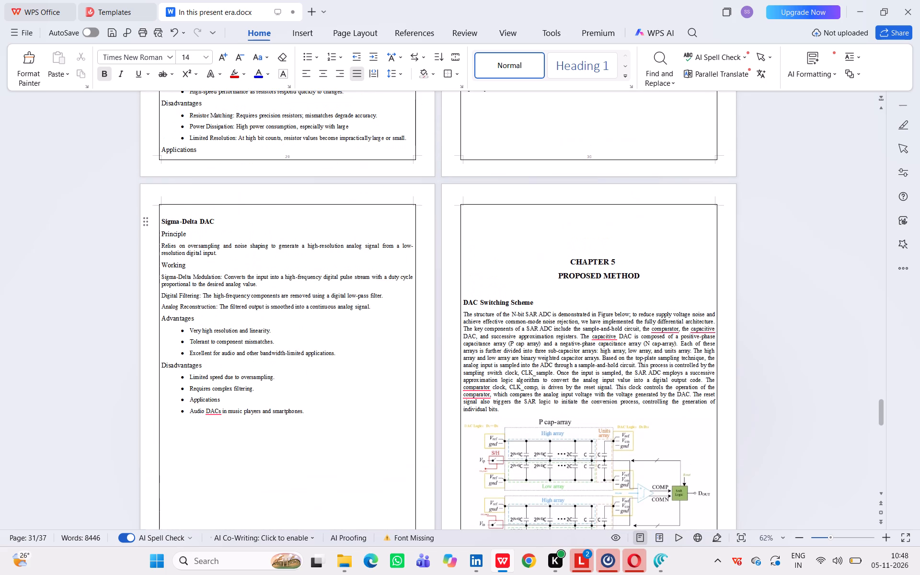
scroll(552, 367, "down", 6)
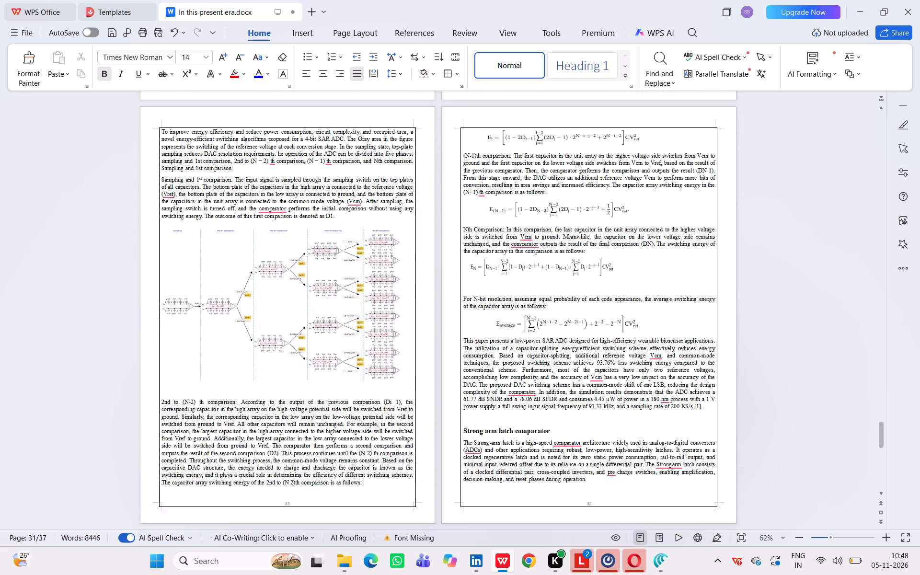
scroll(552, 367, "down", 2)
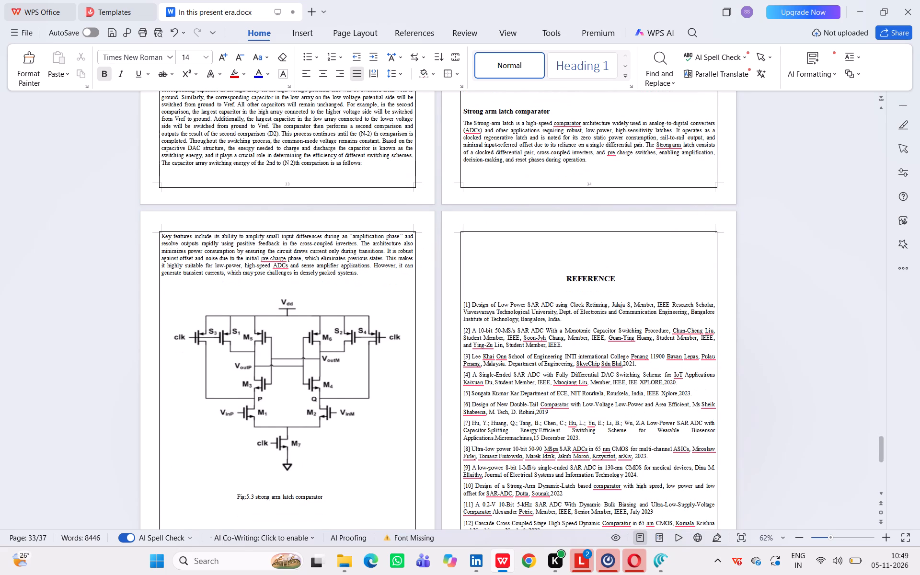
scroll(560, 276, "down", 4)
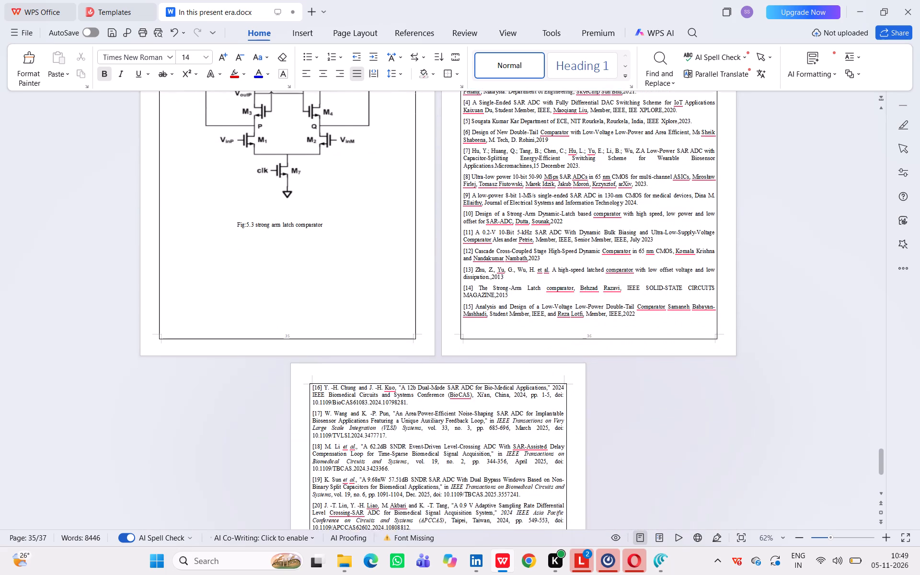
scroll(560, 276, "down", 1)
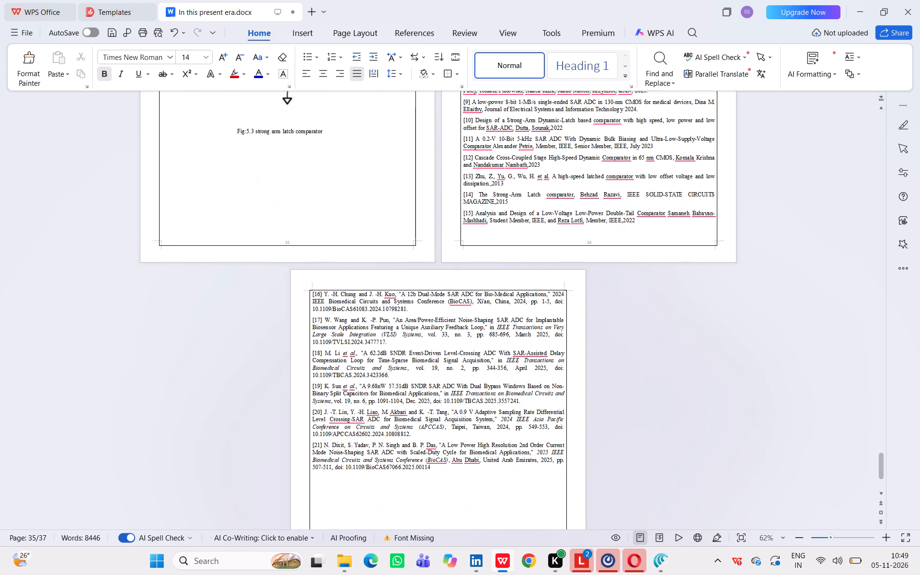
scroll(560, 276, "up", 4)
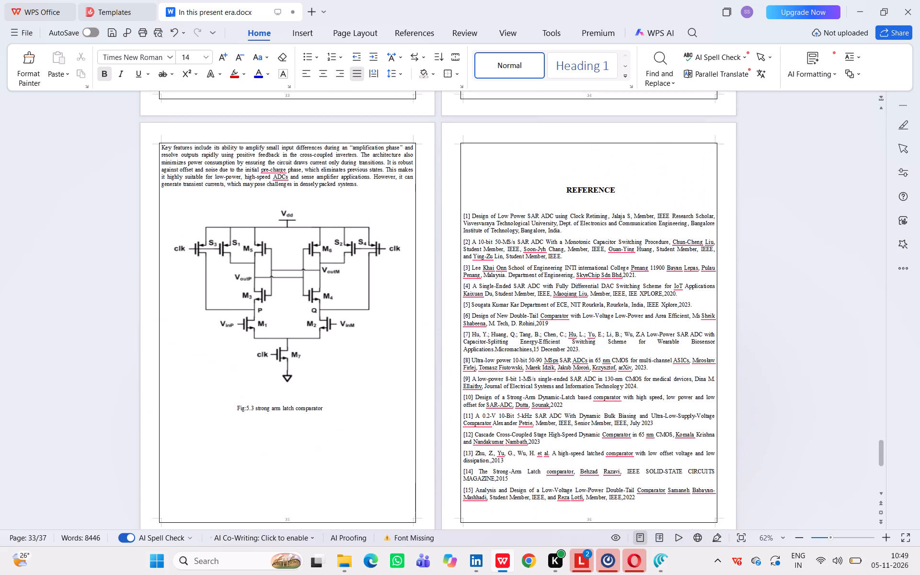
scroll(560, 276, "up", 19)
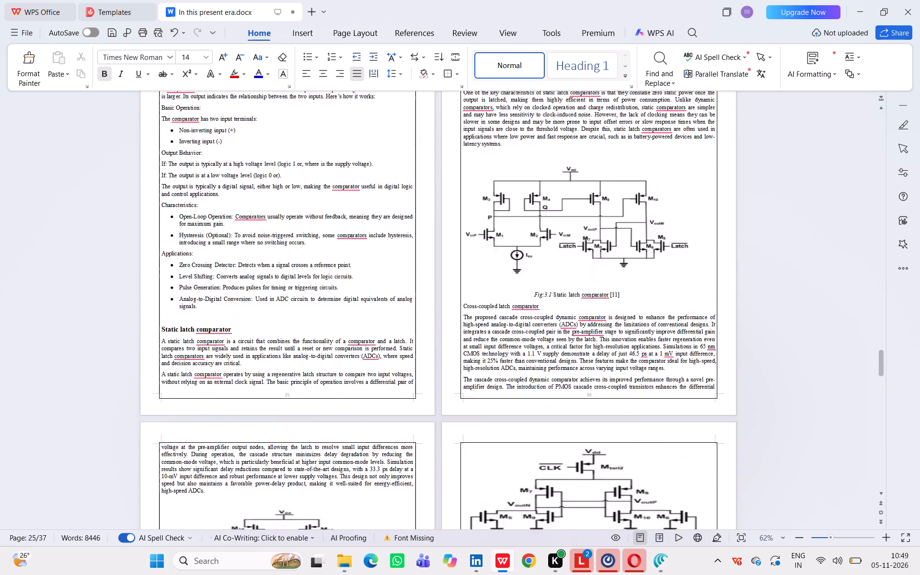
Return to the title and certificate pages of the project report and save the document.
scroll(560, 276, "up", 16)
scroll(560, 276, "up", 9)
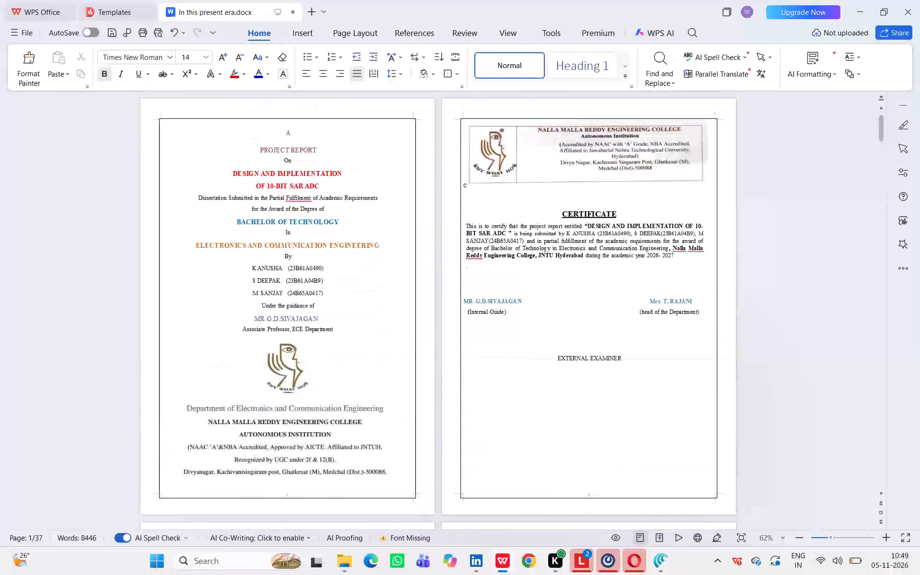
key("ctrl+s")
key("ctrl+s")
key("ctrl+s")
key("ctrl+s")
key("ctrl+s")
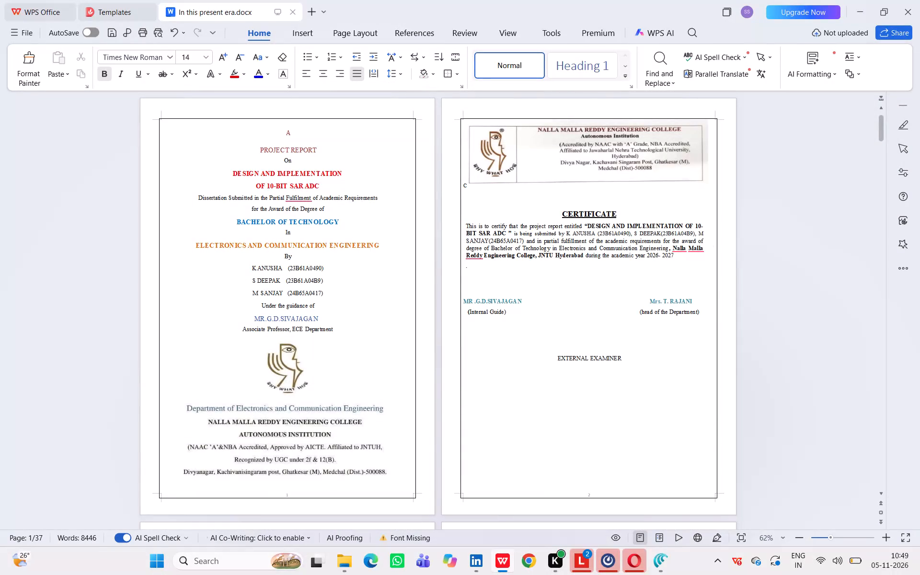
key("ctrl+s")
key("ctrl+s")
left_click(560, 276, "ctrl")
key("ctrl+s")
key("ctrl+s")
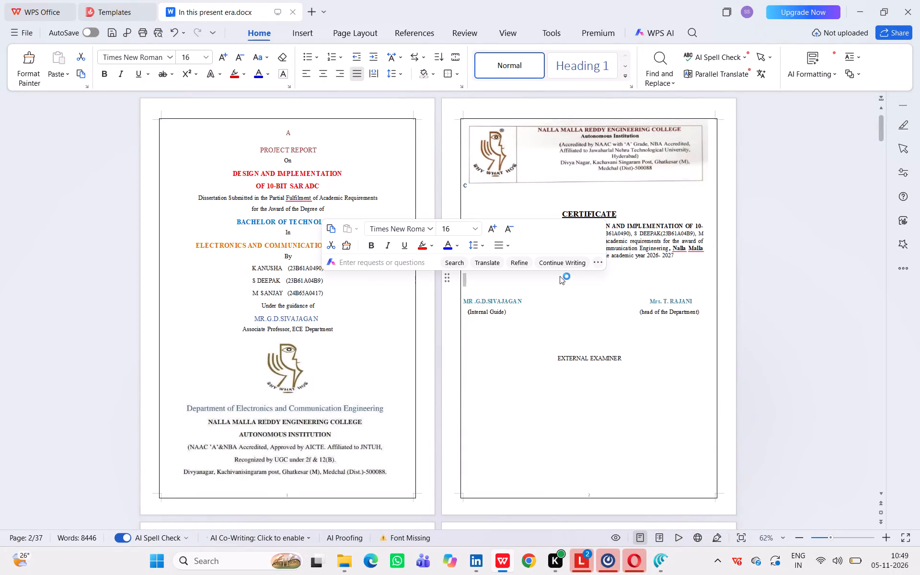
left_click(535, 331)
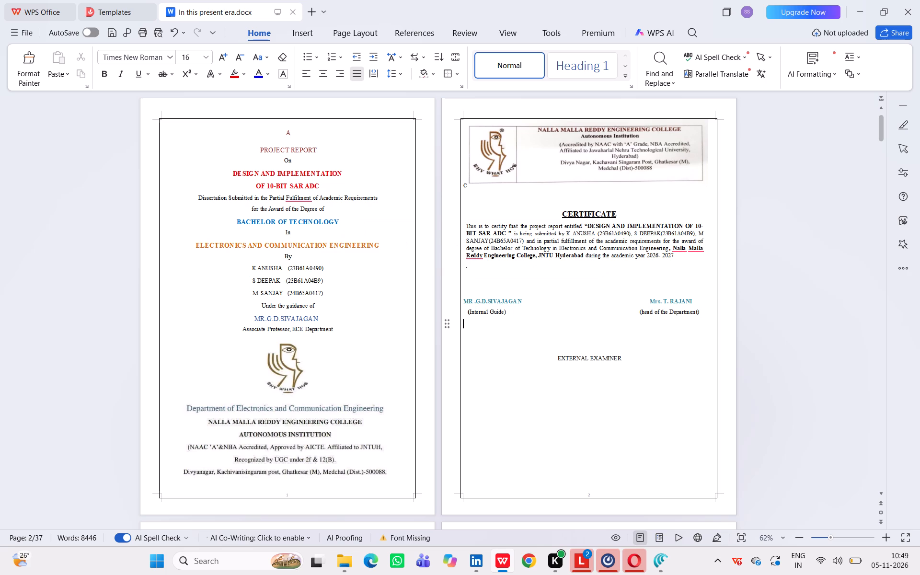
key("ctrl+s")
Copy the In this present era.docx file through the Send File sharing option.
left_click(886, 34)
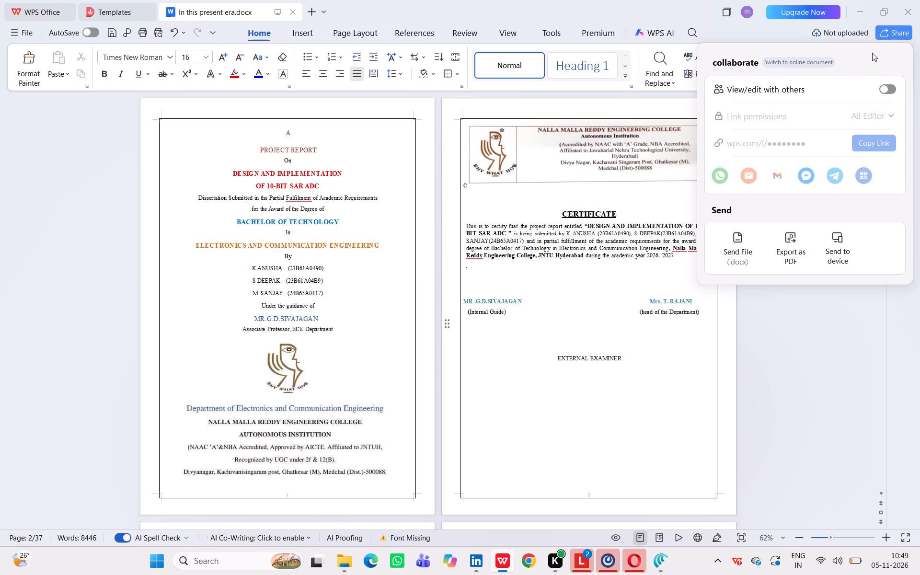
left_click(735, 244)
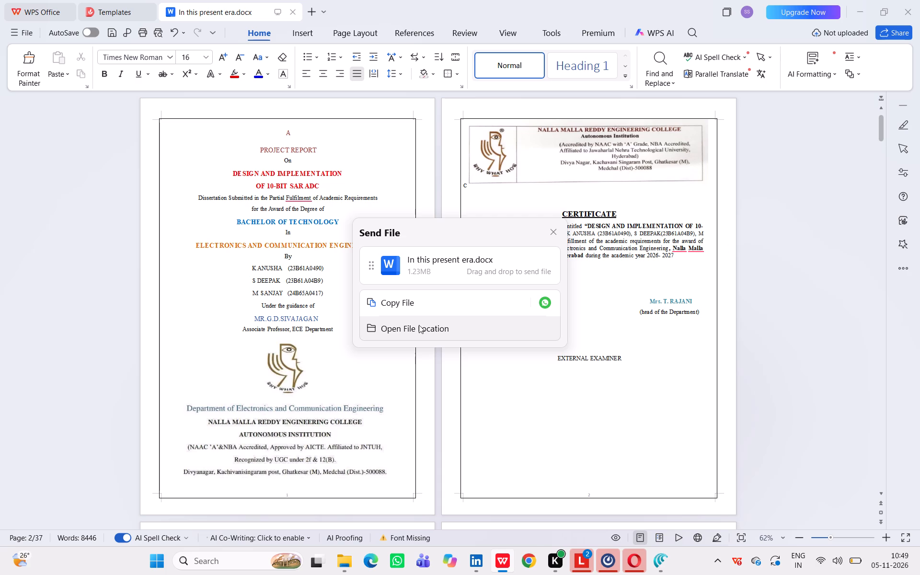
left_click(432, 300)
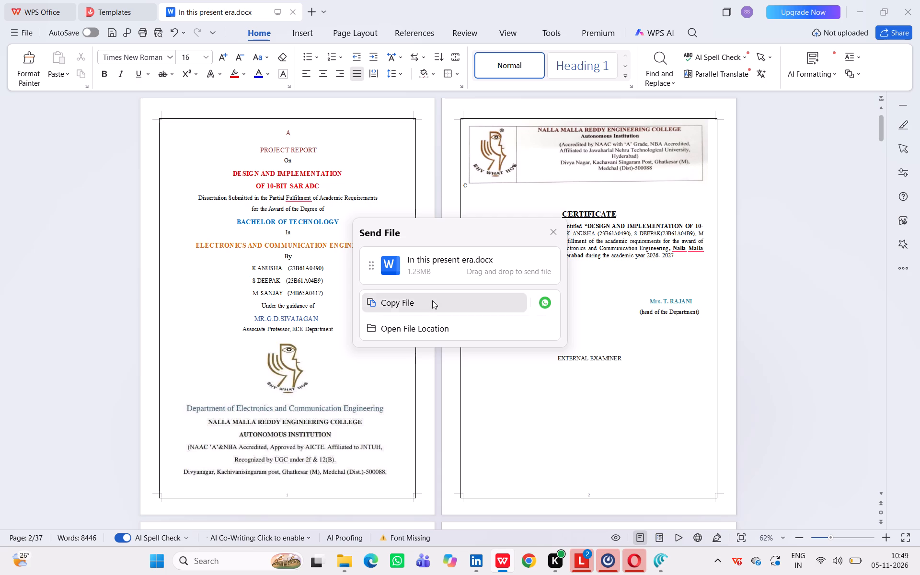
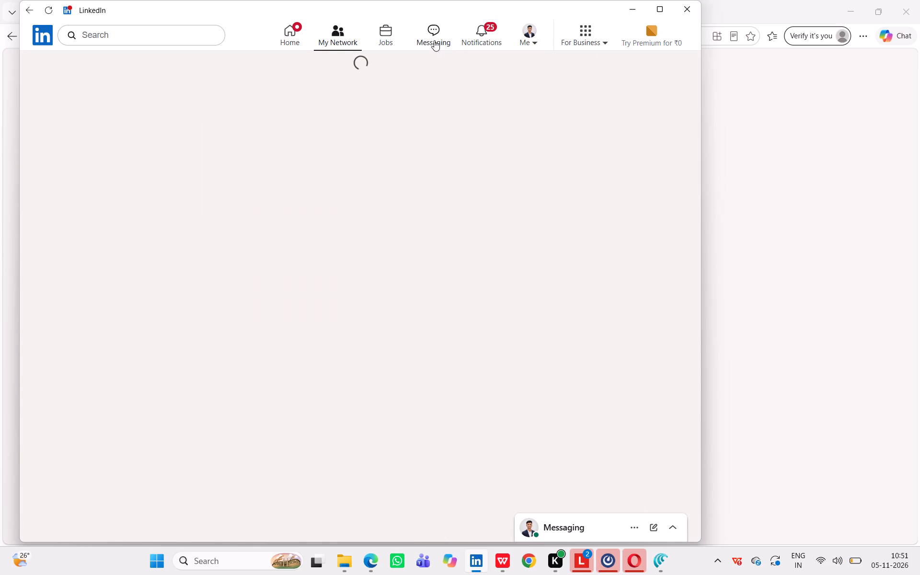
Open LinkedIn messaging in a maximised window and open the file picker to attach a file to the most recent conversation.
left_click(434, 40)
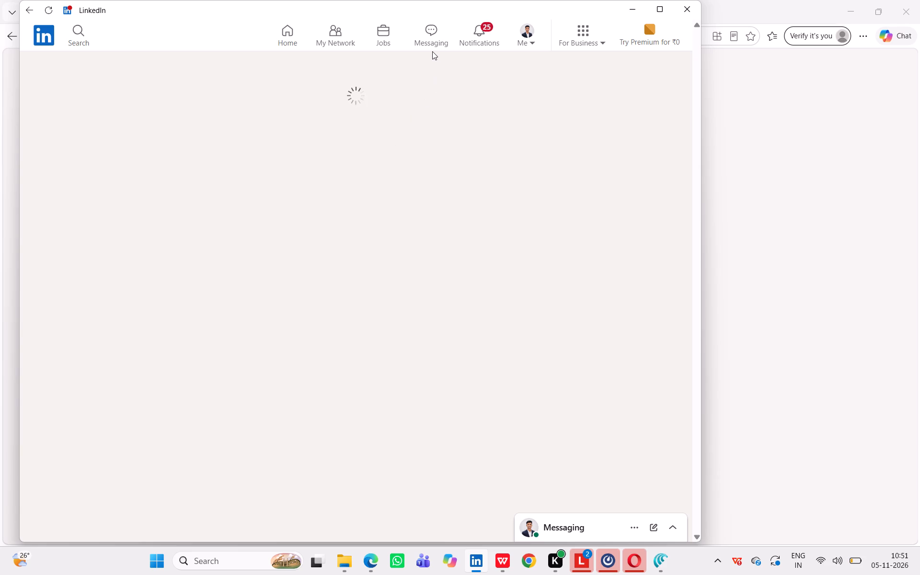
left_click_drag(451, 14, 529, 13)
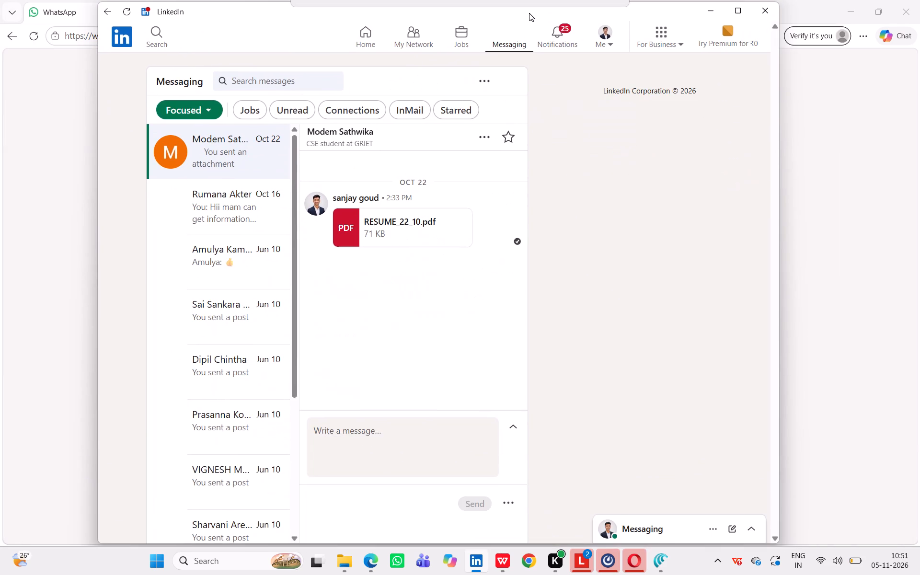
left_click_drag(529, 13, 528, 0)
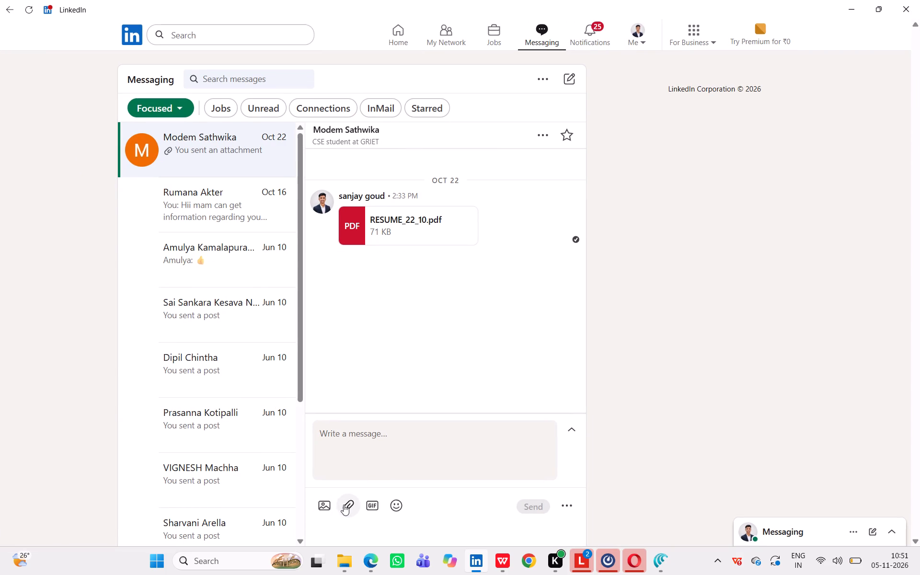
left_click(344, 505)
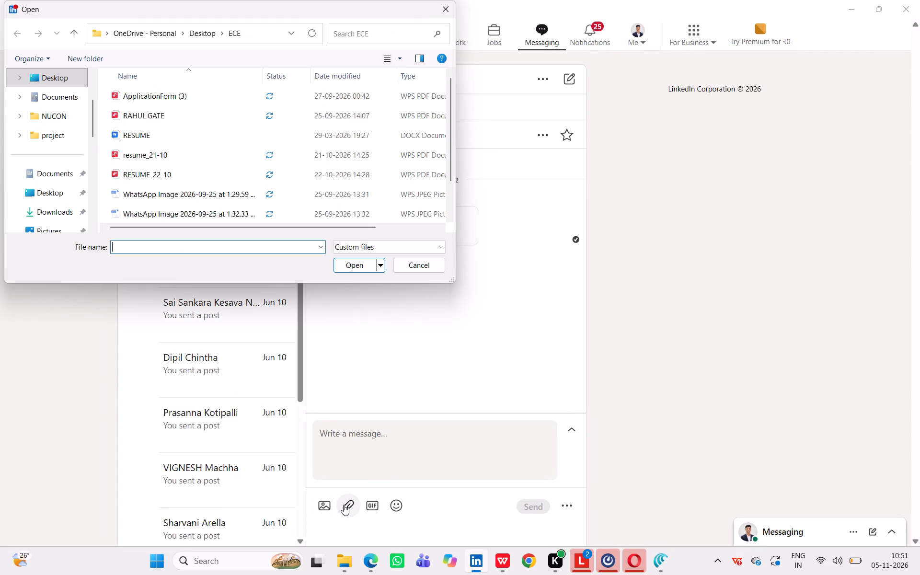
Choose the DOCX document "In this present era" from the Downloads folder as the attachment for the message.
left_click(69, 188)
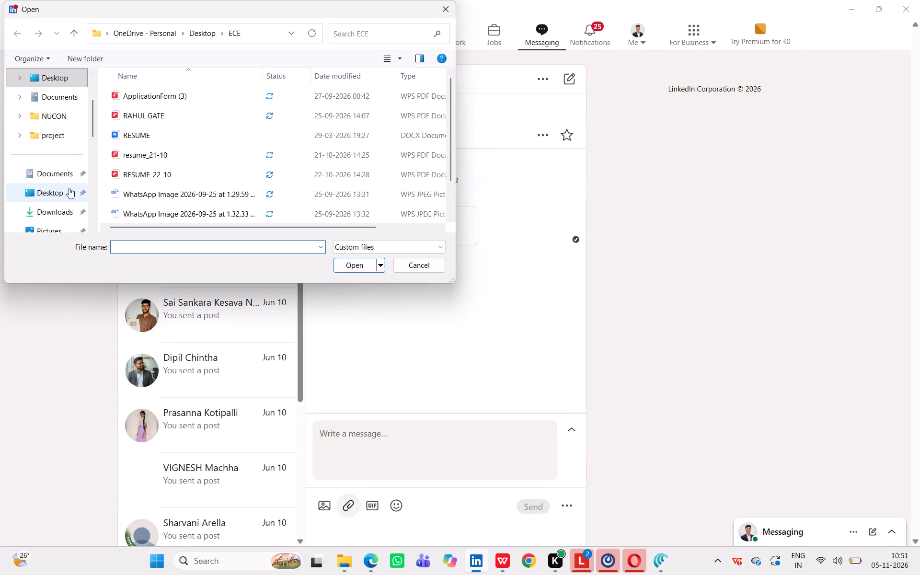
left_click(64, 211)
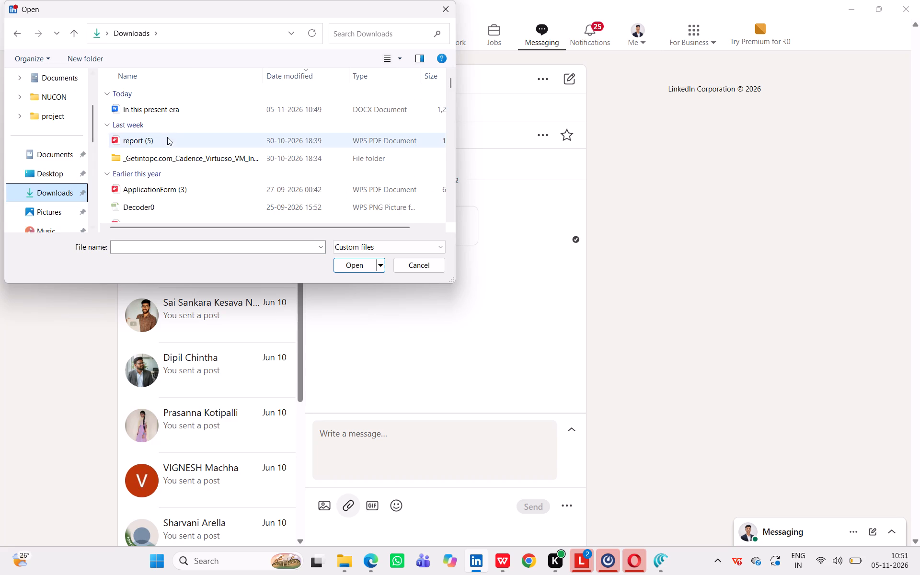
left_click(232, 111)
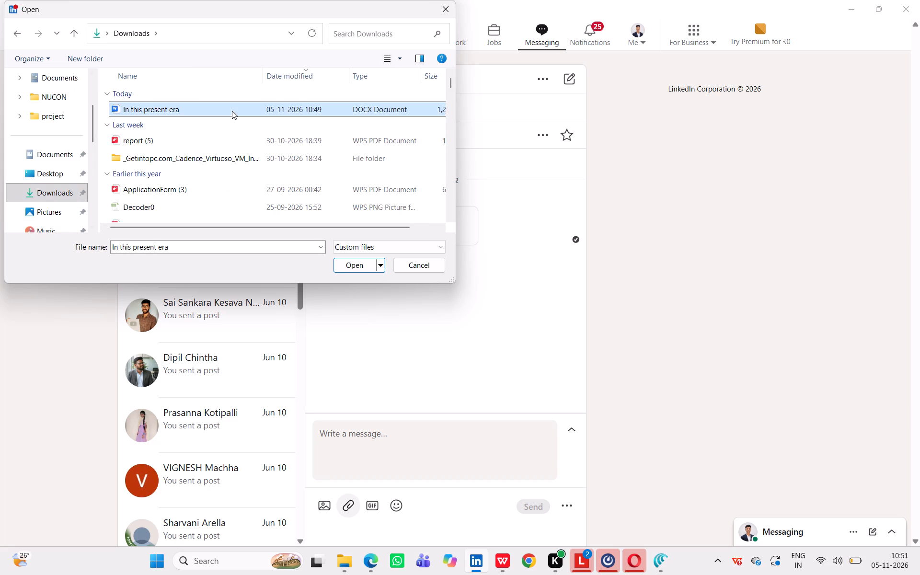
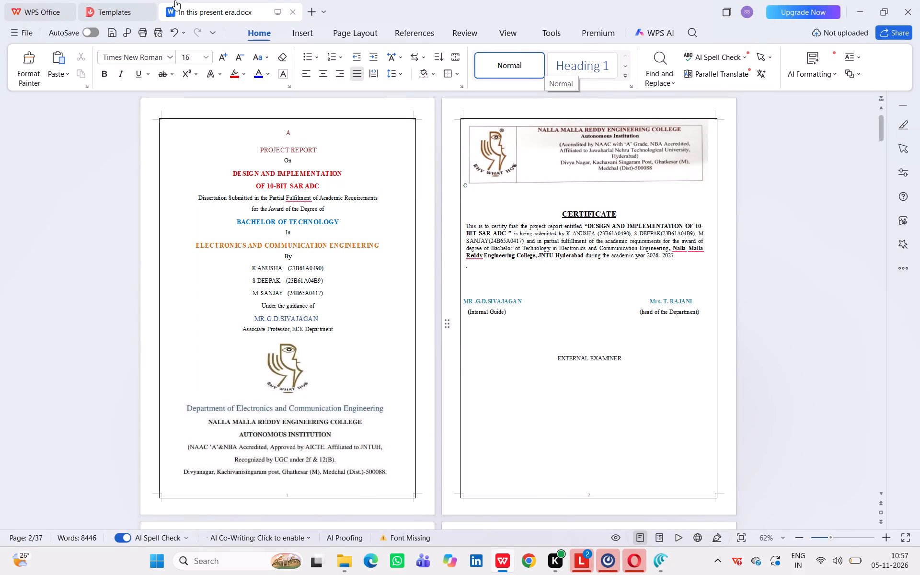
Minimize the WPS Office window showing the "In this present era" document.
triple_click(112, 28)
left_click(112, 28)
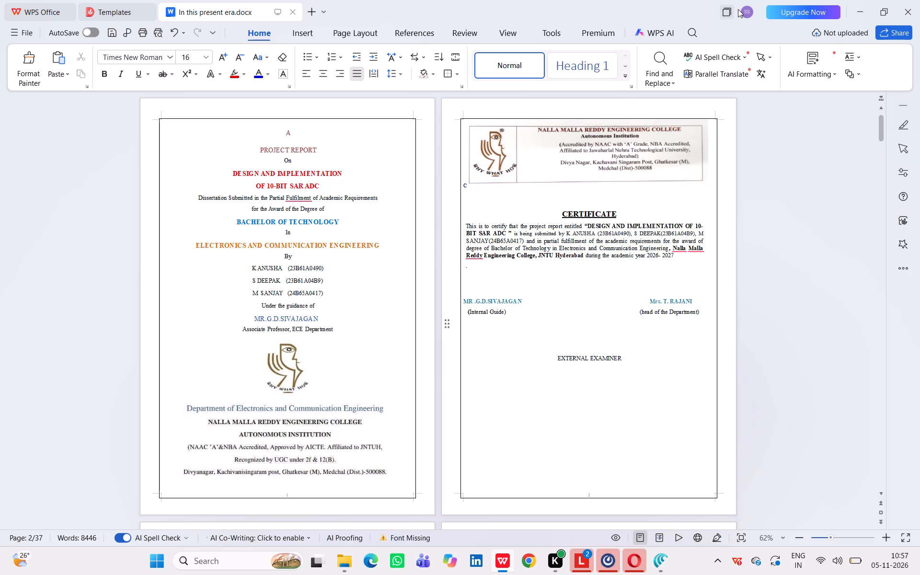
left_click(862, 0)
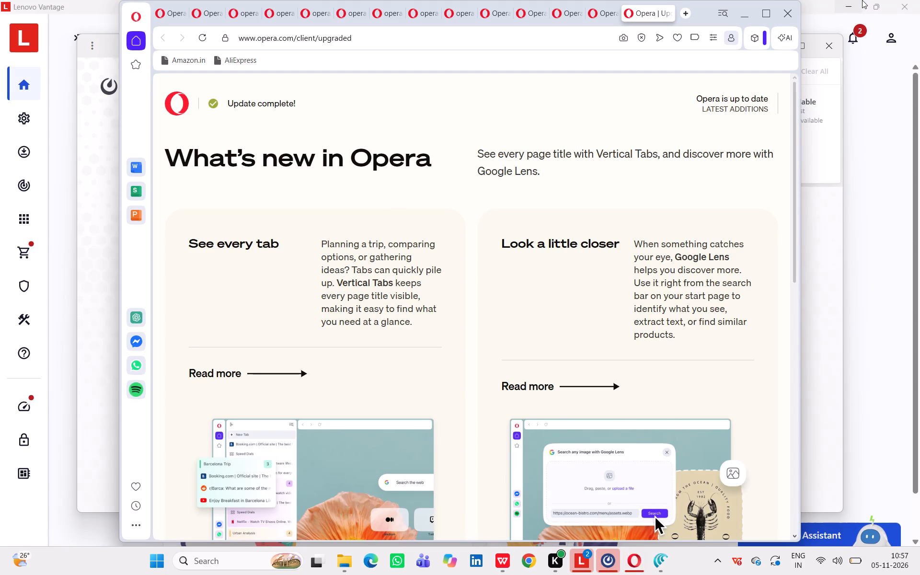
Clear away the background windows by closing Opera and Mattermost and dismissing Lenovo Vantage.
left_click(788, 10)
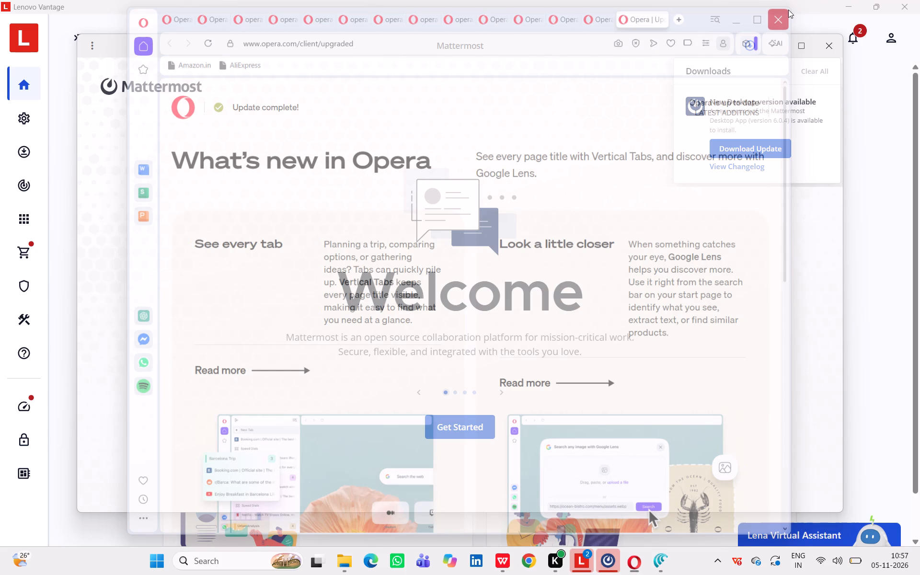
left_click(830, 46)
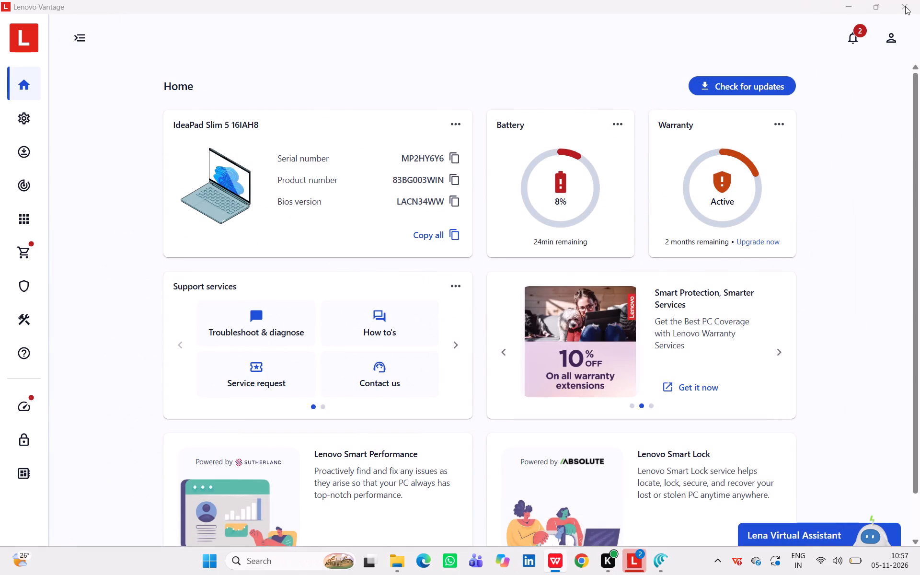
left_click(905, 6)
left_click(846, 2)
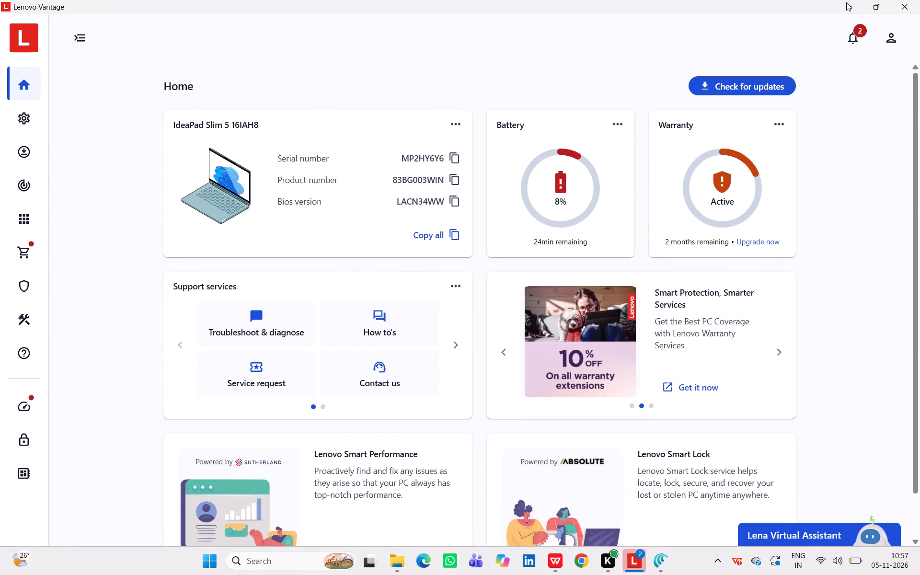